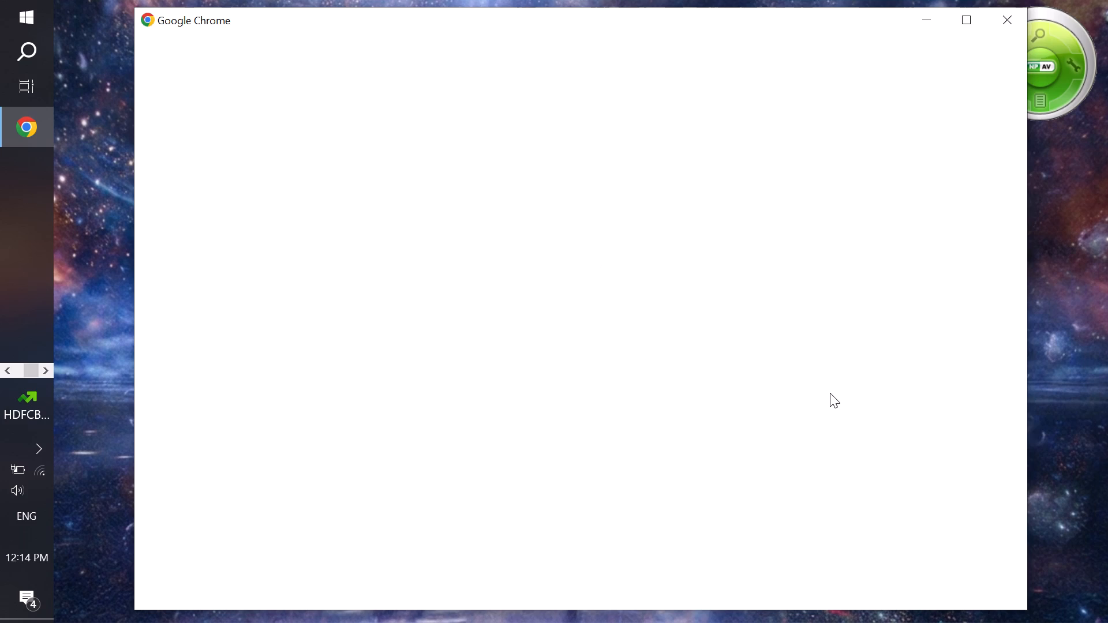
Start Chrome with a profile and open TradingView from the saved "trading view" shortcut.
left_click(581, 370)
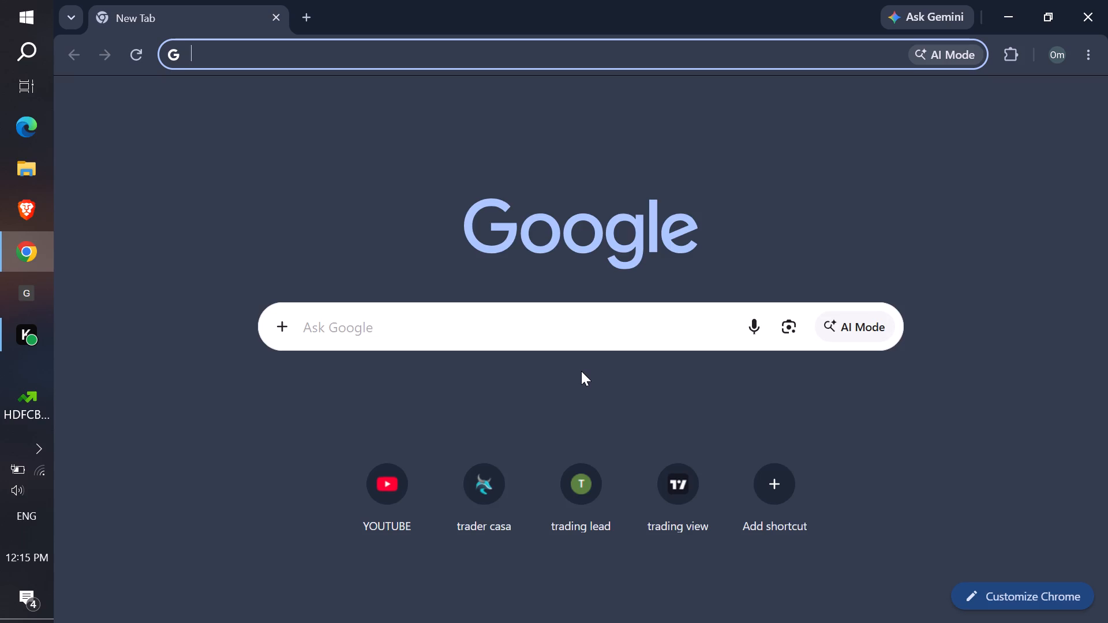
left_click(694, 497)
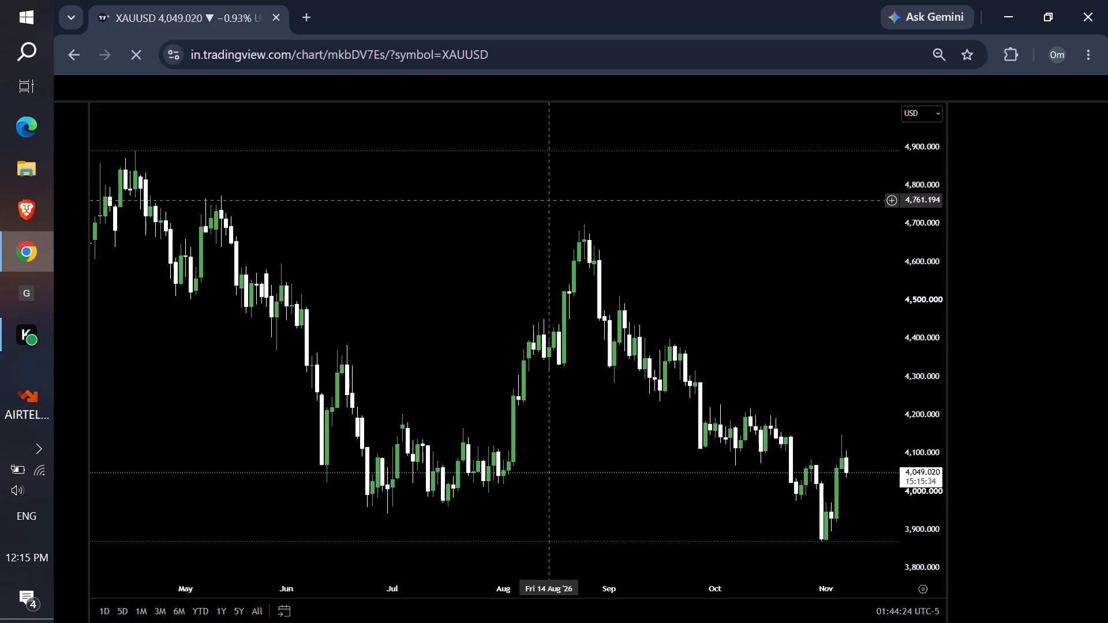
Examine the recent daily price action on the XAUUSD chart, from the wider trend down to the latest November candles.
scroll(707, 328, "down", 1)
left_click_drag(793, 358, 702, 162)
scroll(834, 322, "up", 1)
scroll(834, 322, "down", 1)
scroll(834, 322, "up", 1)
scroll(834, 322, "down", 1)
scroll(834, 322, "up", 2)
left_click_drag(918, 431, 890, 237)
left_click_drag(849, 207, 746, 333)
scroll(735, 325, "up", 4)
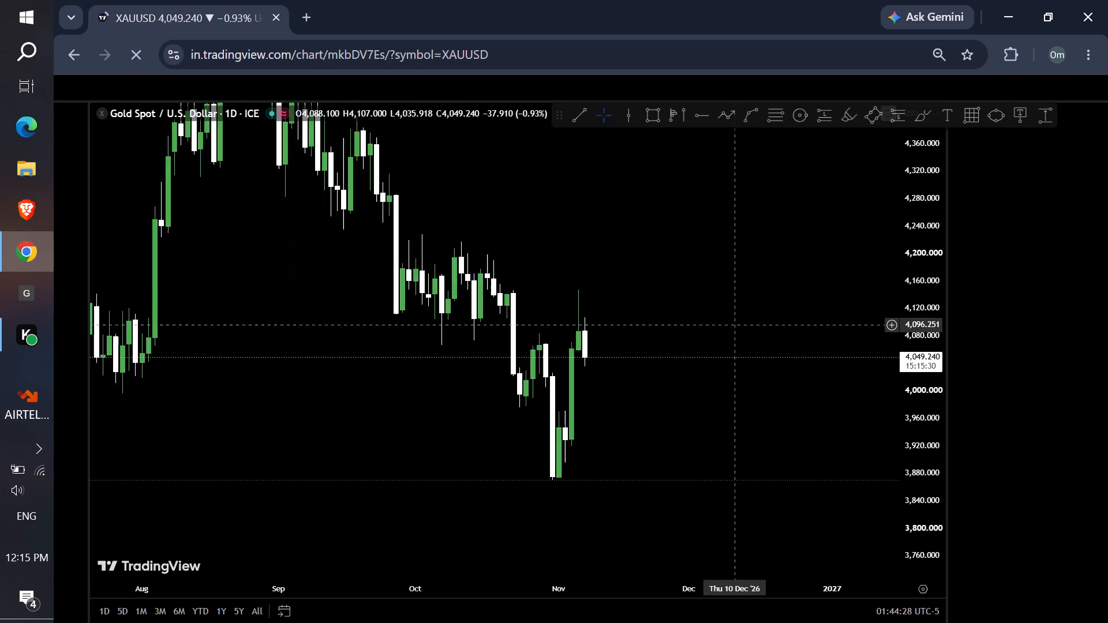
scroll(735, 325, "up", 2)
left_click_drag(632, 329, 785, 320)
left_click_drag(927, 457, 815, 151)
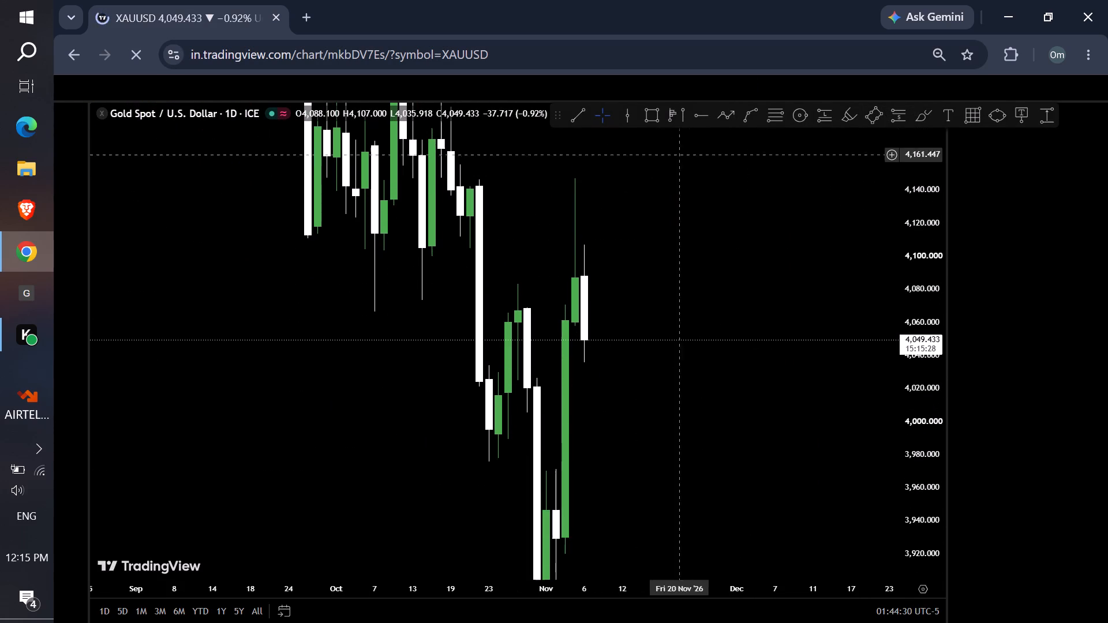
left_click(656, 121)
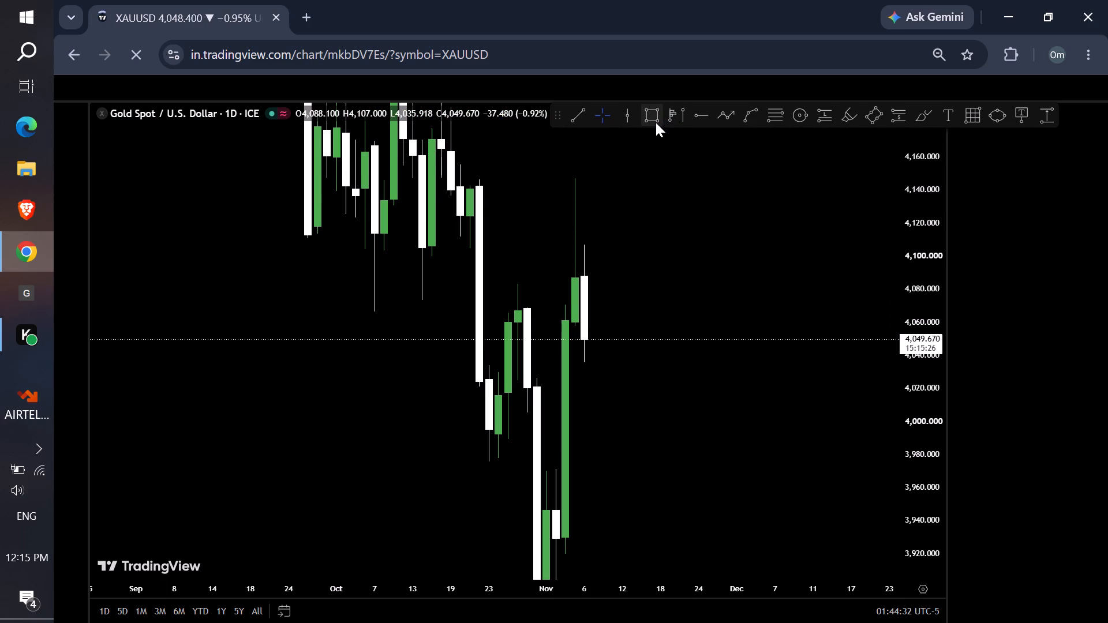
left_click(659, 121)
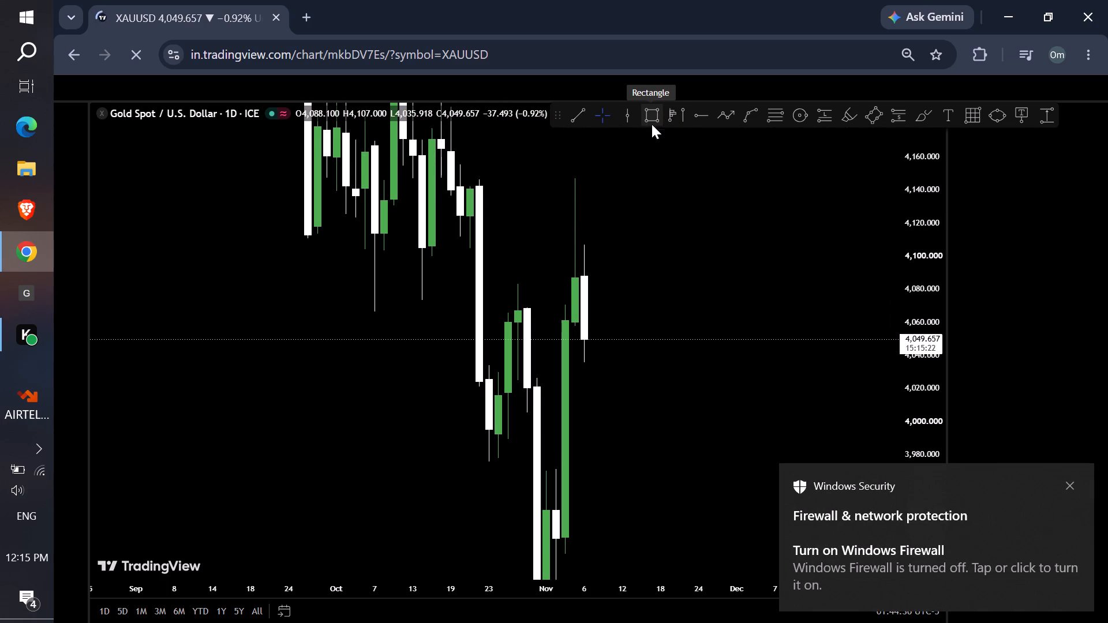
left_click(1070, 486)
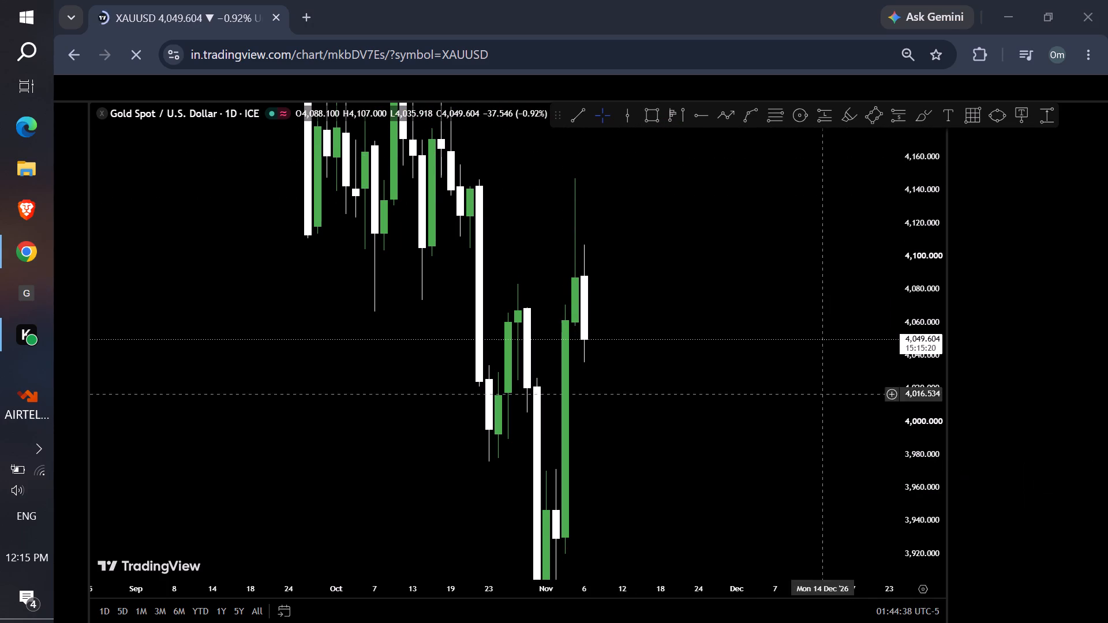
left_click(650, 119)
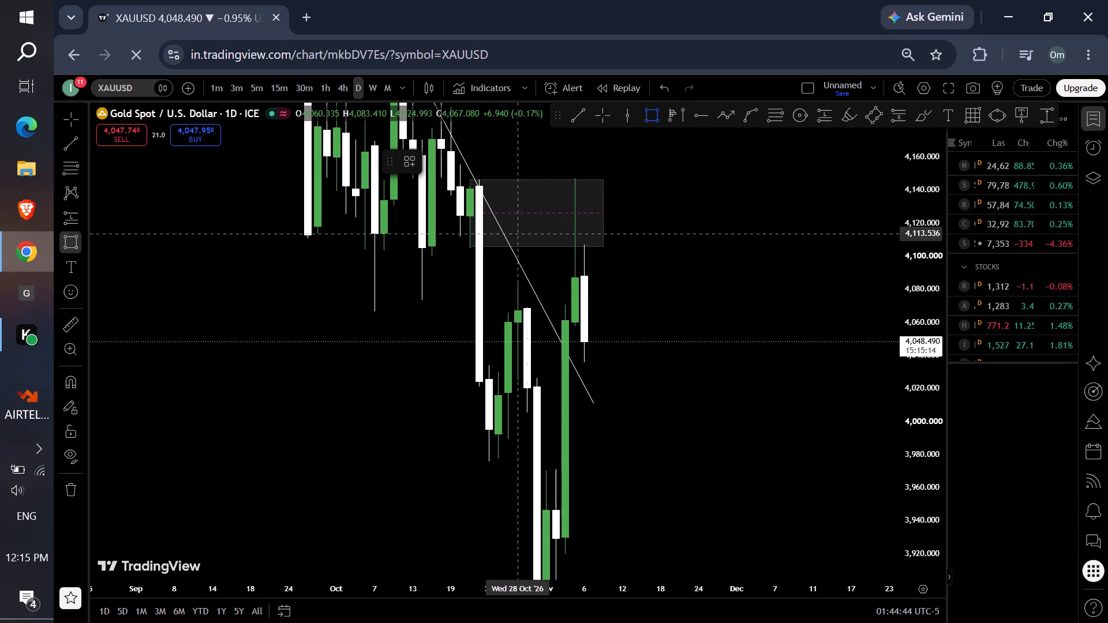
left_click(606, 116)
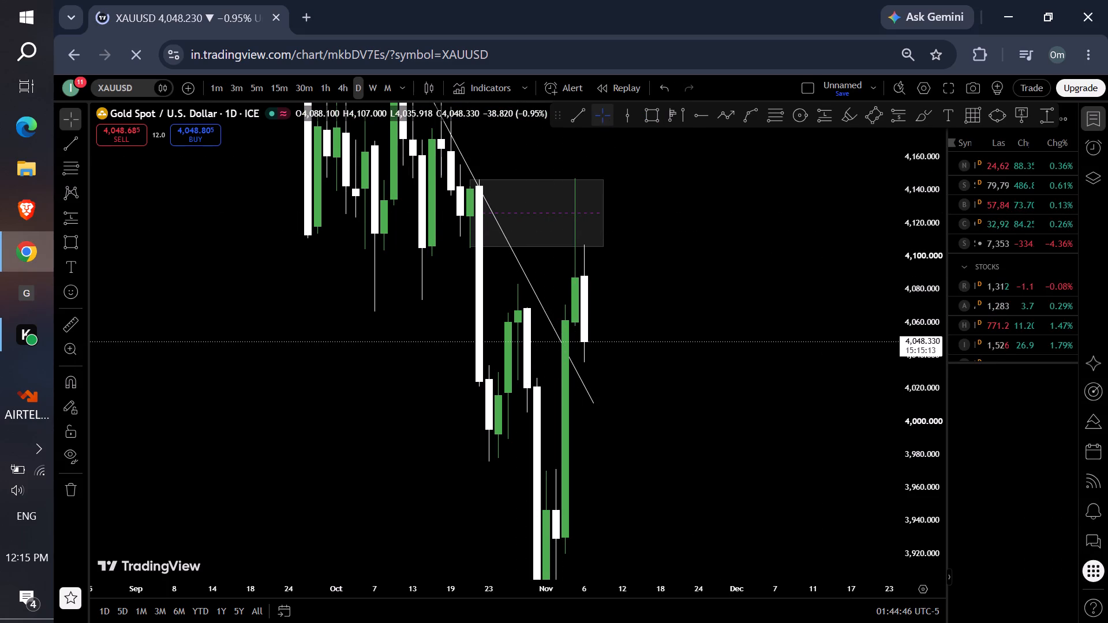
Resize the grey rectangle zone on the gold chart to start at 20 Oct and span about 4,124 to 4,142.
left_click_drag(471, 245, 467, 226)
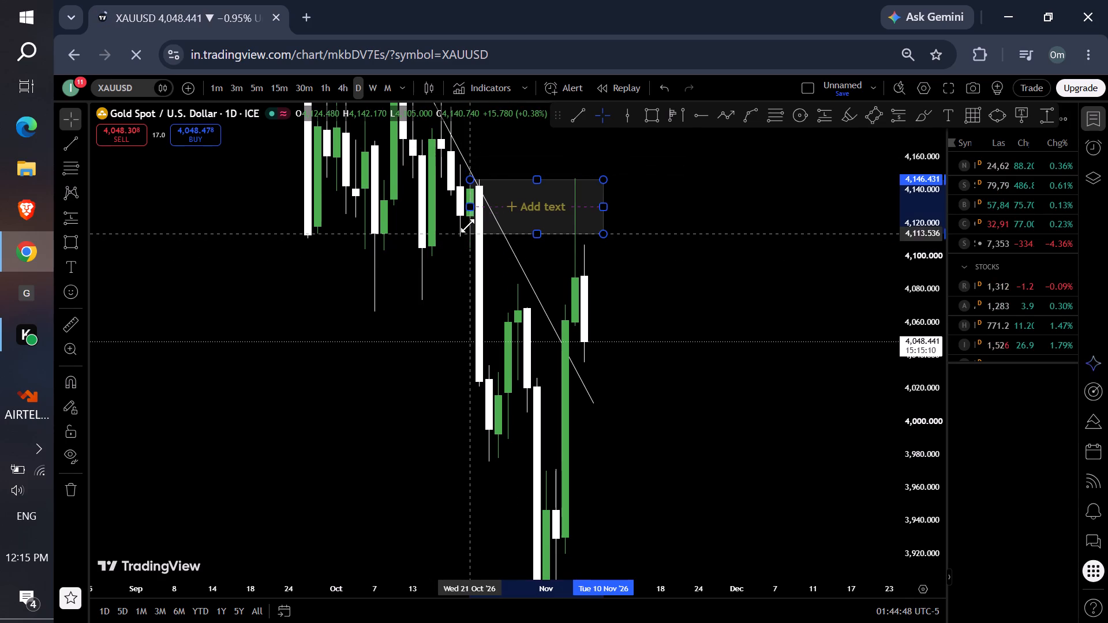
left_click_drag(467, 226, 458, 216)
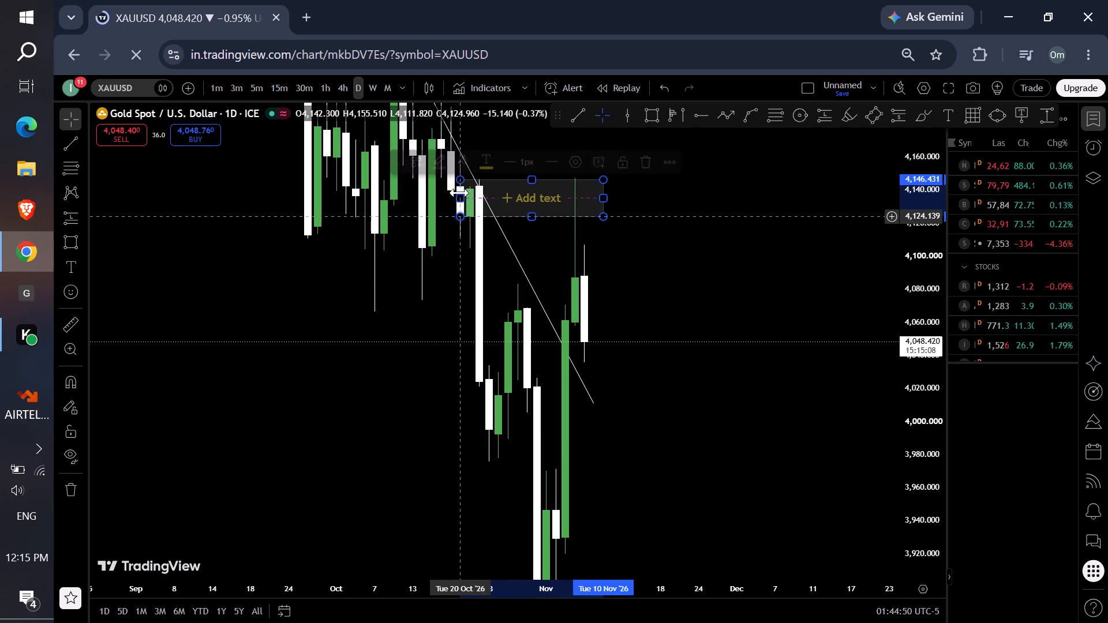
left_click(461, 182)
left_click_drag(729, 206, 729, 205)
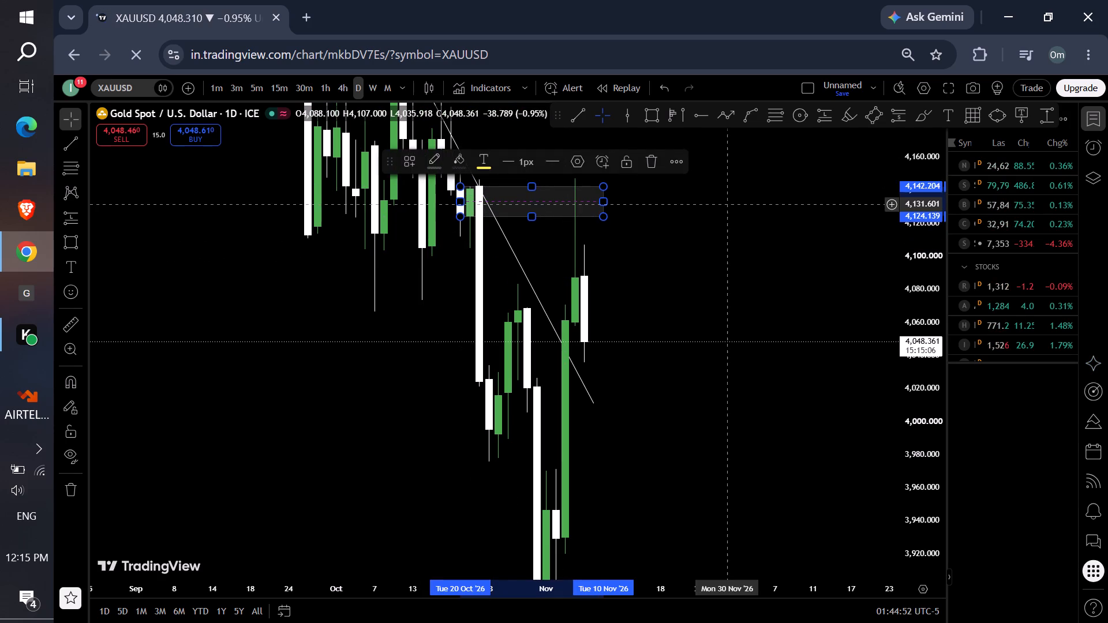
left_click_drag(729, 205, 712, 213)
Examine gold's price action around the resized zone and the descending trend line on the 4h and 1h timeframes.
left_click(342, 87)
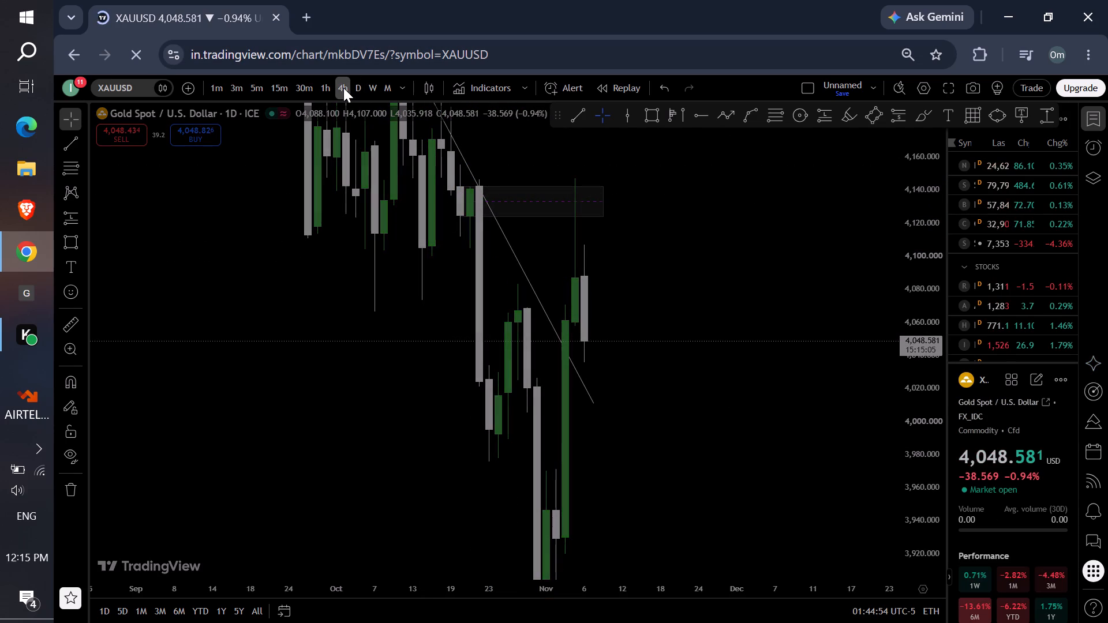
scroll(646, 325, "up", 1)
scroll(735, 339, "down", 1)
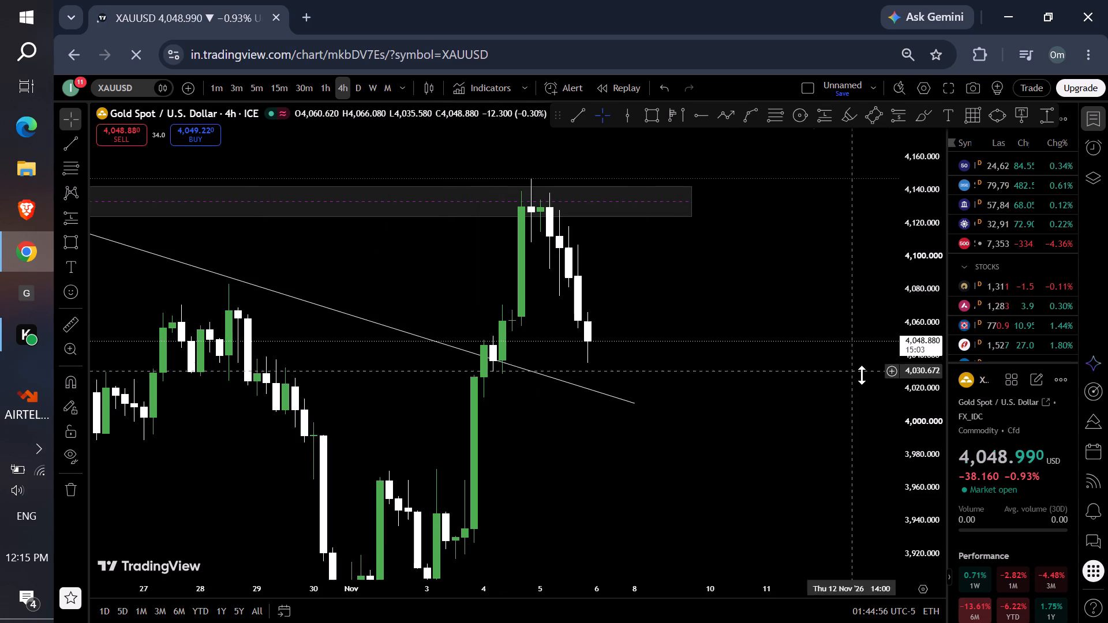
left_click_drag(931, 442, 885, 316)
left_click_drag(762, 231, 741, 312)
left_click(330, 87)
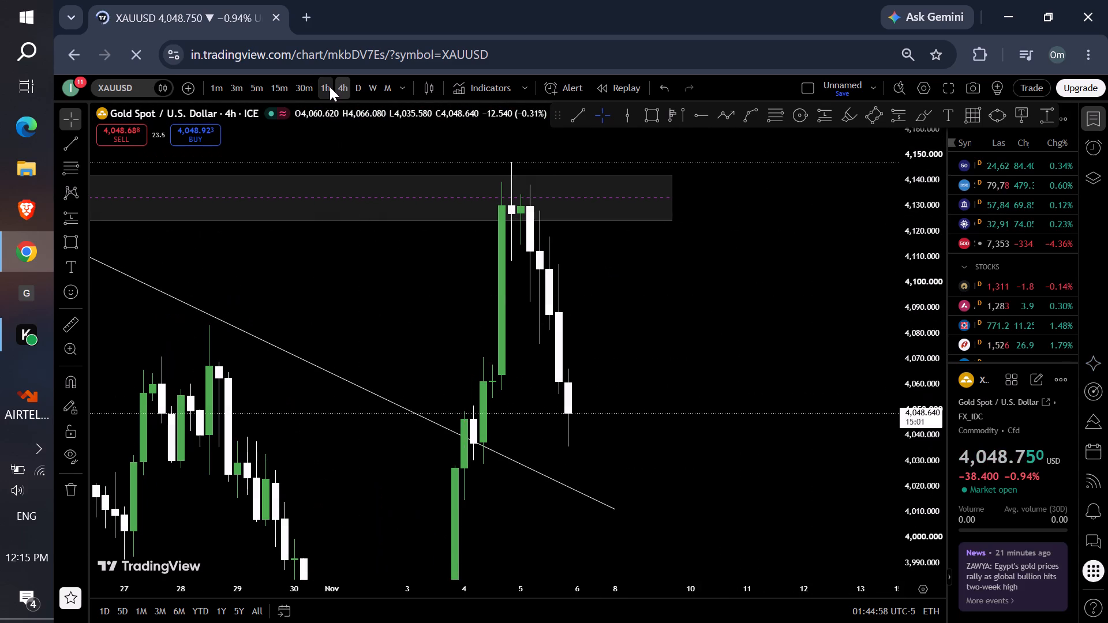
left_click_drag(615, 370, 615, 370)
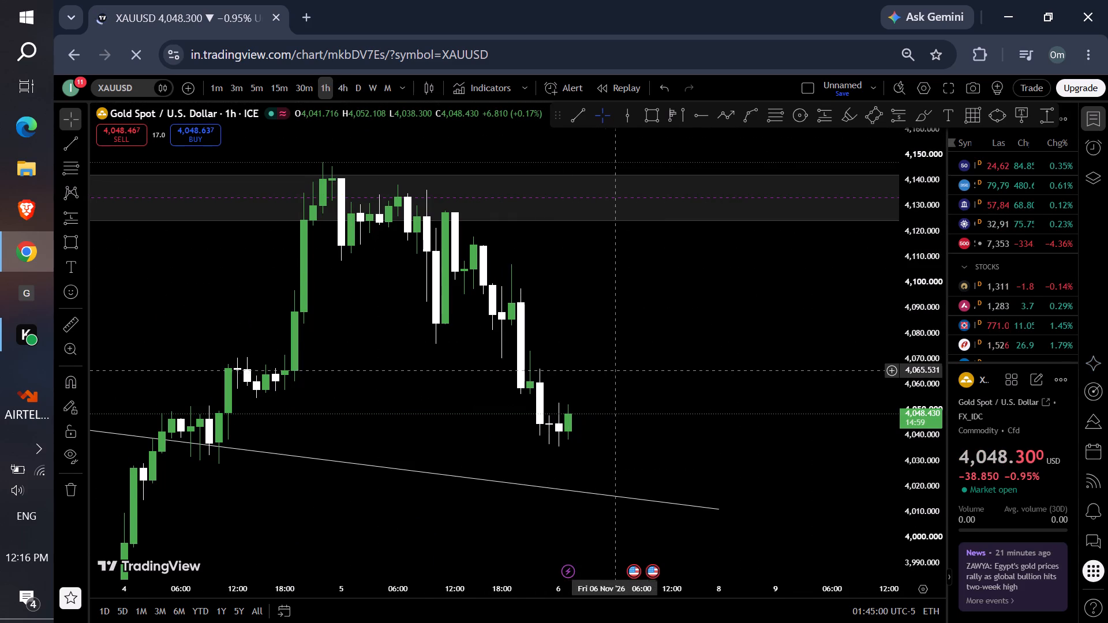
left_click_drag(615, 370, 713, 335)
scroll(727, 328, "down", 2)
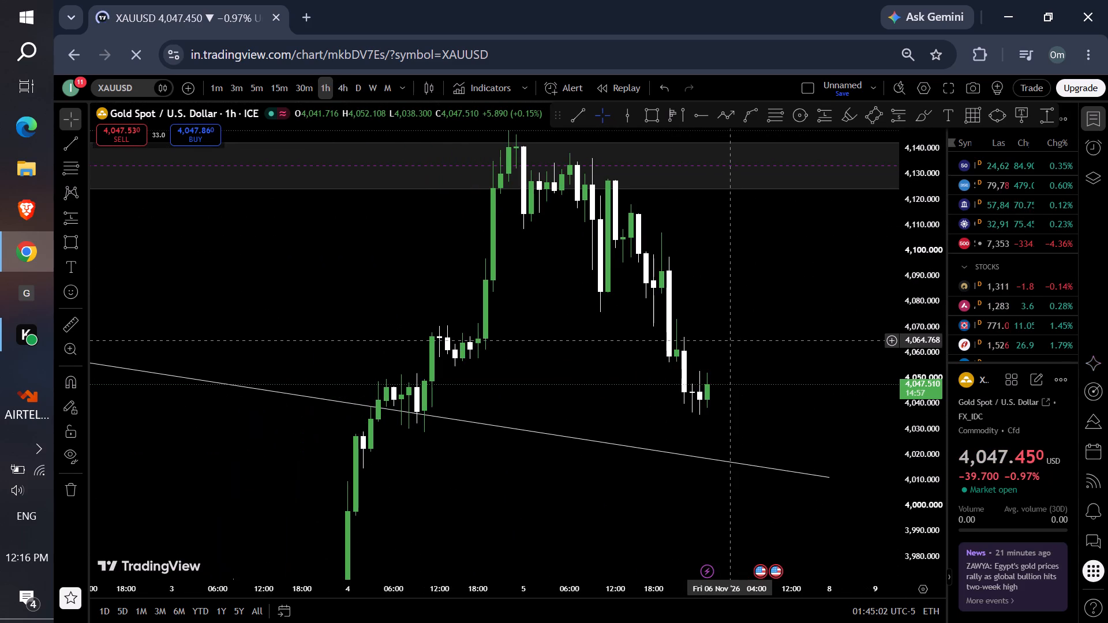
scroll(731, 343, "up", 1)
left_click_drag(735, 347, 722, 331)
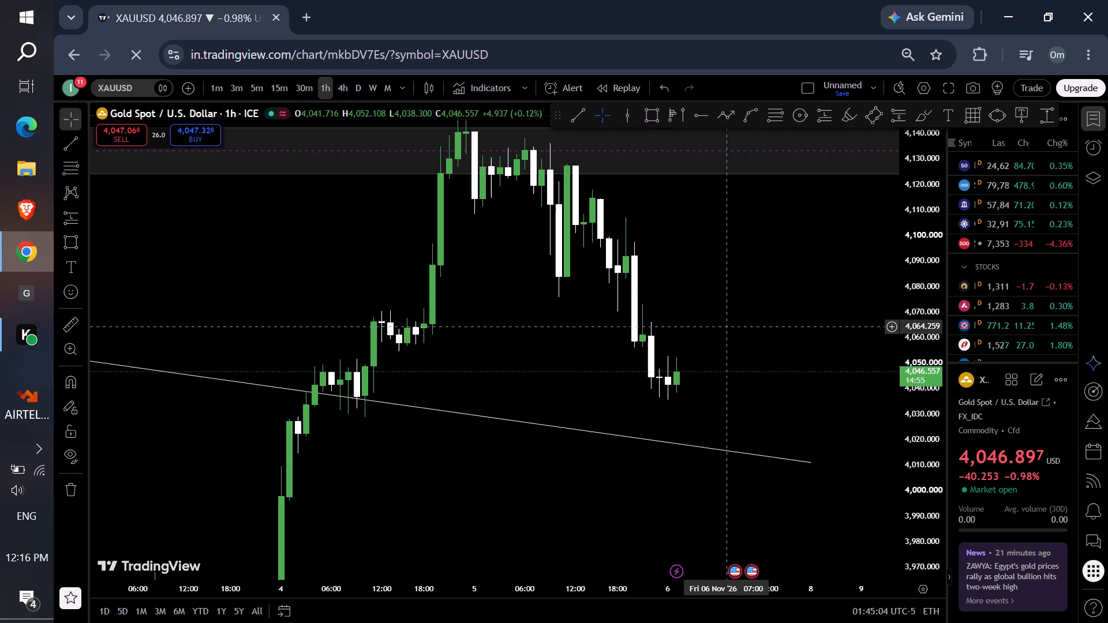
Switch the gold chart back to the daily timeframe with a wider price range in view.
left_click(354, 82)
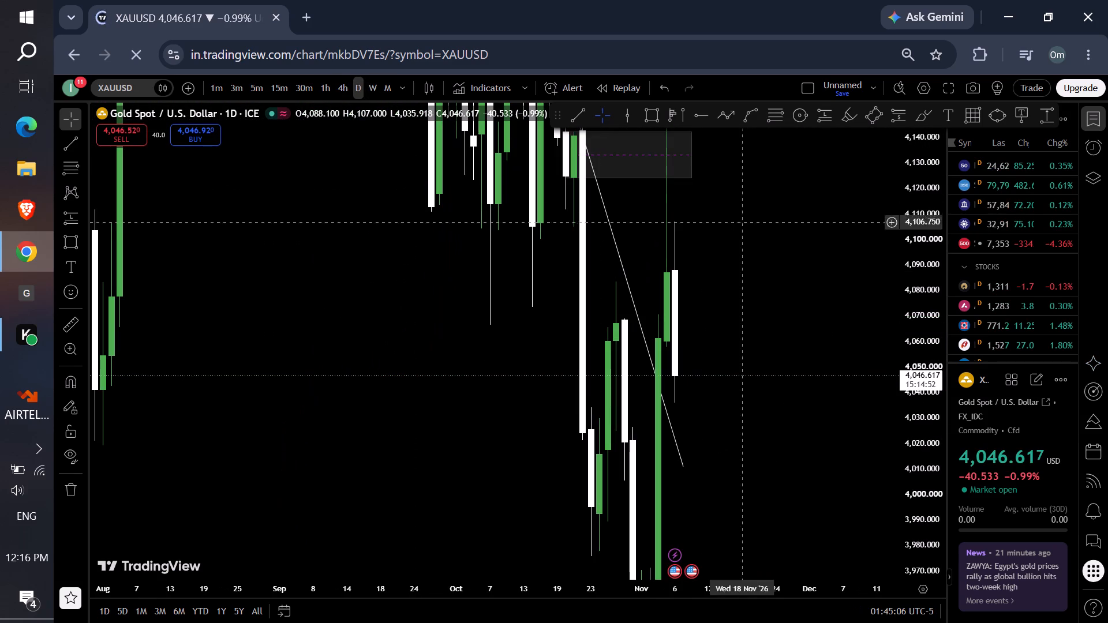
left_click_drag(922, 237, 791, 524)
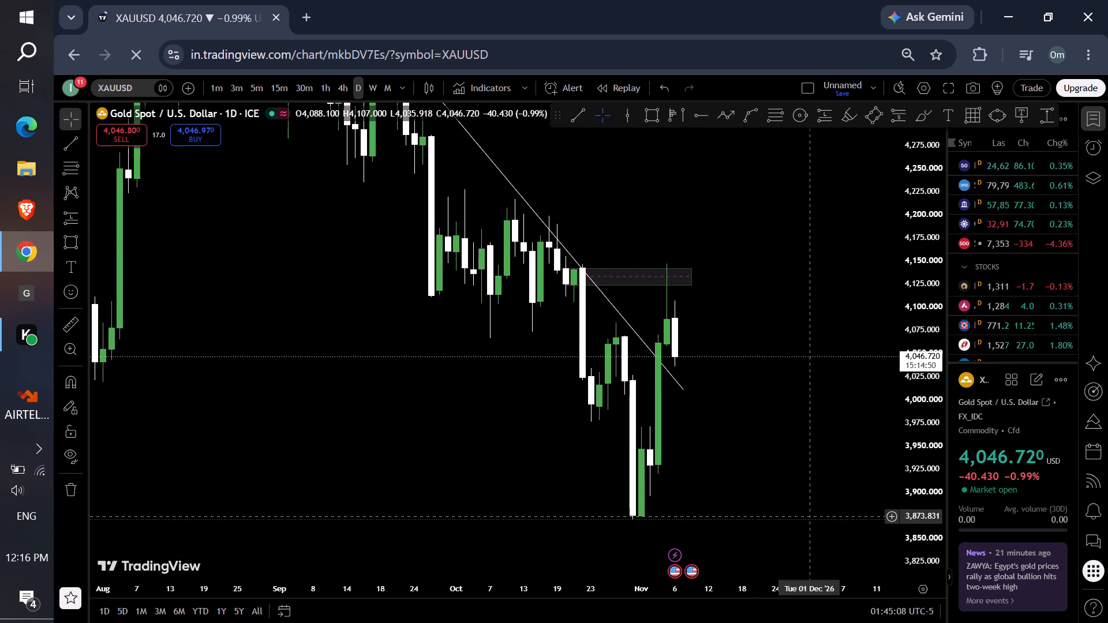
left_click_drag(791, 524, 796, 512)
Open the EURUSD chart from the Forex section of the watchlist.
scroll(1019, 267, "down", 3)
scroll(1020, 287, "up", 1)
scroll(1020, 287, "down", 1)
scroll(1020, 288, "up", 1)
scroll(1020, 289, "down", 2)
scroll(1016, 273, "up", 1)
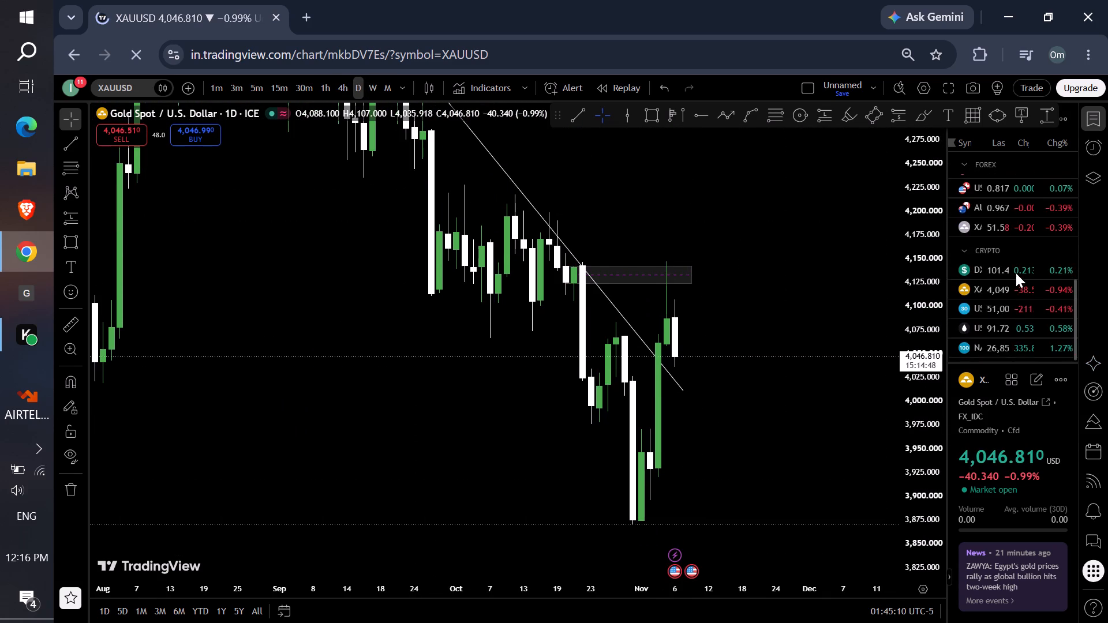
left_click(1009, 200)
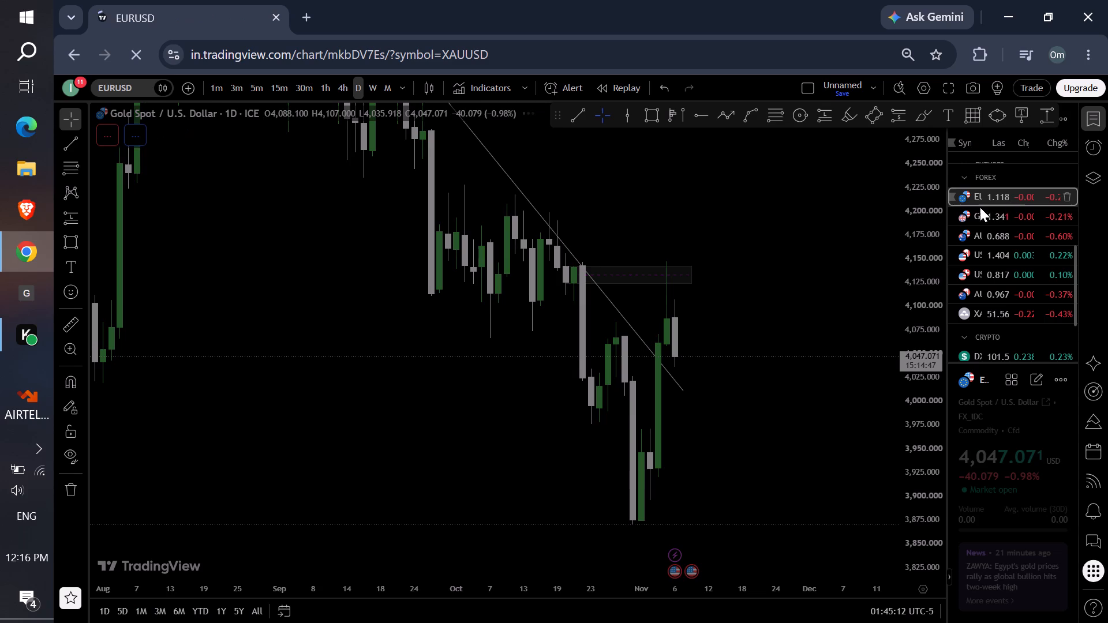
Delete the small lower rectangle zone between 1.11858 and 1.11999 at the latest EURUSD daily candles.
left_click_drag(731, 307, 763, 211)
scroll(772, 191, "down", 4)
scroll(784, 286, "up", 1)
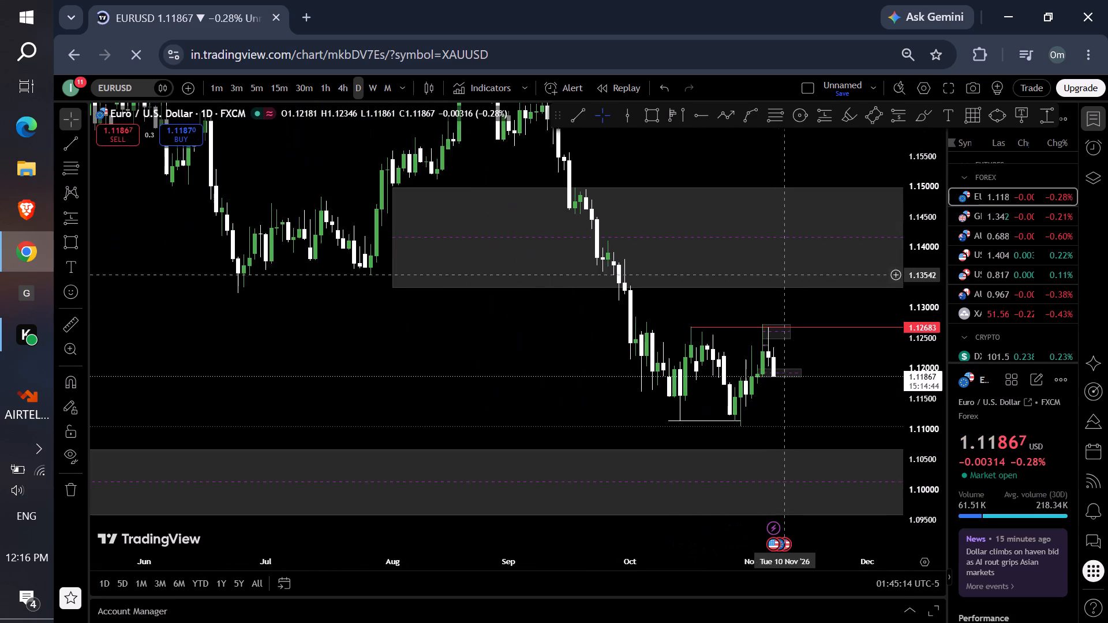
left_click_drag(925, 449, 845, 256)
left_click_drag(840, 380, 683, 329)
scroll(665, 325, "up", 4)
left_click_drag(918, 418, 838, 263)
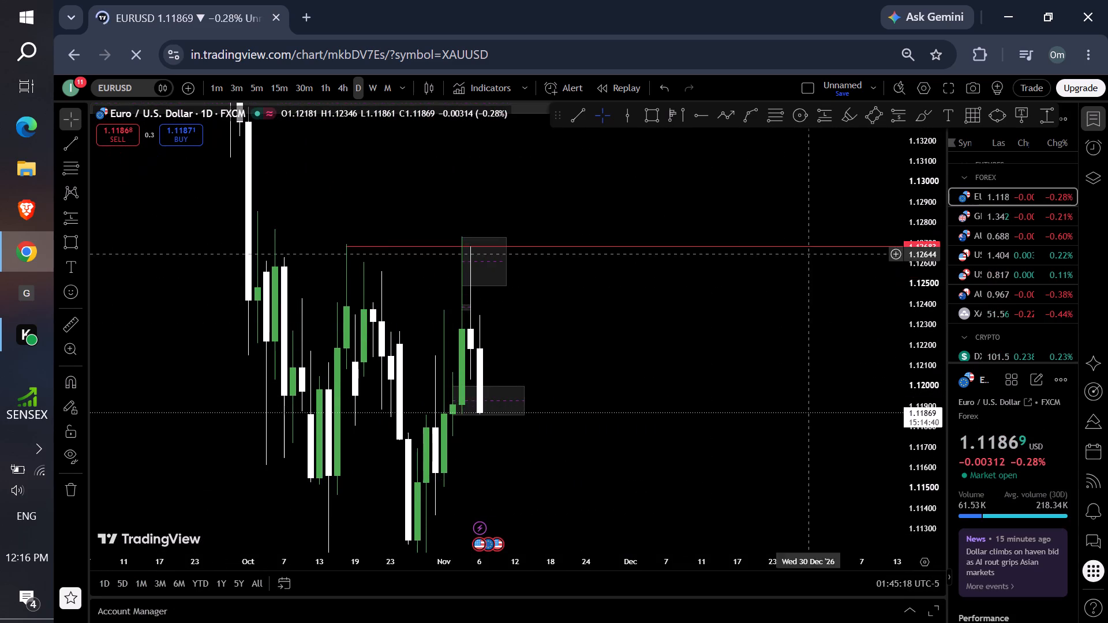
left_click_drag(691, 315, 743, 237)
left_click(563, 318)
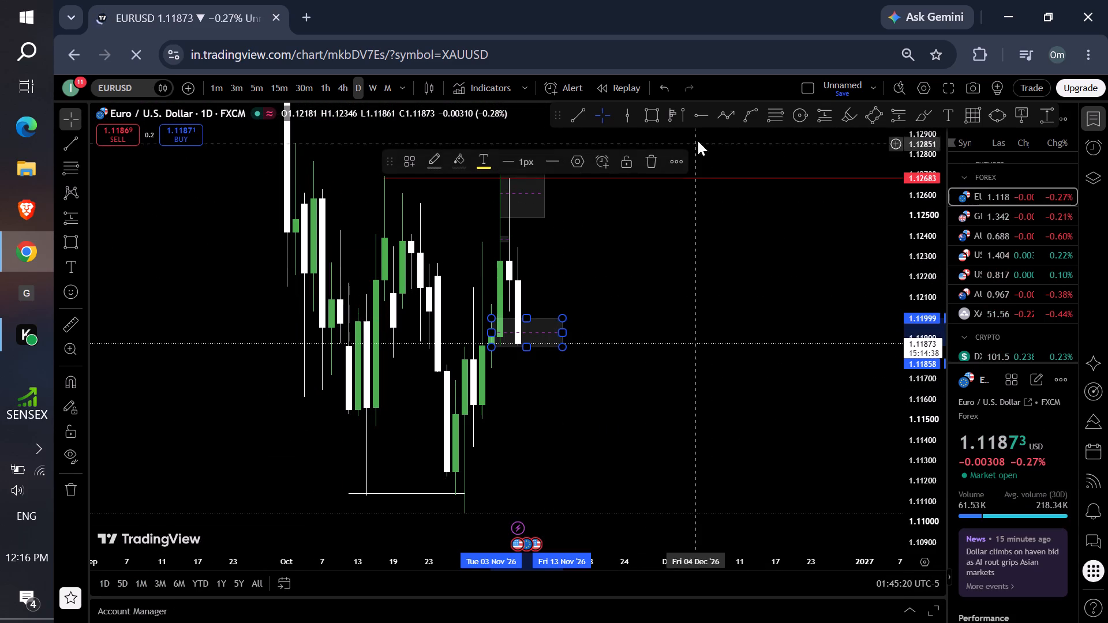
left_click(653, 166)
Draw a nearly horizontal trend line from the 29 Oct low at about 1.1104 across to 19 Nov.
left_click_drag(642, 304, 635, 208)
left_click(577, 120)
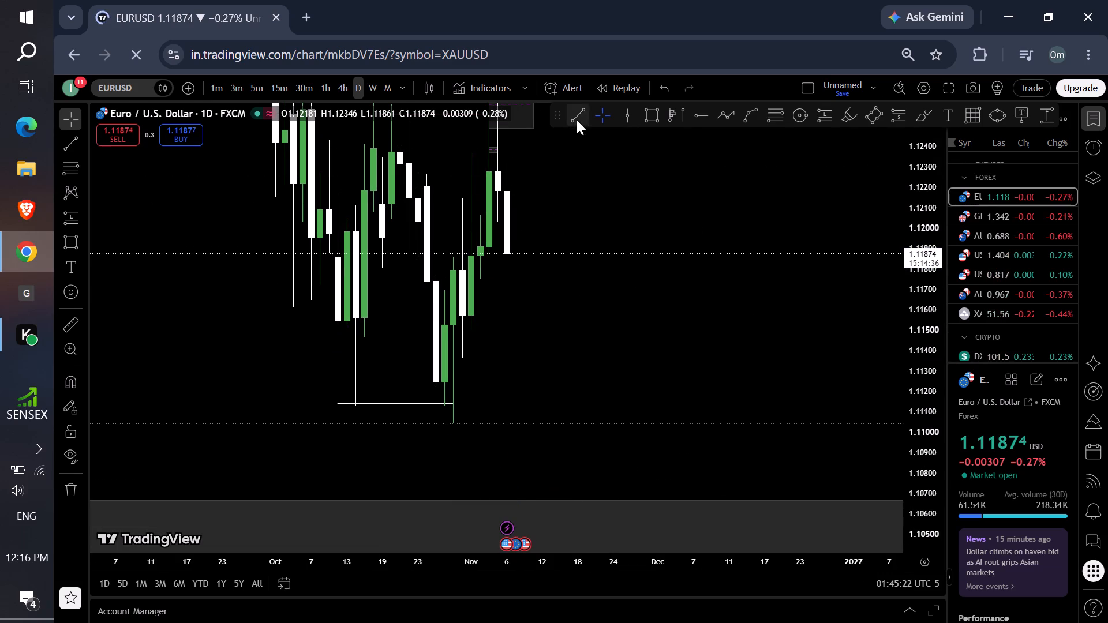
left_click(454, 423)
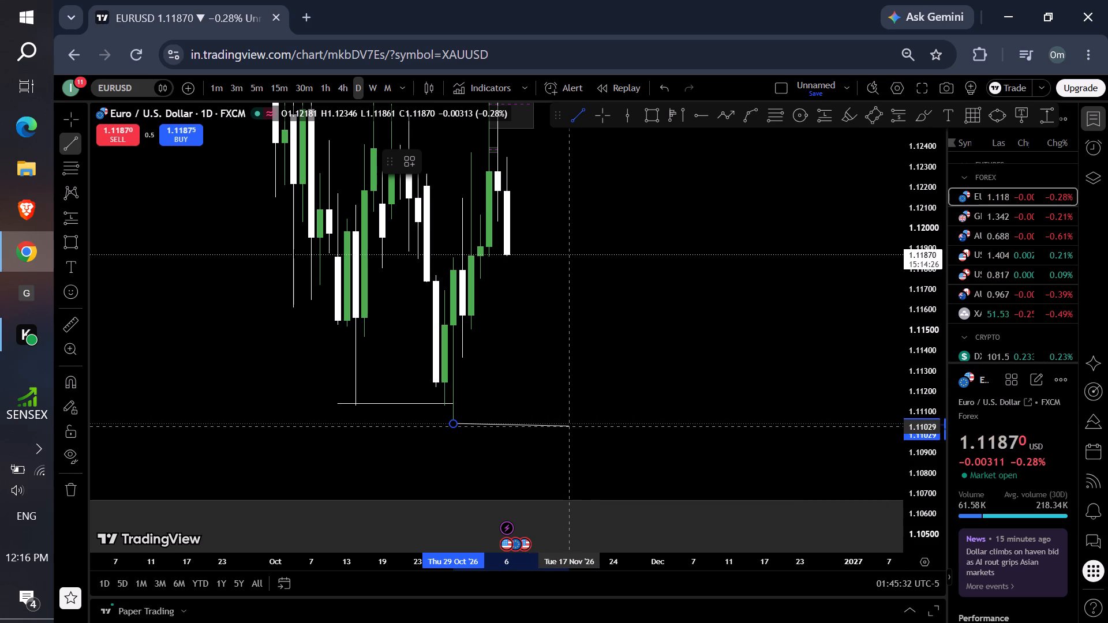
left_click(586, 422)
left_click_drag(680, 303, 657, 362)
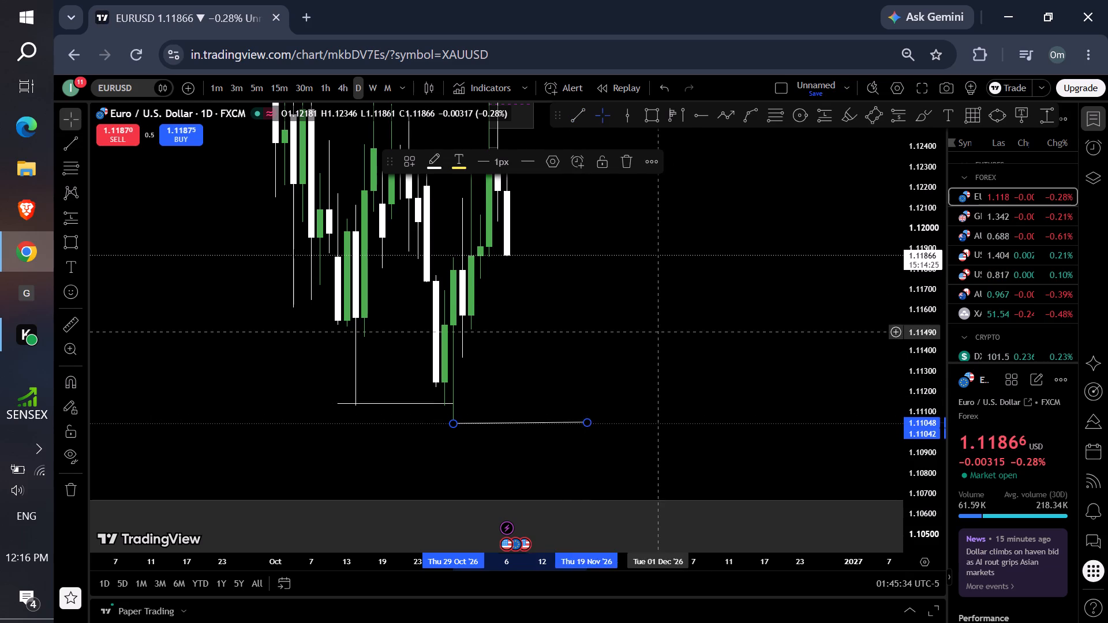
left_click_drag(657, 362, 657, 363)
Switch the EURUSD chart to the 4h timeframe.
left_click(340, 89)
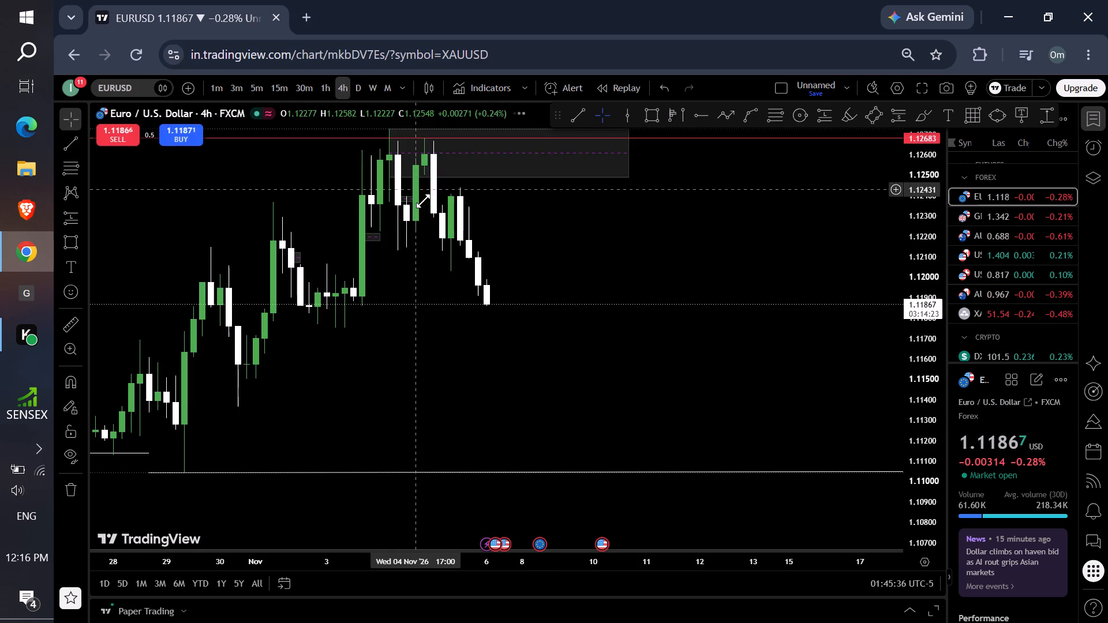
Draw a horizontal trend line from the 3 Nov swing low at about 1.1175 across to 10 Nov.
scroll(448, 254, "down", 3)
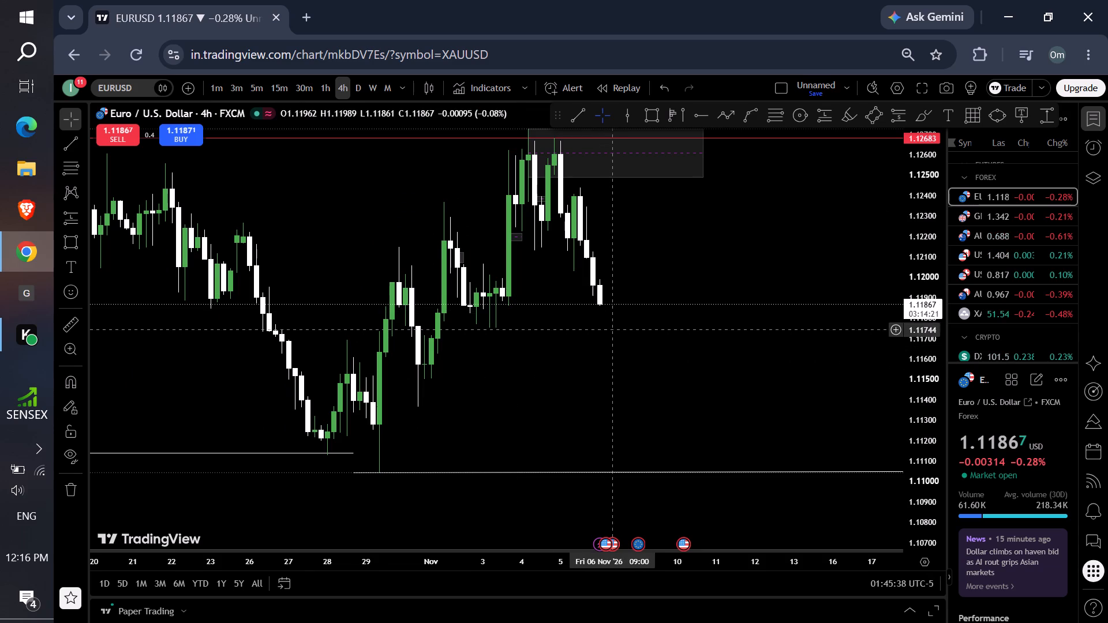
left_click_drag(620, 336, 610, 331)
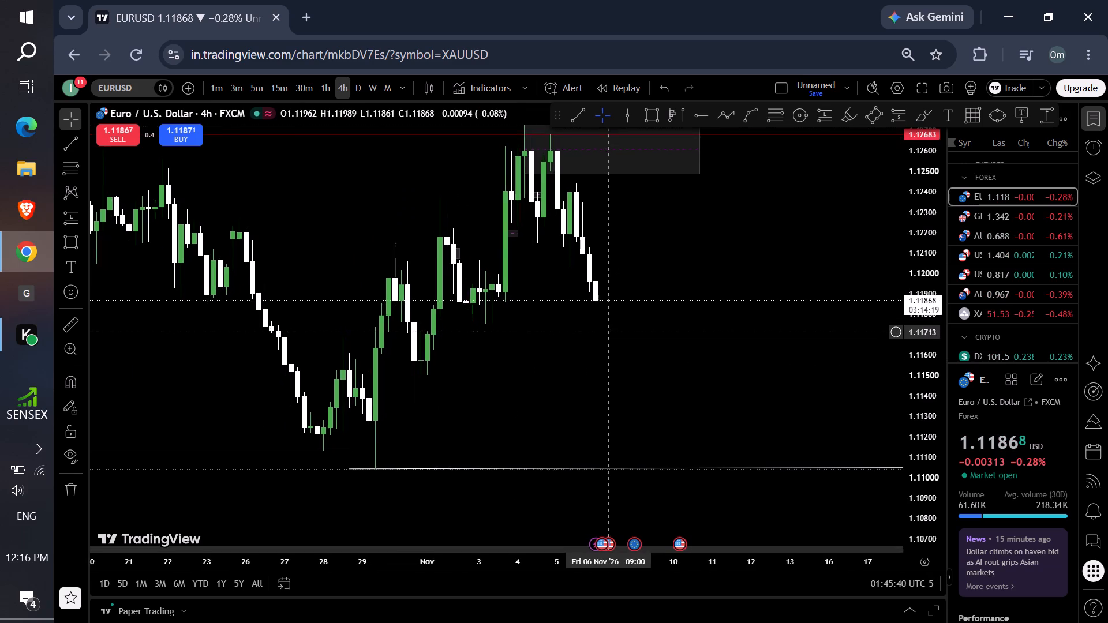
left_click_drag(610, 331, 609, 331)
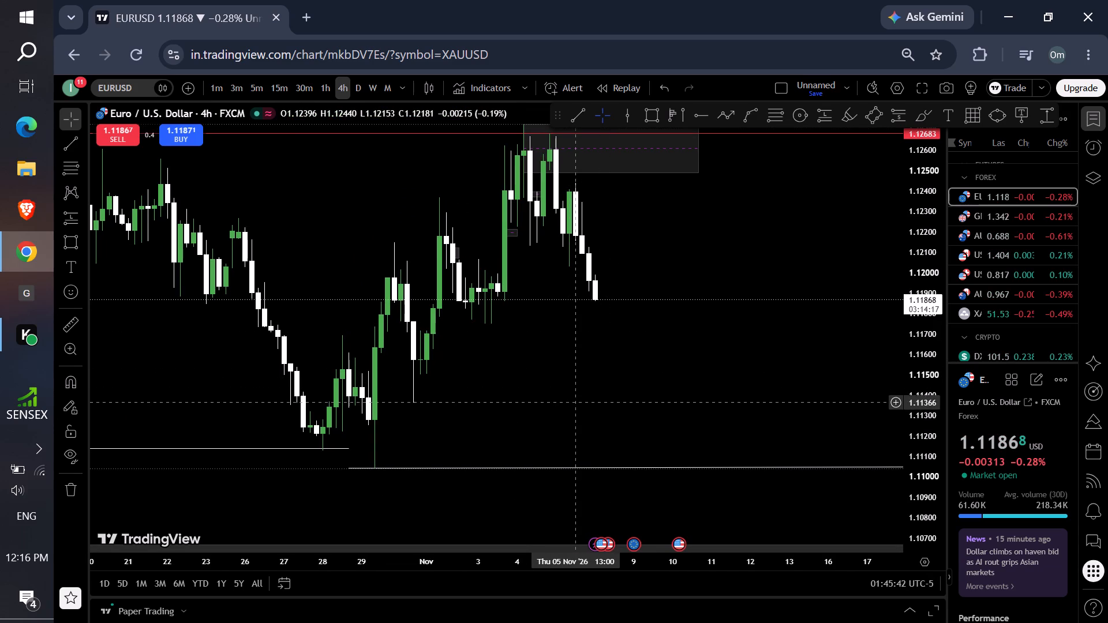
left_click_drag(579, 401, 524, 431)
left_click_drag(676, 268, 652, 310)
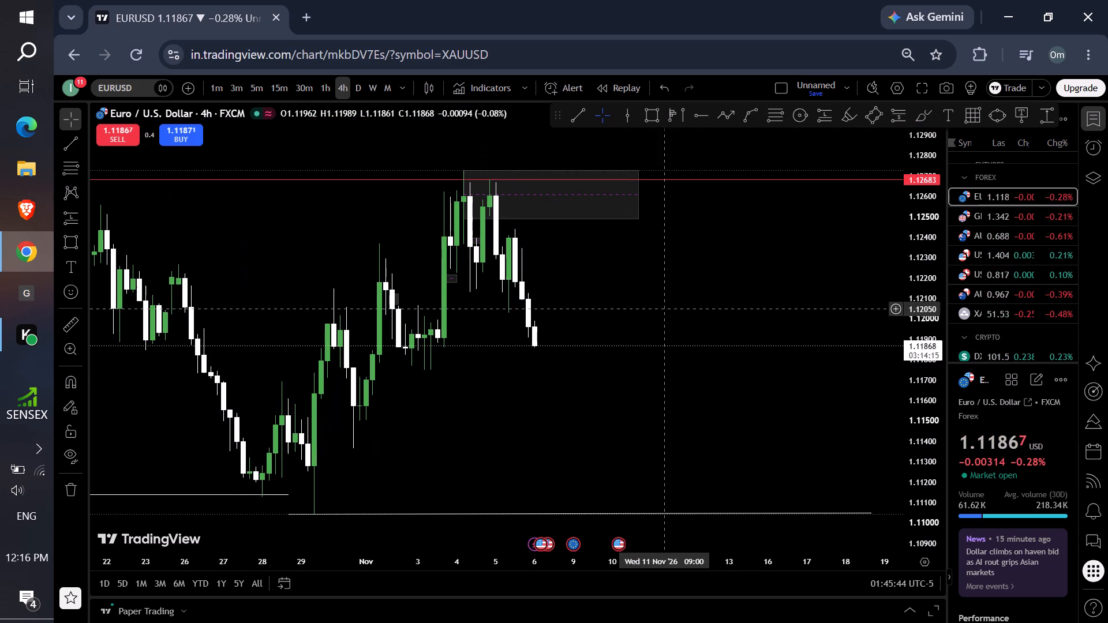
left_click(571, 121)
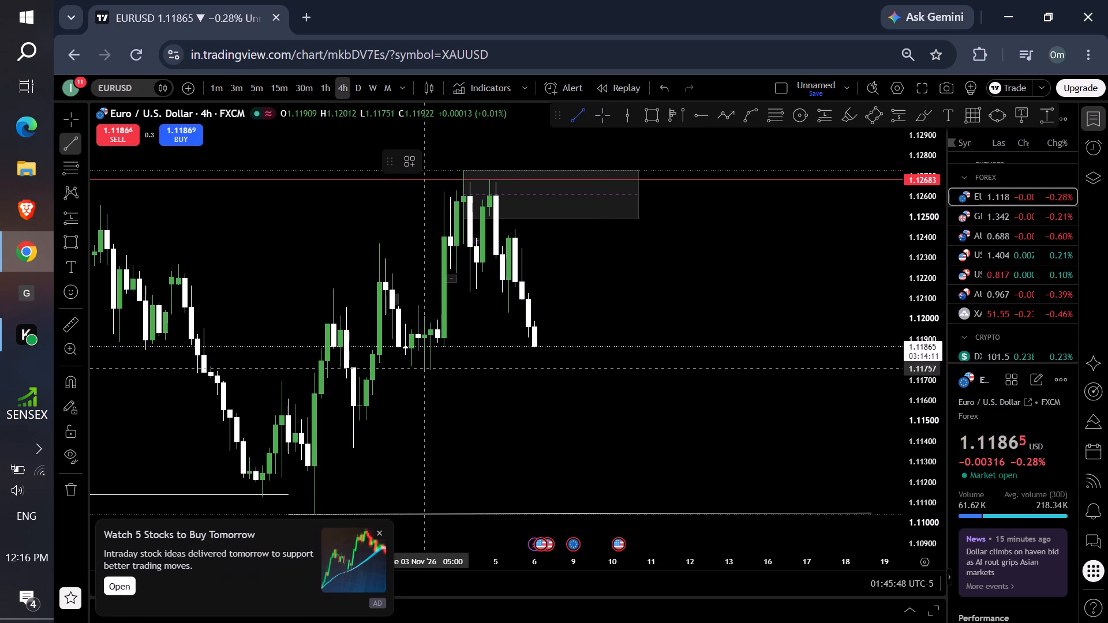
left_click_drag(426, 368, 431, 368)
left_click(629, 369)
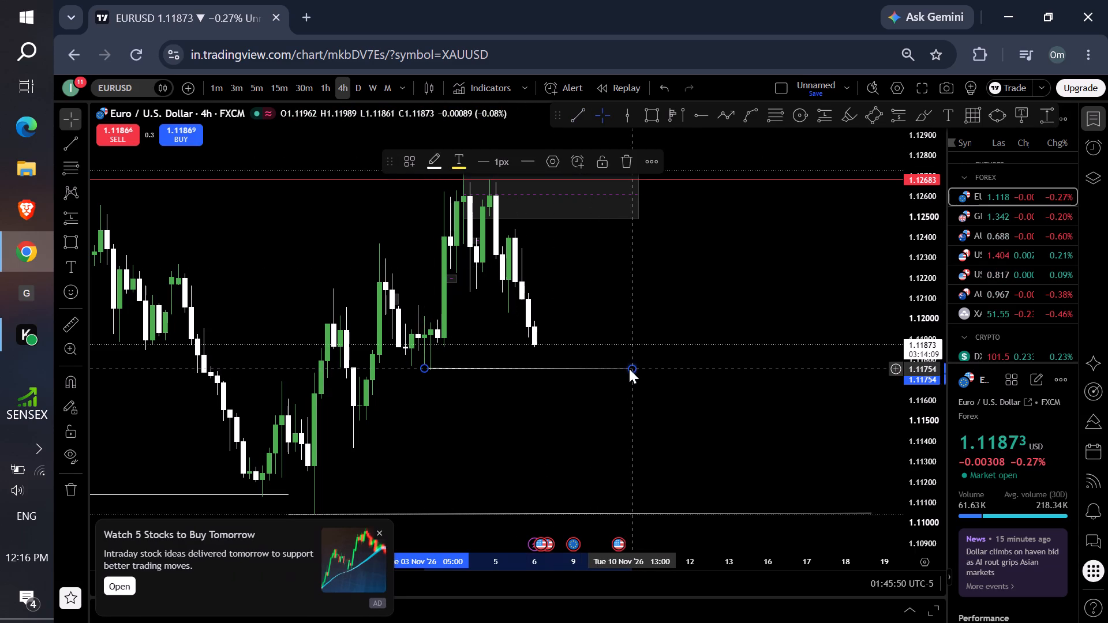
Draw a horizontal trend line on the EURUSD 4h chart from the swing low at about 1.1137 across to 11 Nov.
left_click_drag(628, 328, 618, 223)
left_click(575, 119)
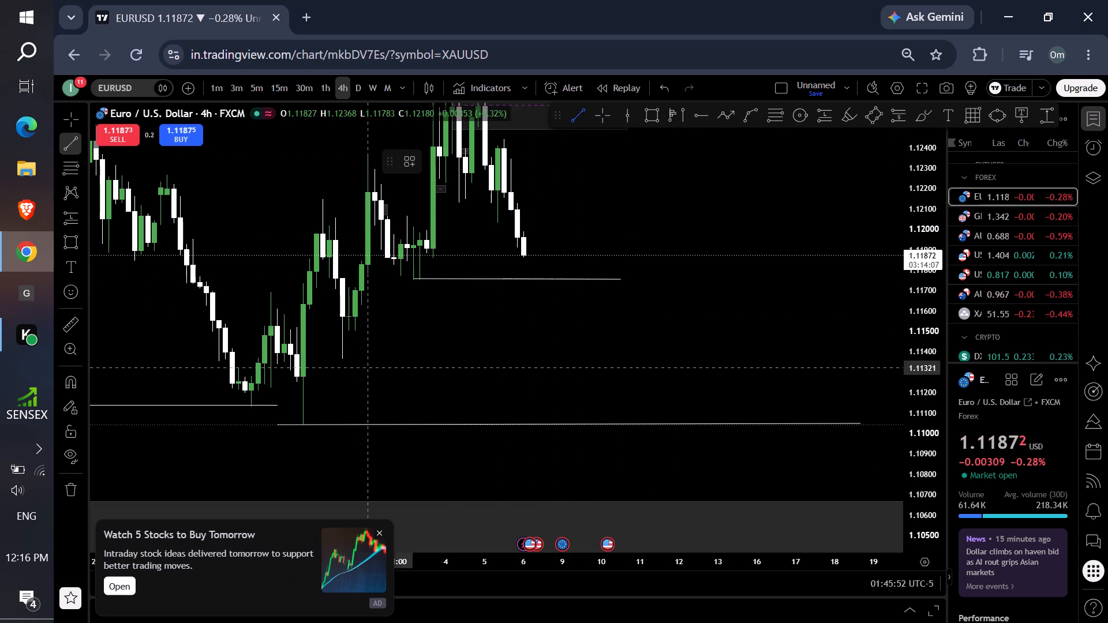
left_click(342, 356)
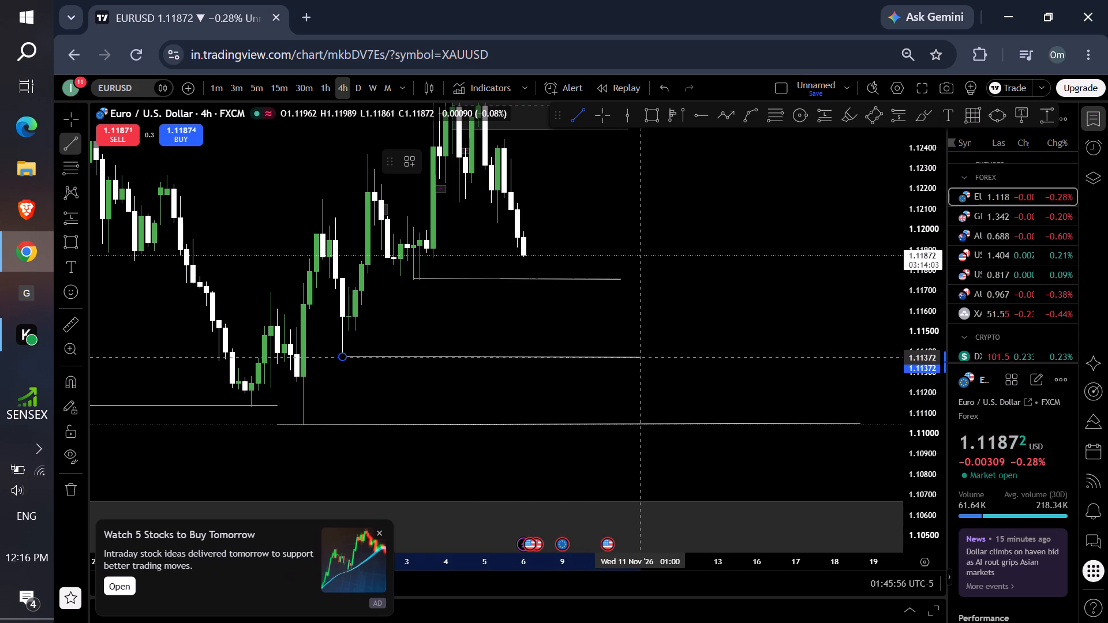
left_click(641, 356)
left_click_drag(658, 291, 641, 299)
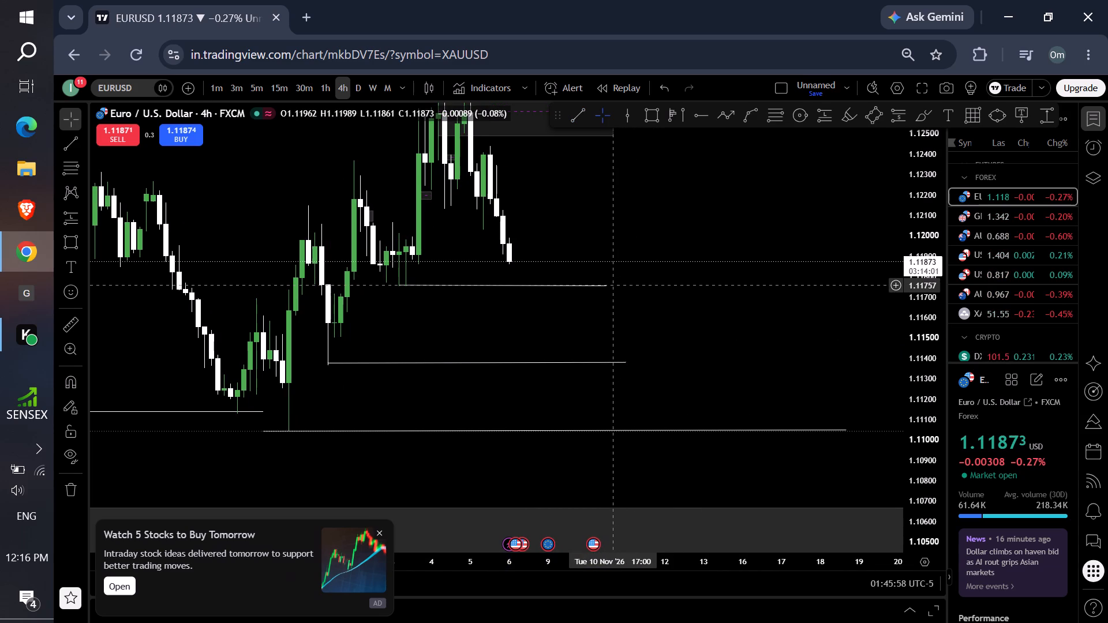
left_click(609, 285)
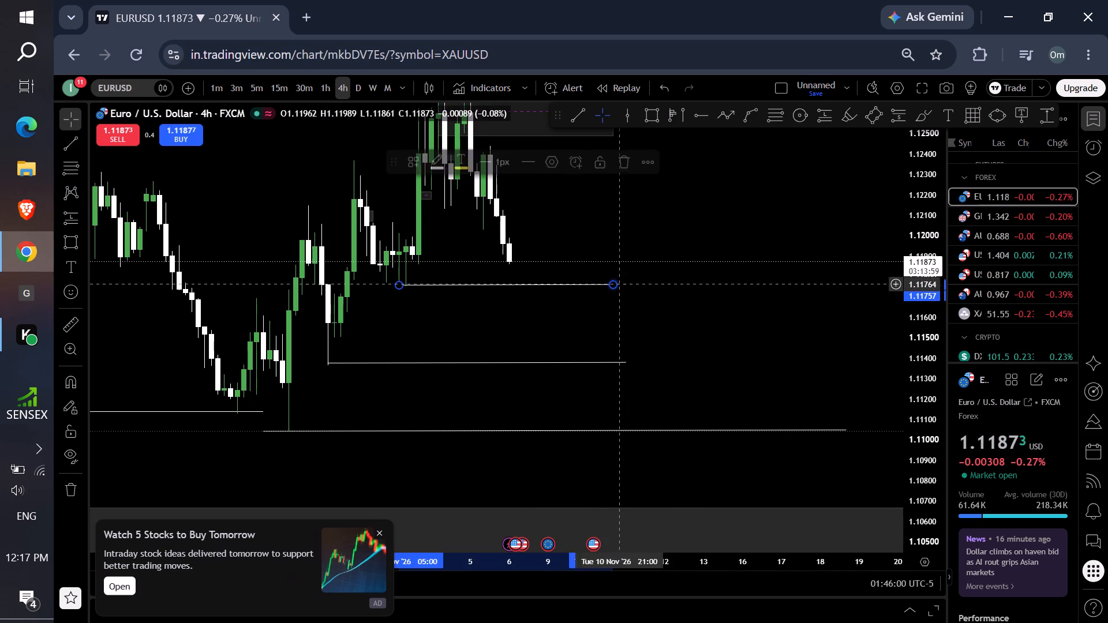
left_click(716, 266)
Open GBPUSD and examine price around the grey zone near 1.35 on the 4h and daily timeframes.
left_click(1038, 214)
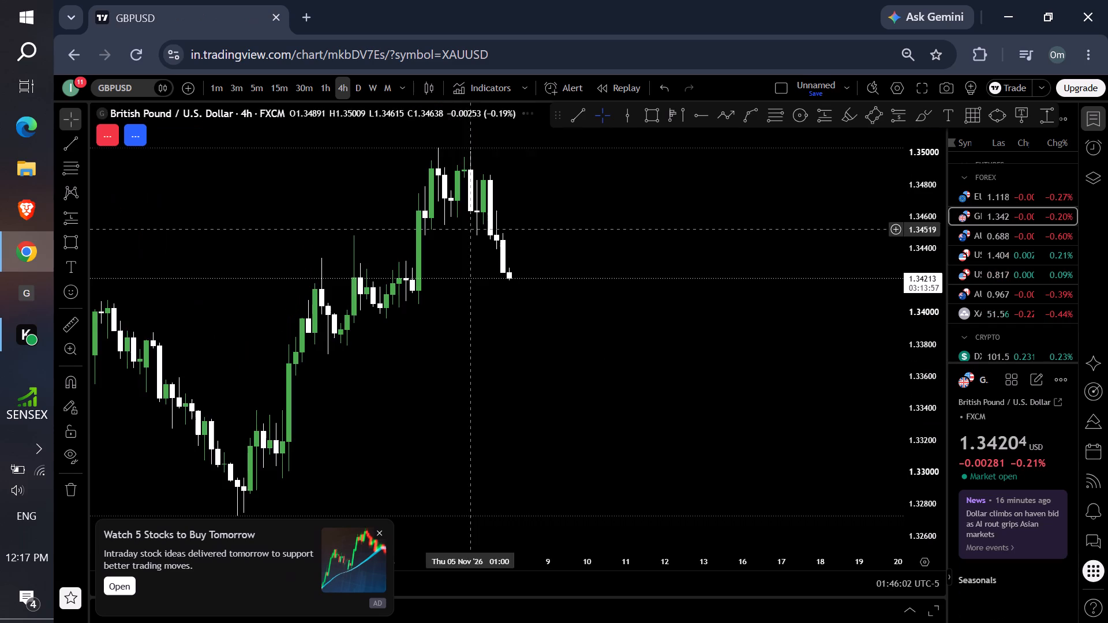
scroll(582, 265, "up", 1)
scroll(593, 267, "down", 1)
scroll(597, 268, "up", 1)
left_click(602, 248)
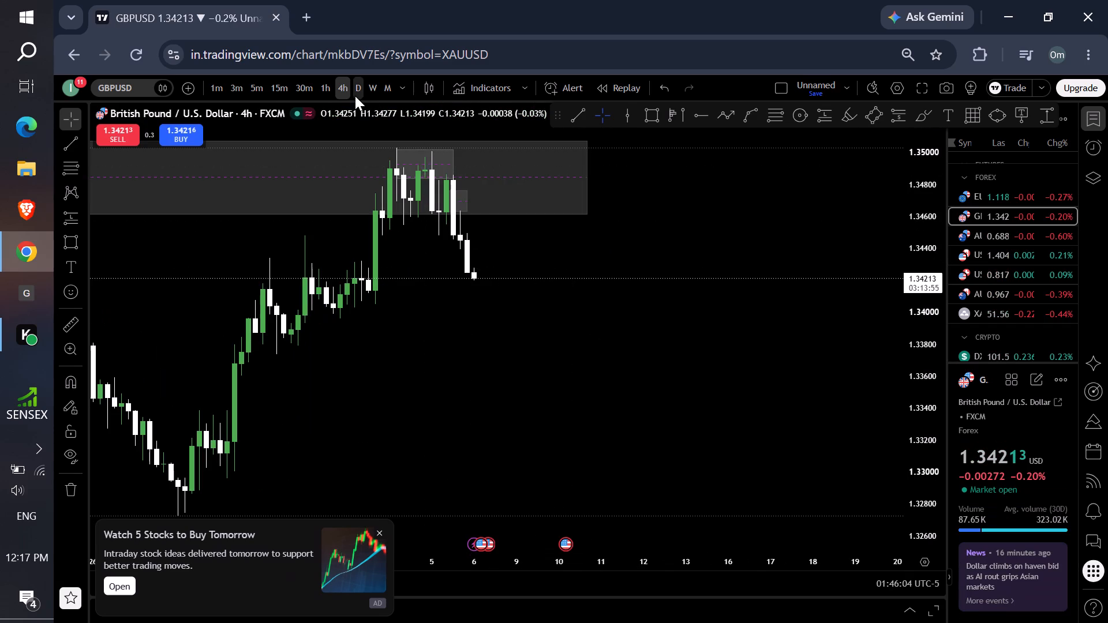
left_click(355, 96)
left_click_drag(935, 205, 799, 393)
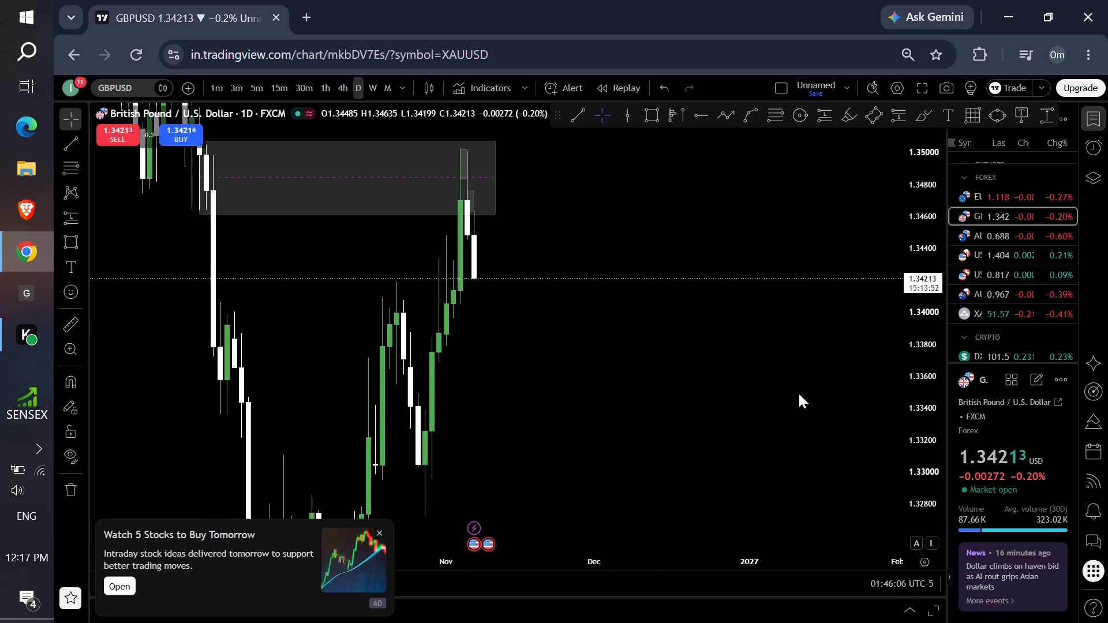
left_click_drag(799, 393, 753, 429)
left_click_drag(656, 376, 776, 286)
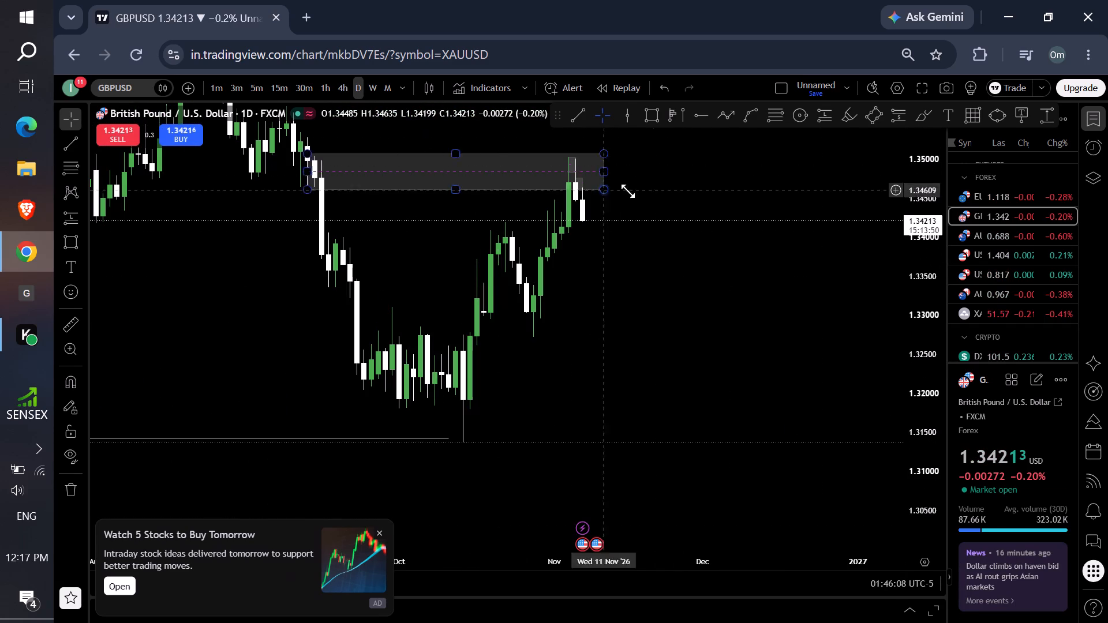
left_click_drag(664, 194, 652, 280)
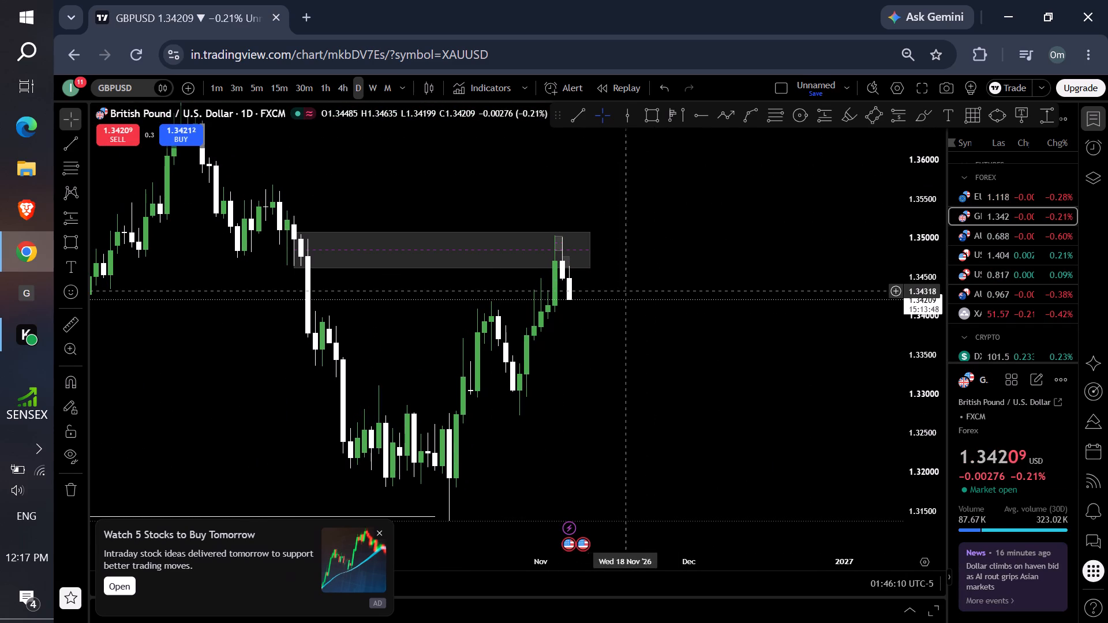
left_click_drag(918, 423, 827, 219)
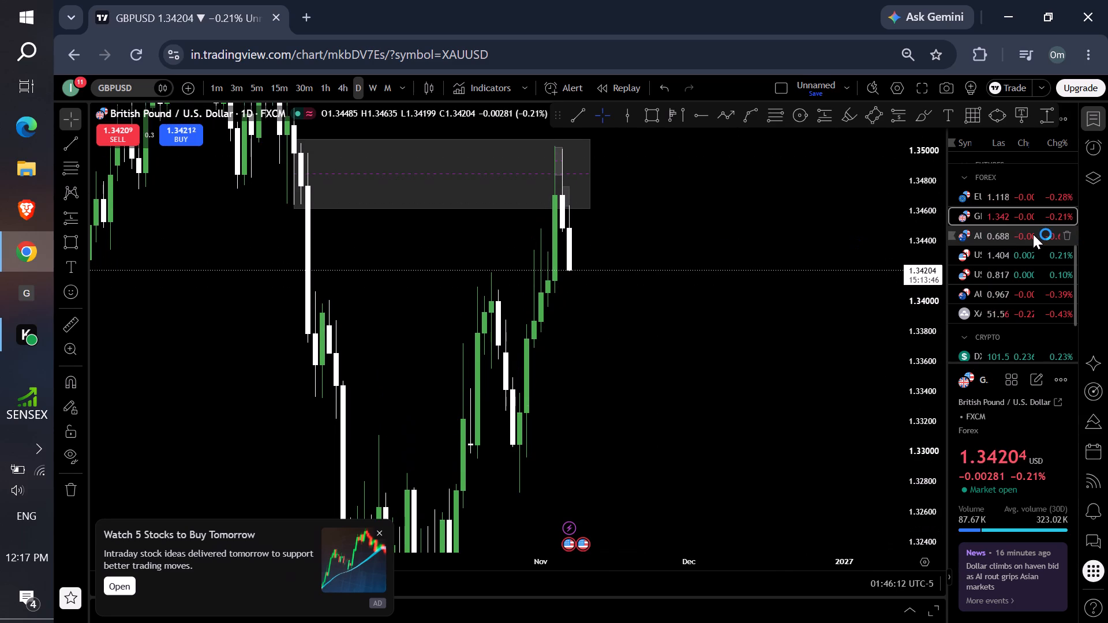
Open AUDUSD and examine the latest daily candles around the red 0.68958 line.
left_click(1032, 235)
left_click_drag(672, 344, 748, 212)
scroll(805, 303, "up", 2)
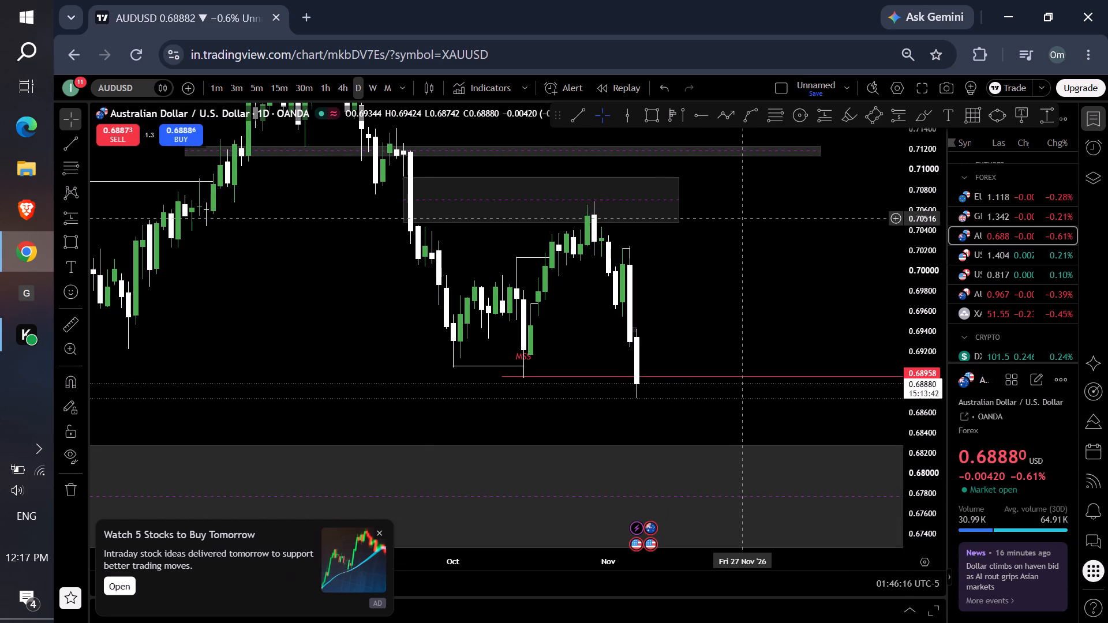
left_click_drag(933, 441, 747, 170)
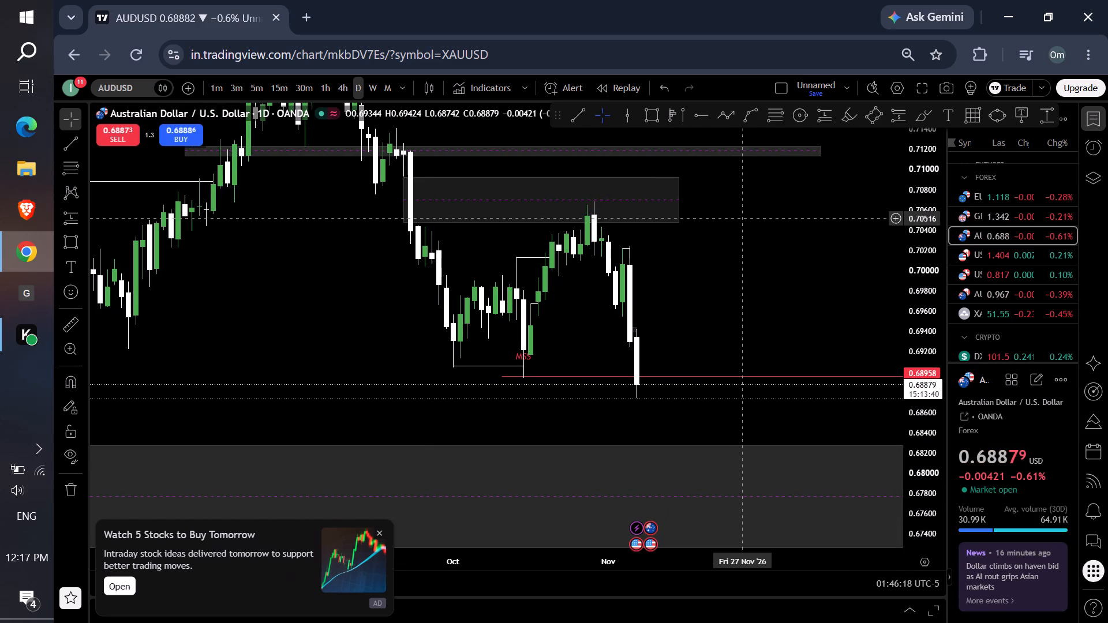
Switch AUDUSD to the 15m timeframe and examine the latest swing highs and lows around the 0.68958 line.
left_click(278, 91)
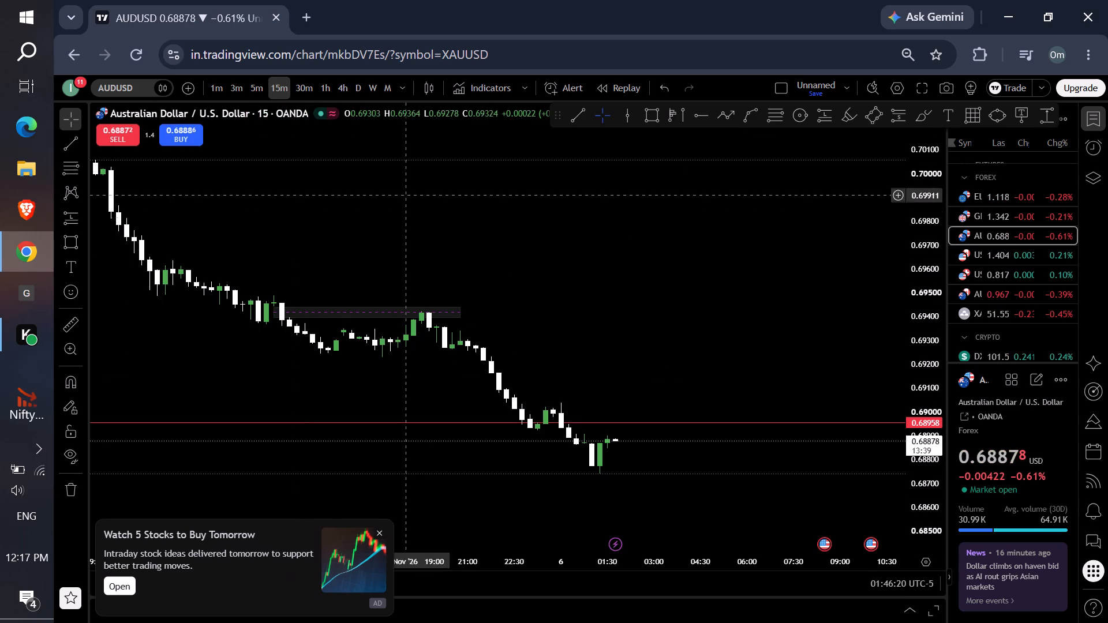
scroll(660, 313, "down", 3)
scroll(682, 362, "up", 1)
left_click_drag(710, 347, 739, 193)
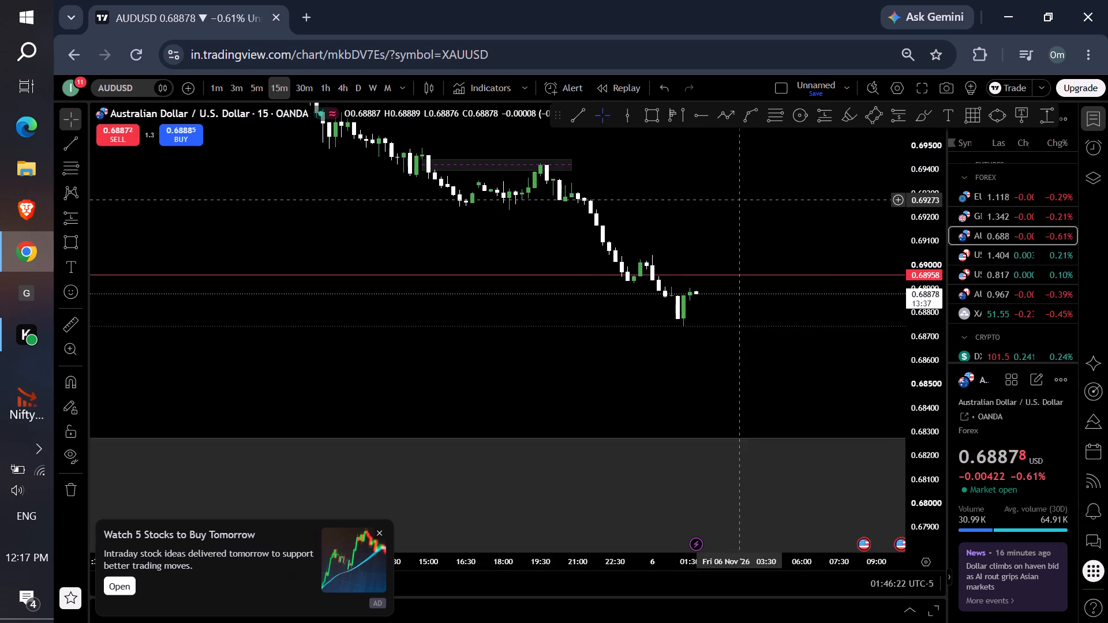
scroll(841, 422, "up", 5)
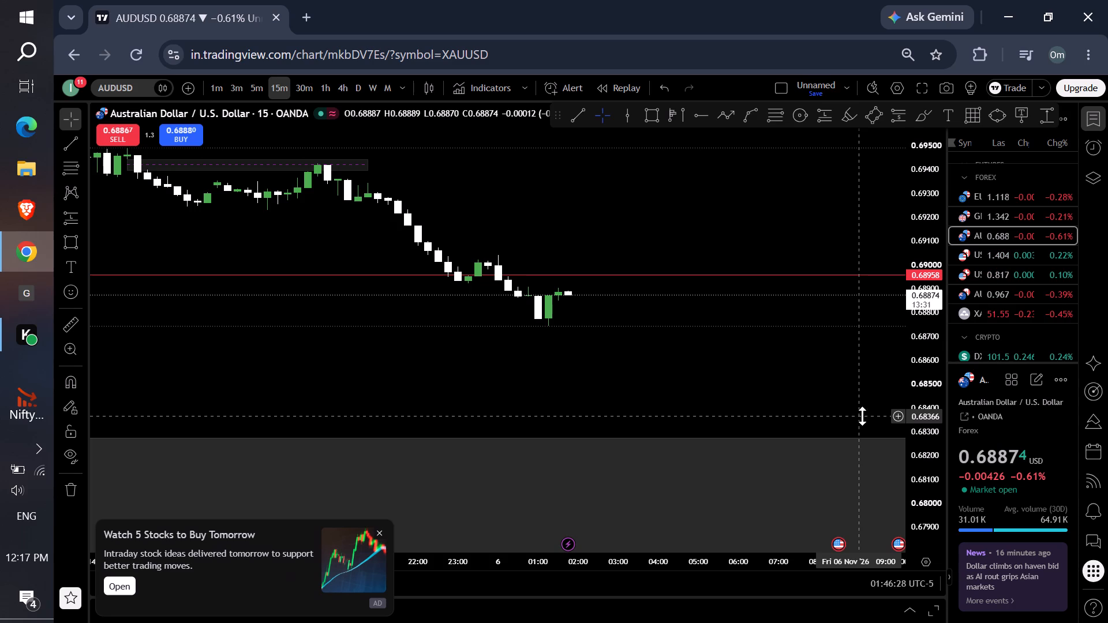
left_click_drag(925, 424, 840, 136)
left_click_drag(716, 292, 691, 405)
scroll(688, 344, "up", 1)
scroll(688, 344, "down", 1)
scroll(688, 344, "up", 1)
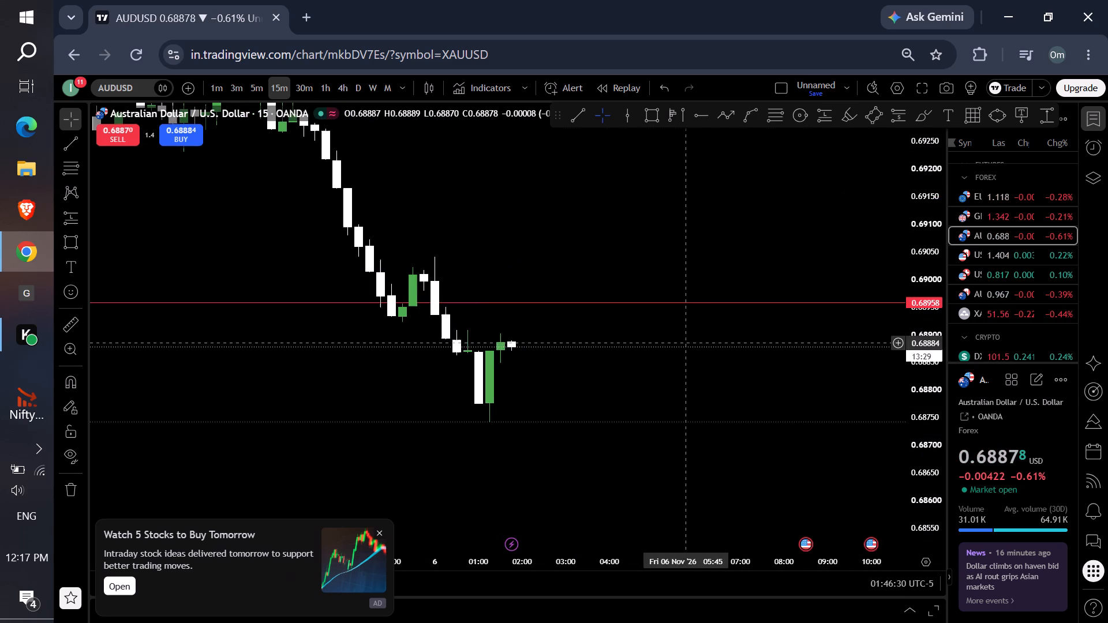
left_click_drag(688, 338, 649, 363)
scroll(620, 189, "down", 1)
scroll(620, 180, "up", 1)
scroll(619, 174, "down", 1)
scroll(617, 164, "up", 1)
scroll(615, 157, "down", 1)
scroll(608, 139, "up", 1)
Draw a horizontal trend line from the 6 Nov 00:00 high at about 0.6904 to 03:45 and apply the MSS template.
left_click(578, 115)
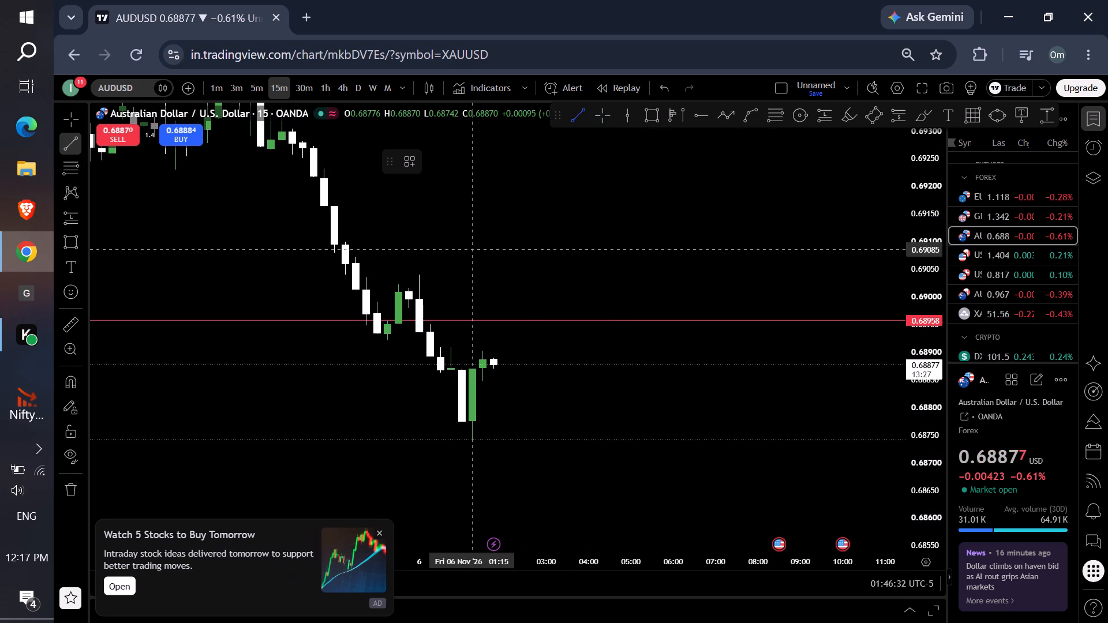
left_click(418, 273)
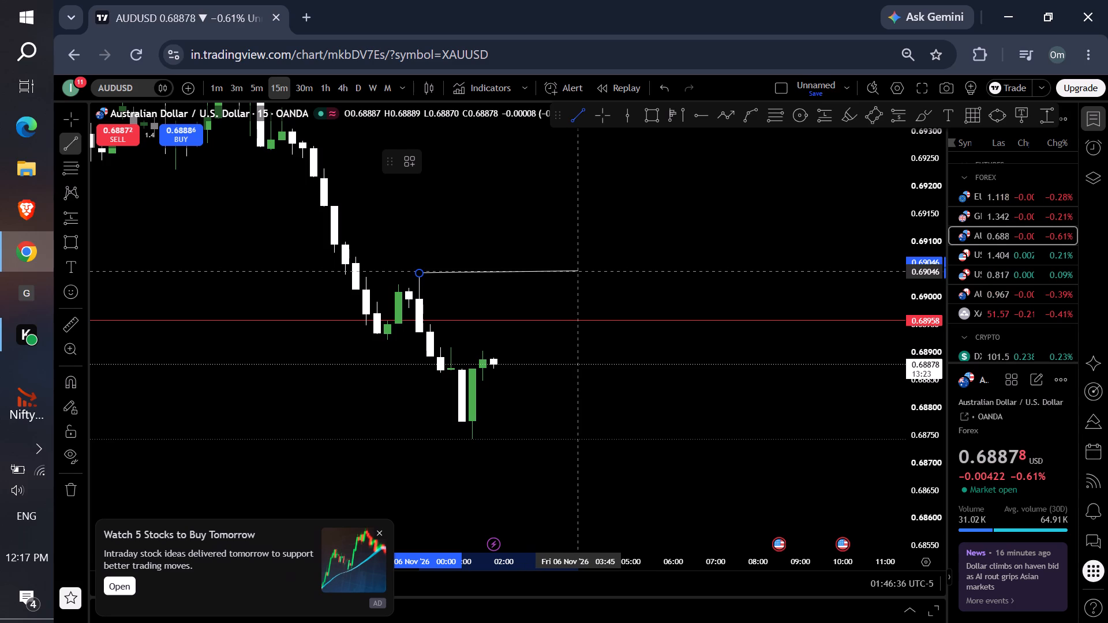
left_click(575, 272)
left_click(409, 165)
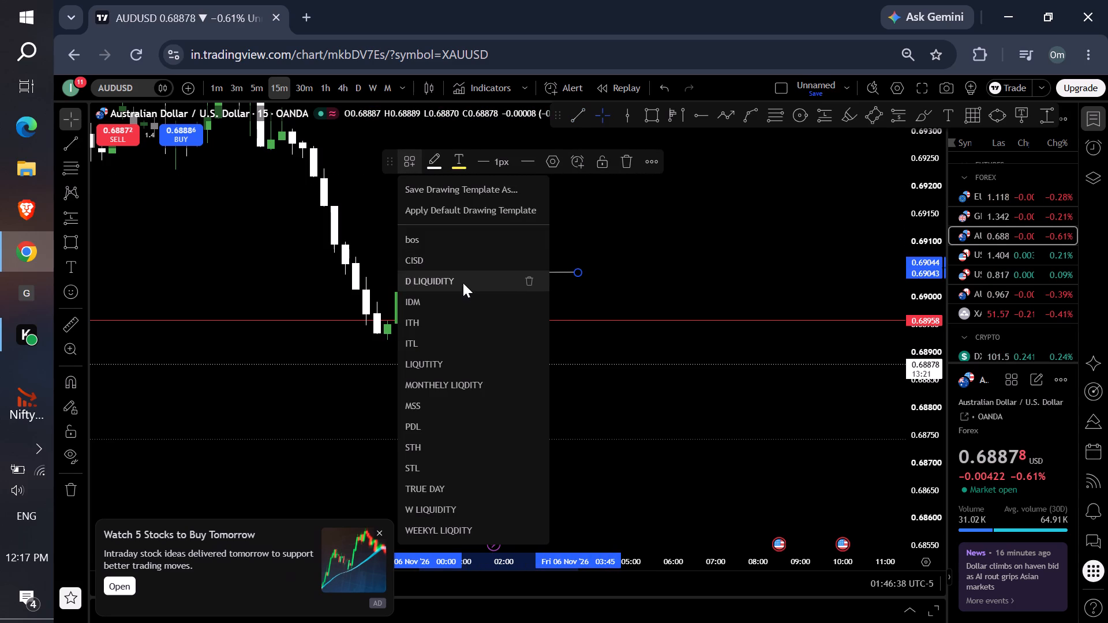
left_click(458, 401)
scroll(627, 395, "down", 3)
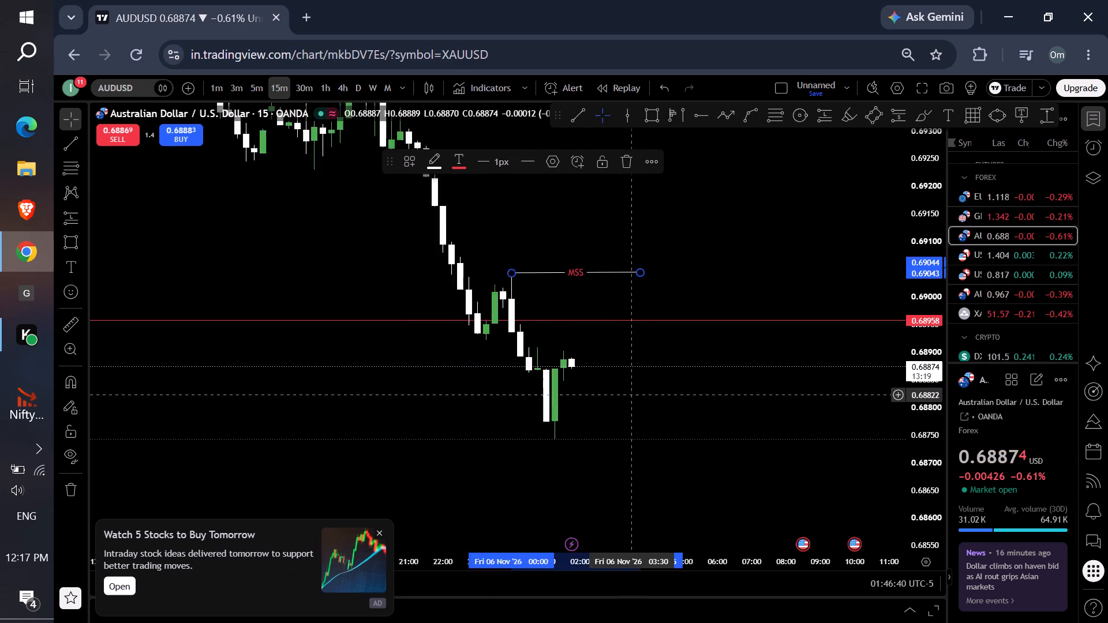
scroll(642, 395, "up", 1)
scroll(643, 395, "down", 1)
left_click_drag(793, 254, 697, 273)
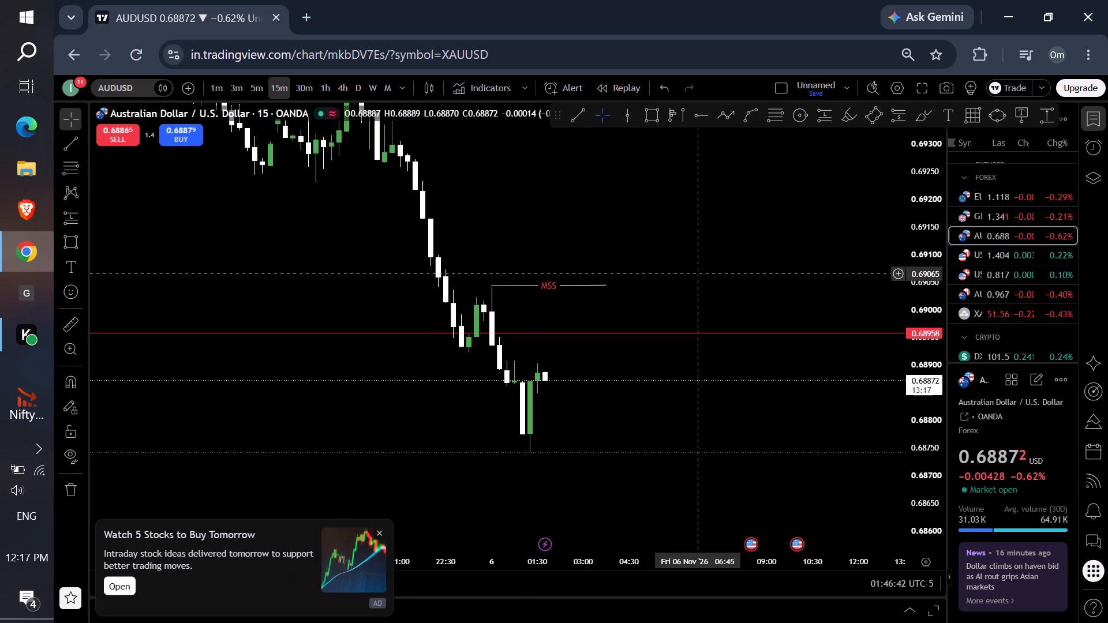
left_click_drag(699, 277, 682, 288)
Open USDCAD and examine its zones and recent rise on the 1h and 4h timeframes.
left_click(998, 253)
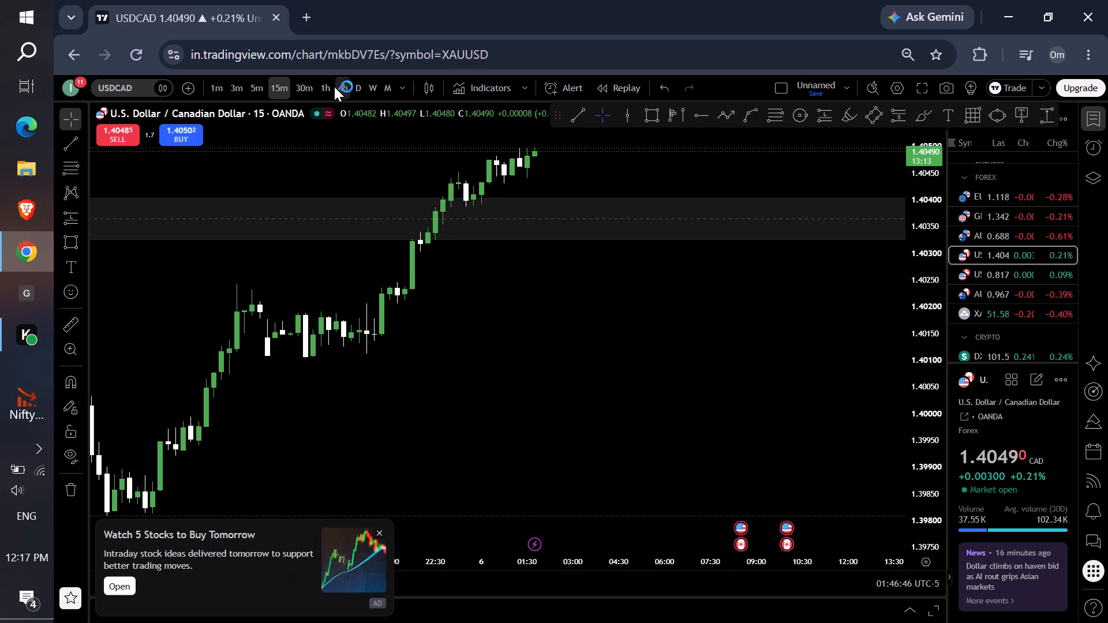
left_click(330, 87)
left_click_drag(928, 207, 796, 523)
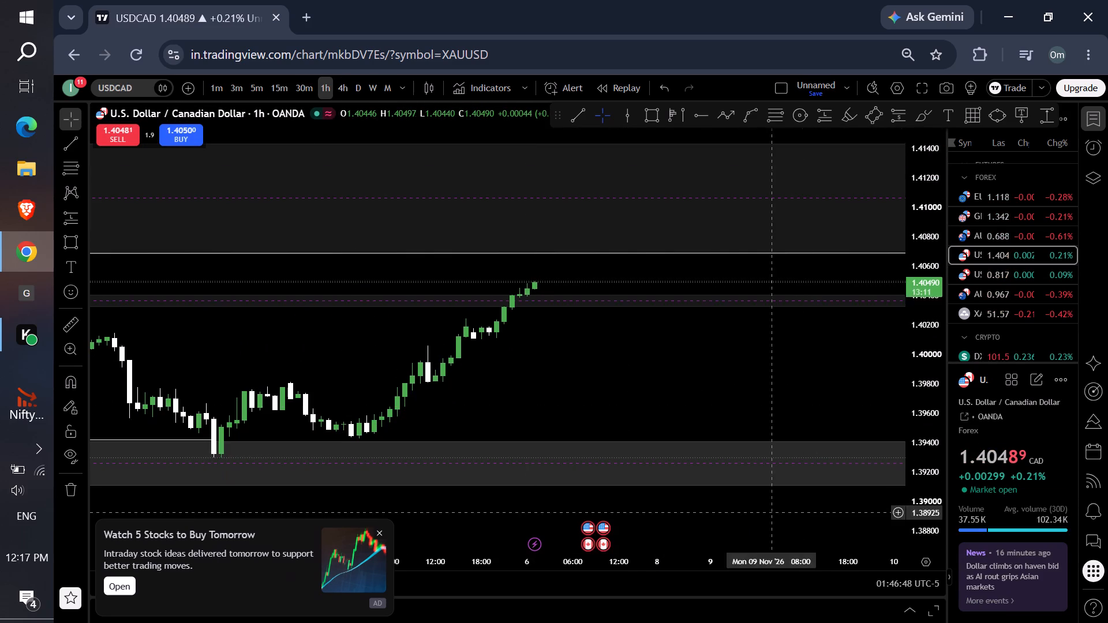
left_click(343, 93)
scroll(690, 310, "down", 2)
scroll(723, 353, "up", 1)
scroll(723, 354, "down", 1)
scroll(724, 356, "up", 1)
scroll(725, 362, "down", 2)
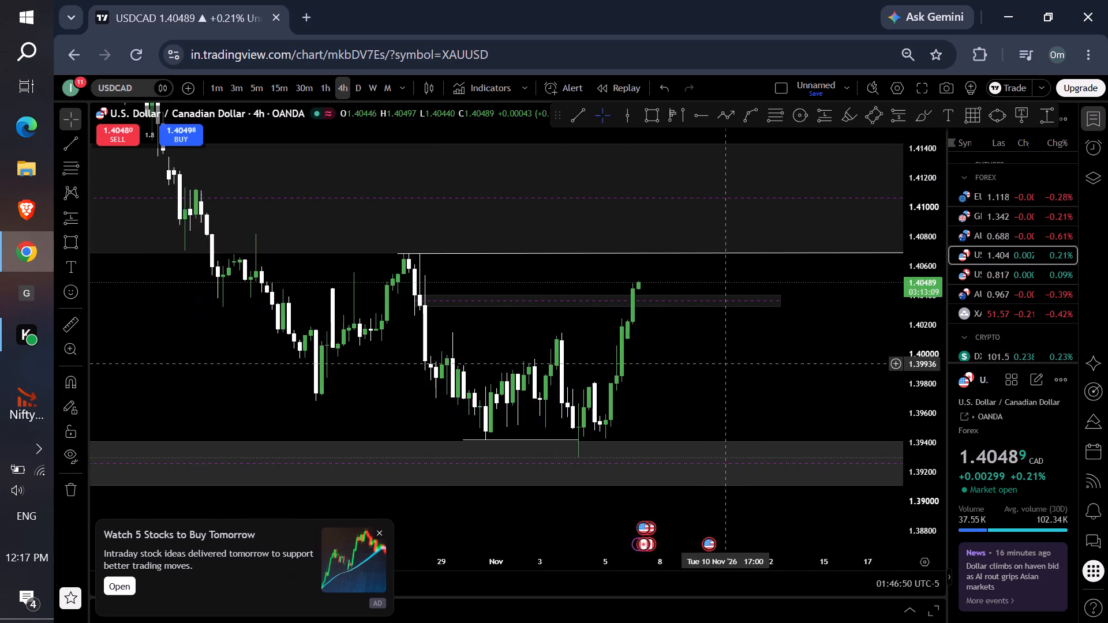
scroll(725, 365, "down", 1)
Switch USDCAD to the daily timeframe and examine the latest candles between the upper and lower zones.
left_click(361, 84)
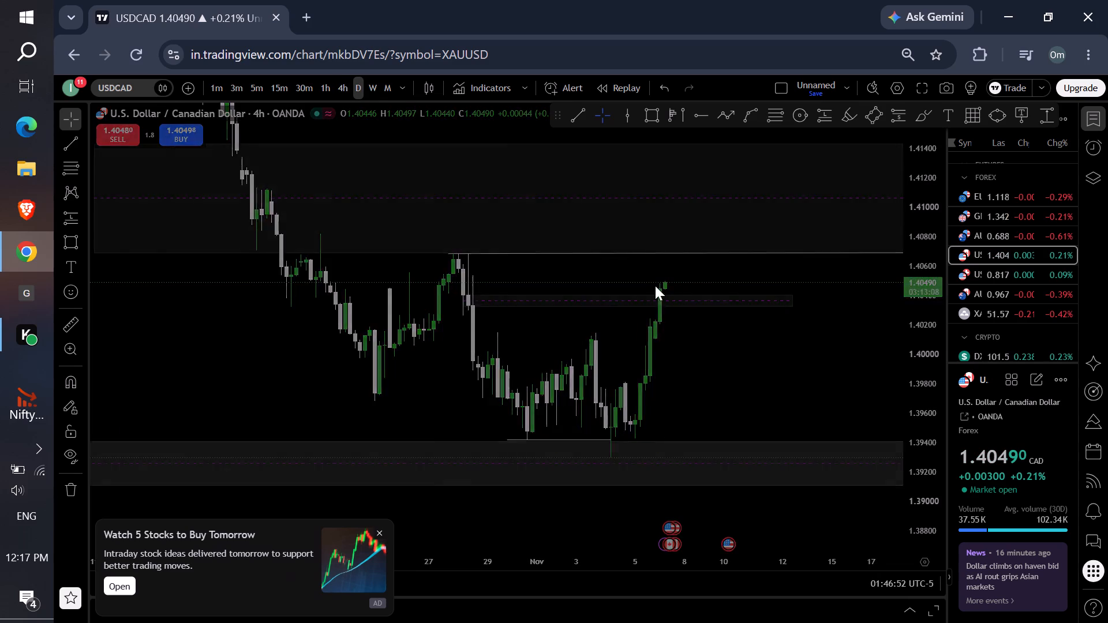
scroll(727, 326, "up", 1)
scroll(727, 326, "down", 1)
scroll(727, 326, "up", 3)
scroll(727, 326, "down", 1)
scroll(727, 326, "up", 1)
scroll(662, 349, "up", 4)
scroll(662, 349, "down", 1)
scroll(662, 349, "up", 2)
left_click_drag(546, 381, 618, 370)
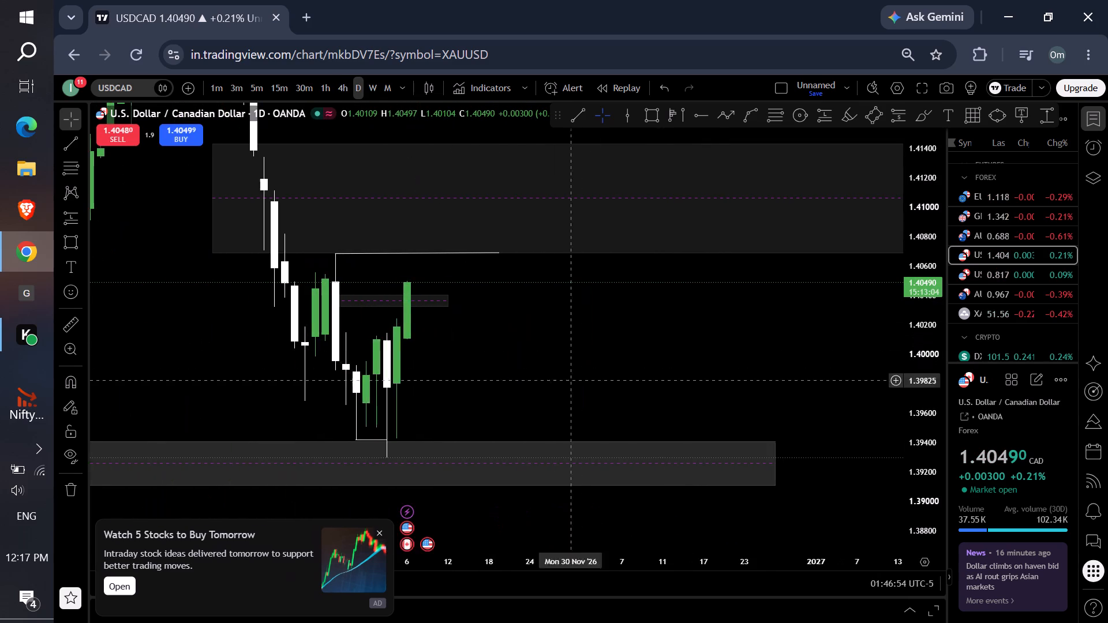
left_click_drag(618, 370, 720, 351)
Switch USDCAD to the 15m timeframe and examine the 4 Nov swing low inside the lower zone.
left_click(281, 91)
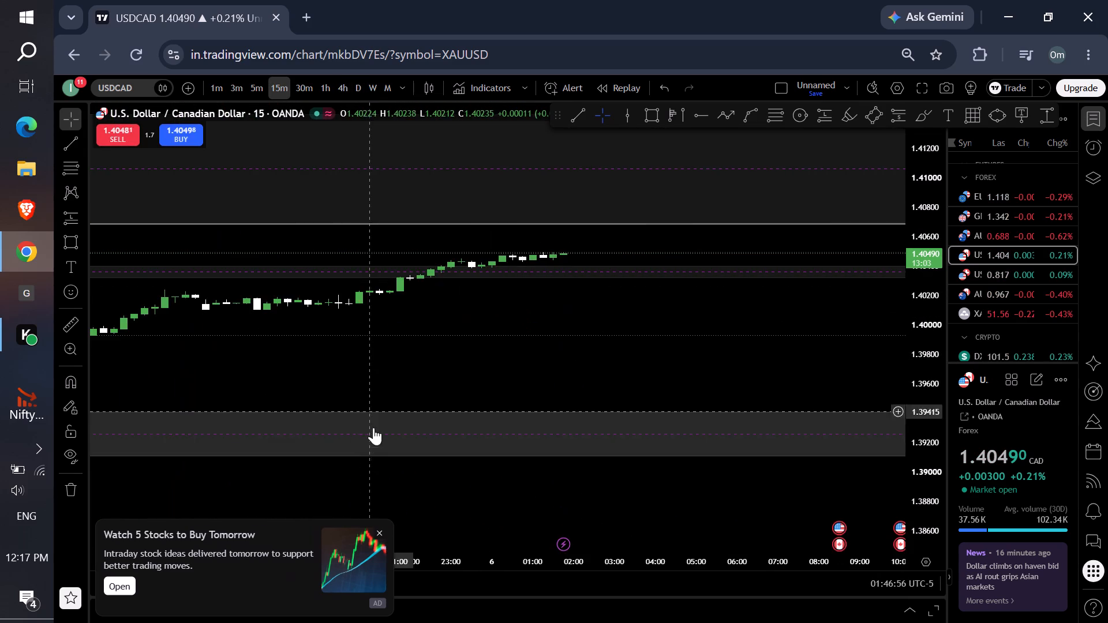
scroll(374, 436, "up", 1)
scroll(374, 436, "down", 1)
scroll(374, 440, "up", 1)
scroll(374, 444, "down", 1)
scroll(373, 445, "up", 1)
scroll(373, 445, "down", 3)
scroll(372, 445, "up", 1)
left_click_drag(294, 395, 1095, 350)
left_click_drag(920, 509, 754, 72)
scroll(398, 348, "down", 1)
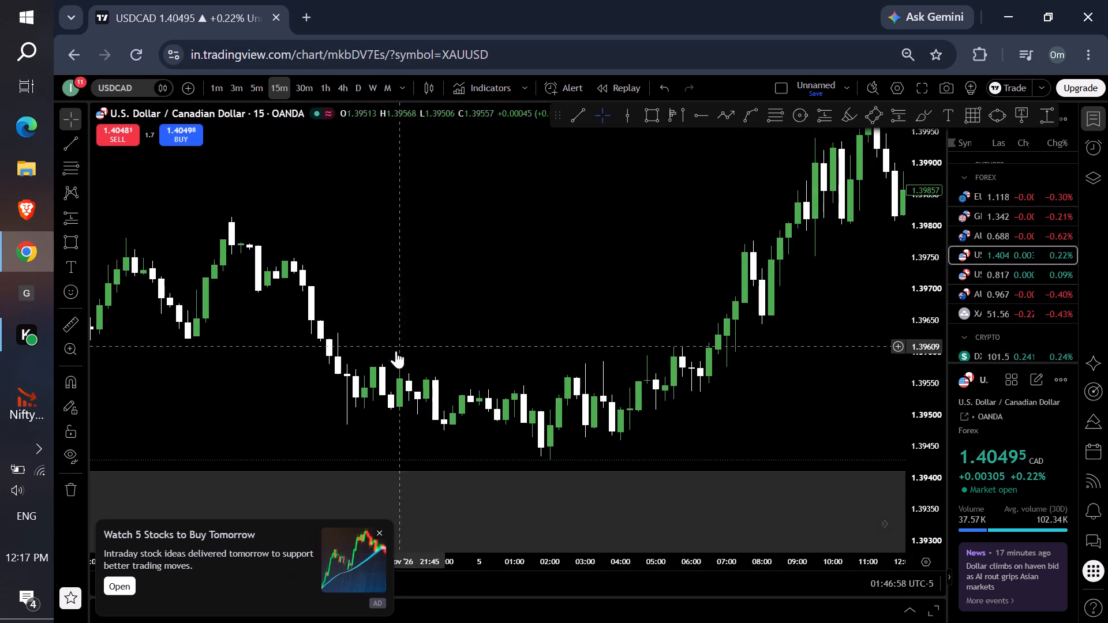
scroll(396, 351, "down", 2)
scroll(394, 355, "up", 1)
scroll(394, 355, "down", 1)
scroll(392, 358, "up", 1)
scroll(391, 358, "down", 1)
scroll(388, 362, "up", 1)
scroll(381, 366, "down", 1)
left_click_drag(375, 406, 693, 288)
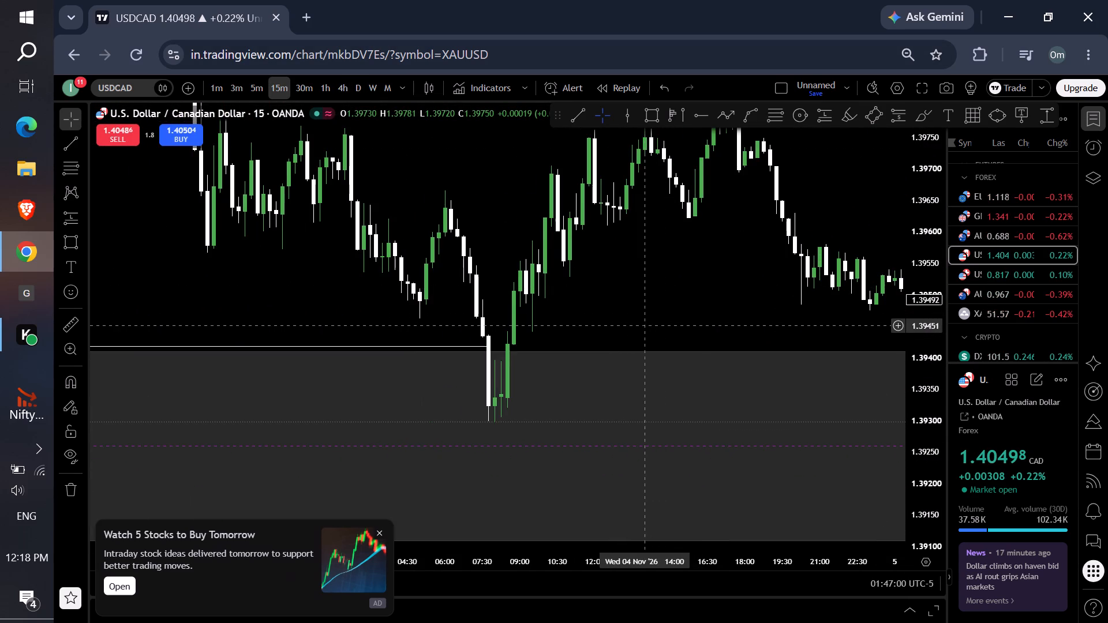
left_click_drag(648, 325, 628, 328)
left_click_drag(628, 320, 581, 328)
Switch USDCAD to the 1h timeframe and place a vertical line at 4 Nov 09:00, just after the swing low.
left_click(319, 92)
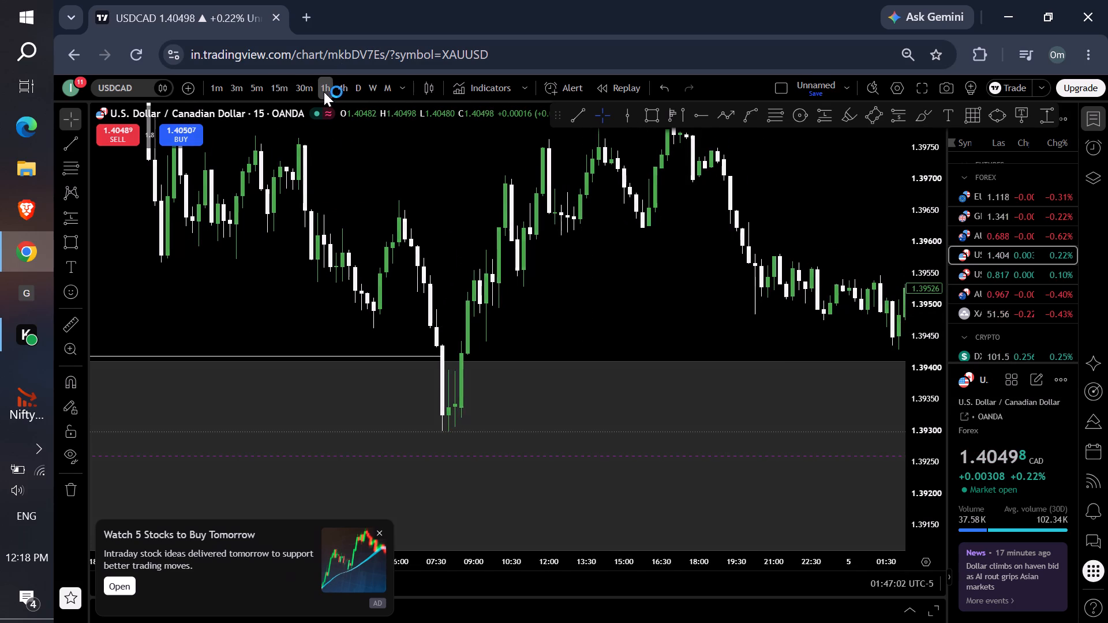
left_click_drag(642, 233, 200, 258)
left_click_drag(652, 266, 458, 250)
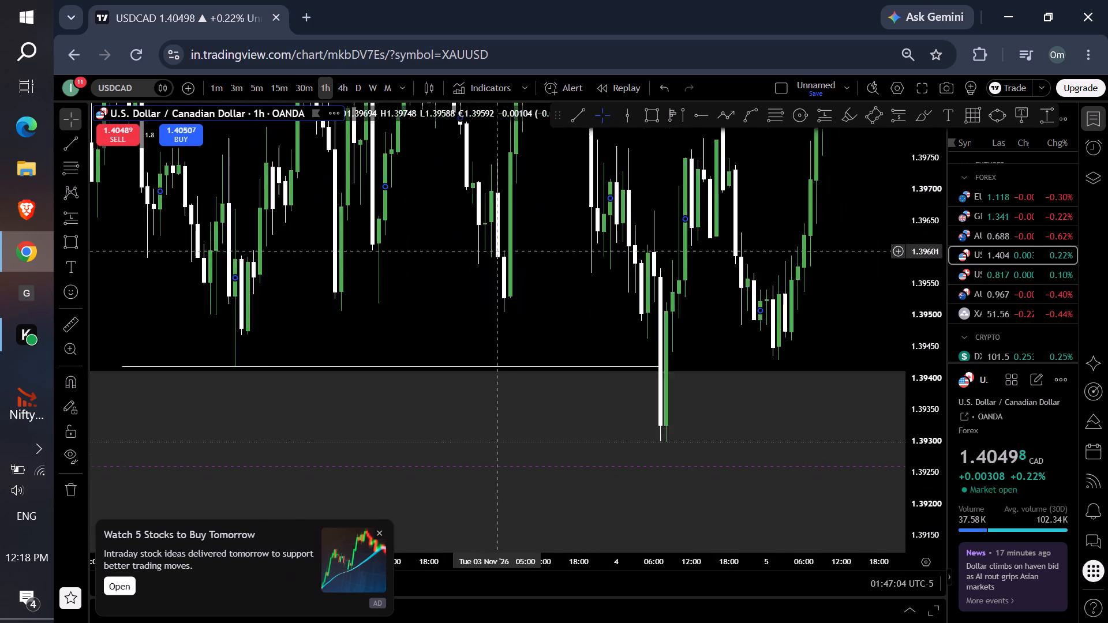
left_click_drag(458, 250, 436, 250)
left_click_drag(808, 257, 756, 257)
left_click(624, 116)
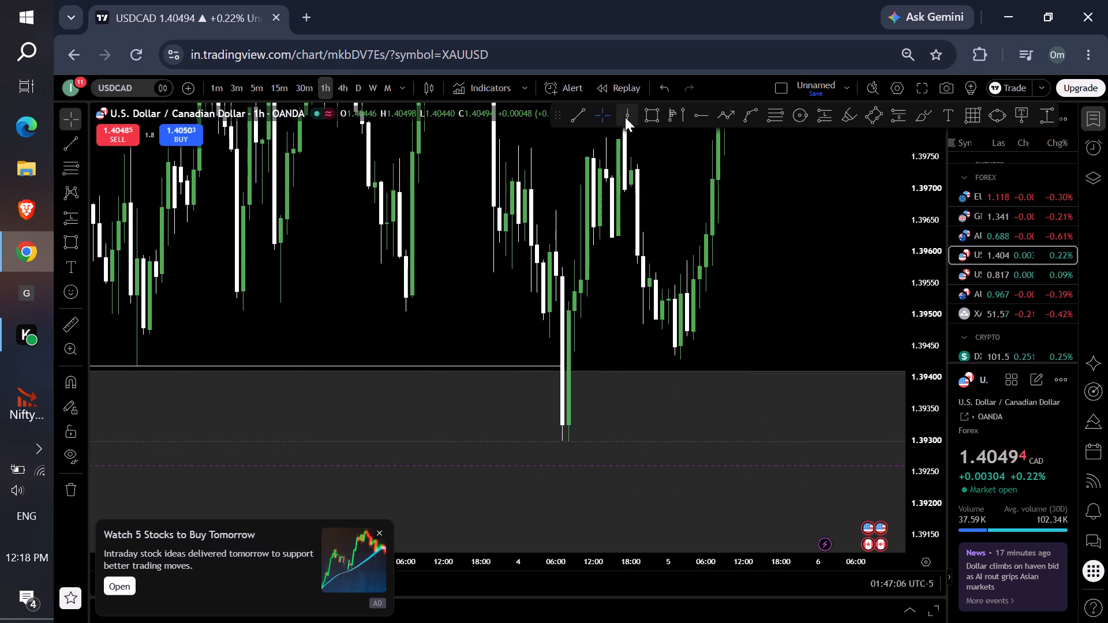
left_click(575, 273)
left_click_drag(609, 280, 600, 278)
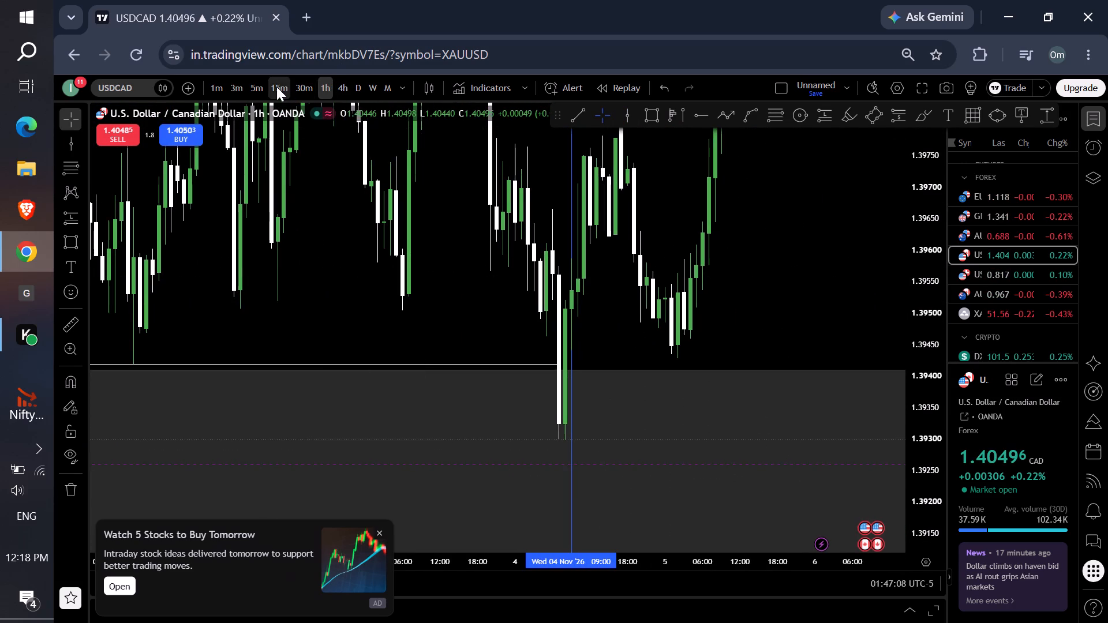
On the USDCAD 15m chart, draw a small rectangle from 4 Nov 08:15 to about 10:15, between about 1.3944 and 1.3948.
left_click(276, 87)
scroll(400, 231, "up", 1)
scroll(347, 237, "down", 1)
scroll(297, 249, "up", 1)
scroll(282, 258, "down", 3)
left_click_drag(304, 279, 778, 253)
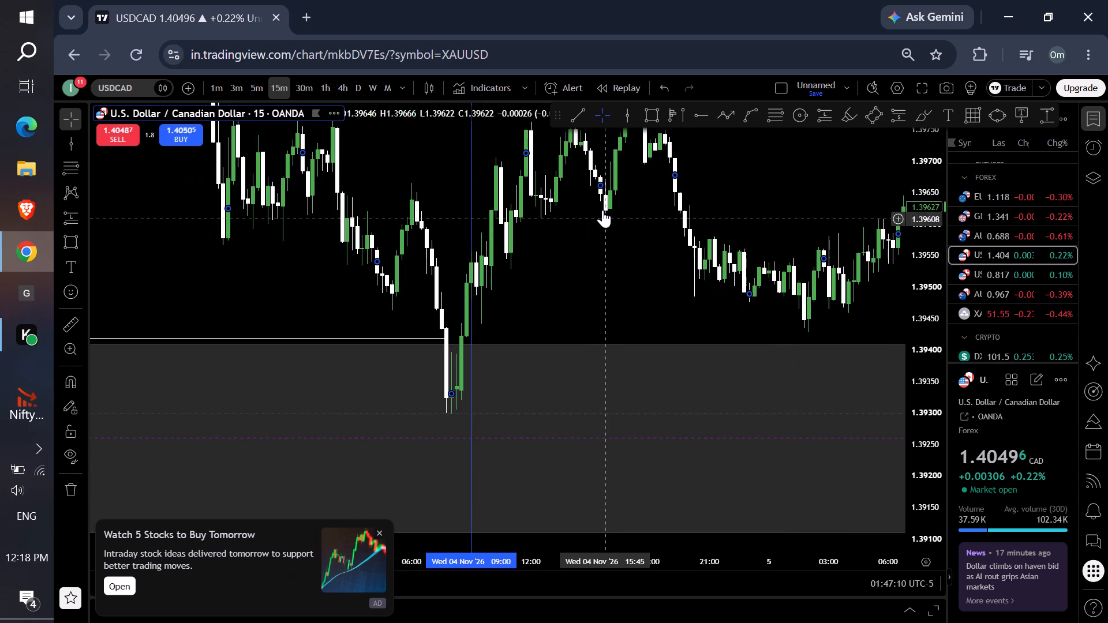
left_click(655, 111)
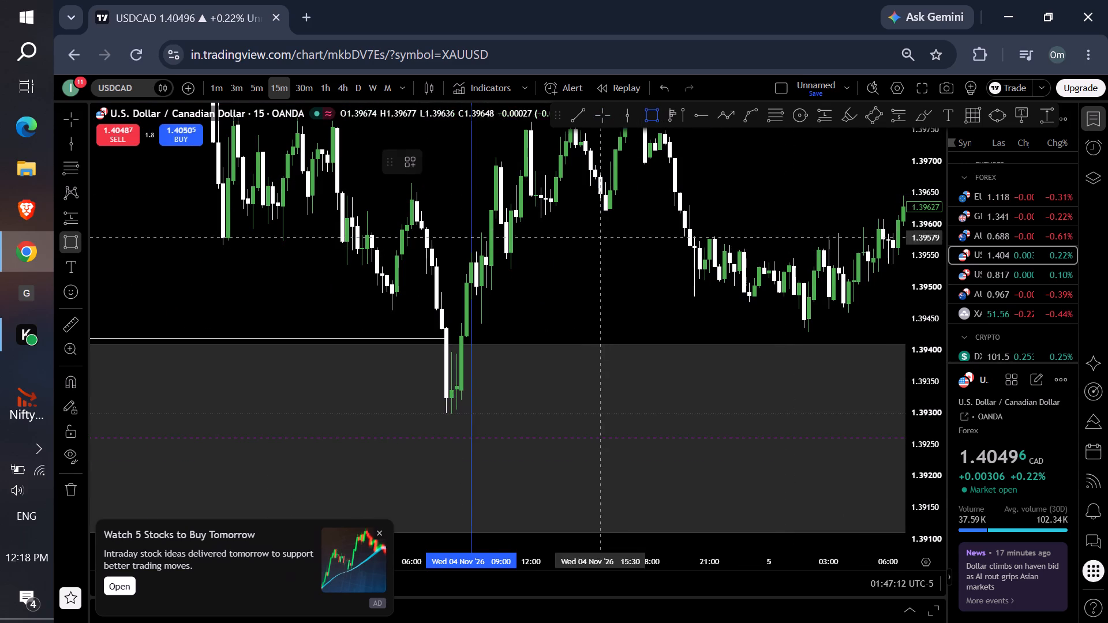
left_click_drag(458, 354, 464, 355)
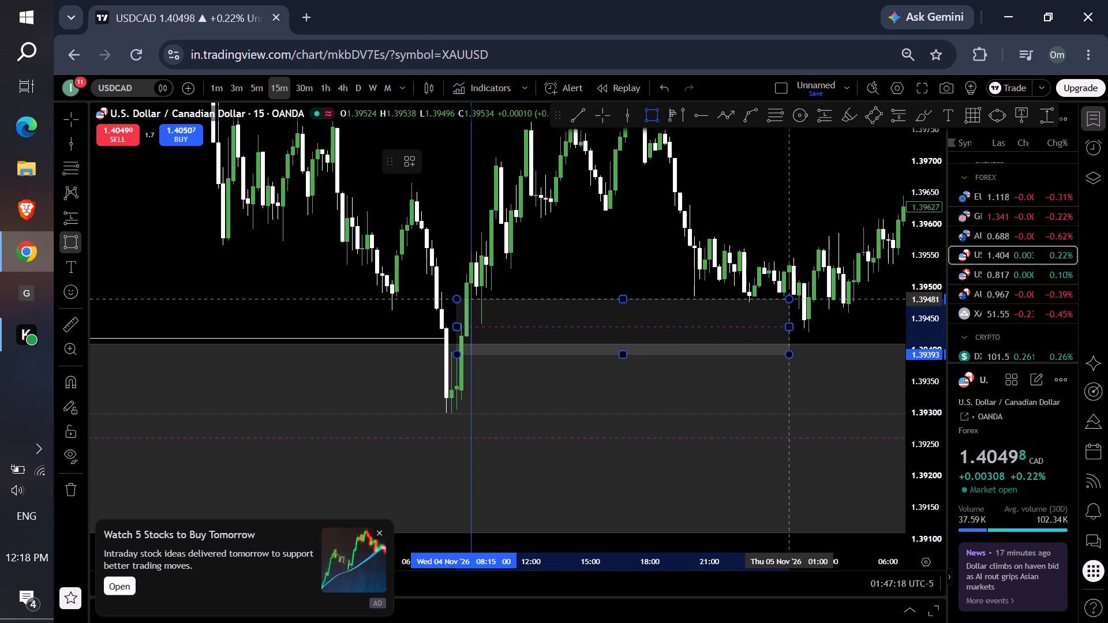
left_click(496, 298)
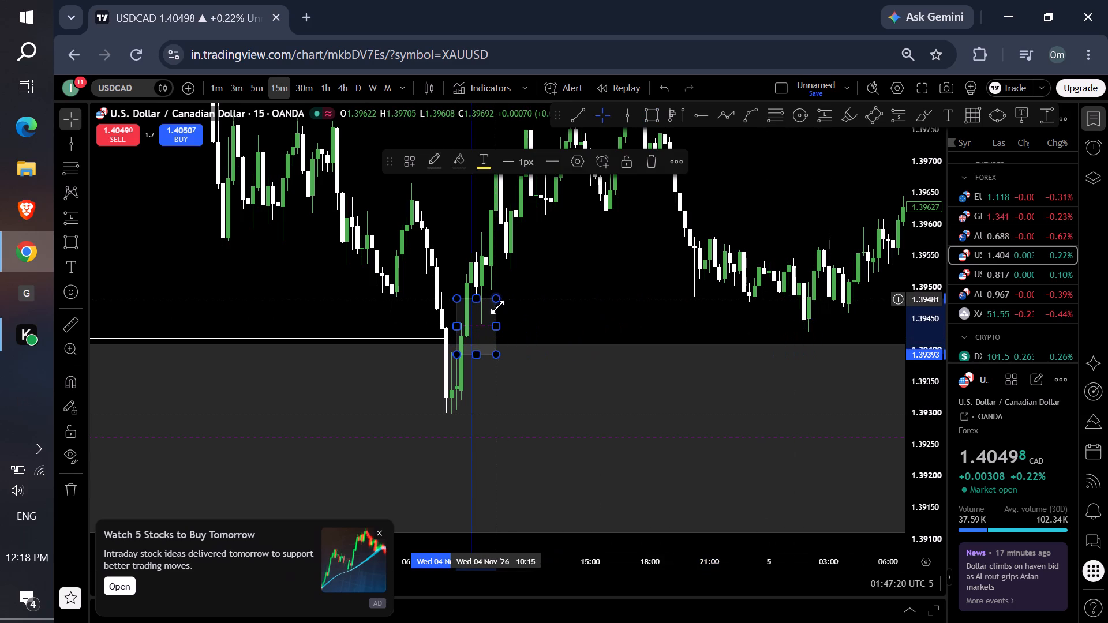
left_click_drag(497, 352, 499, 325)
left_click_drag(559, 271, 530, 325)
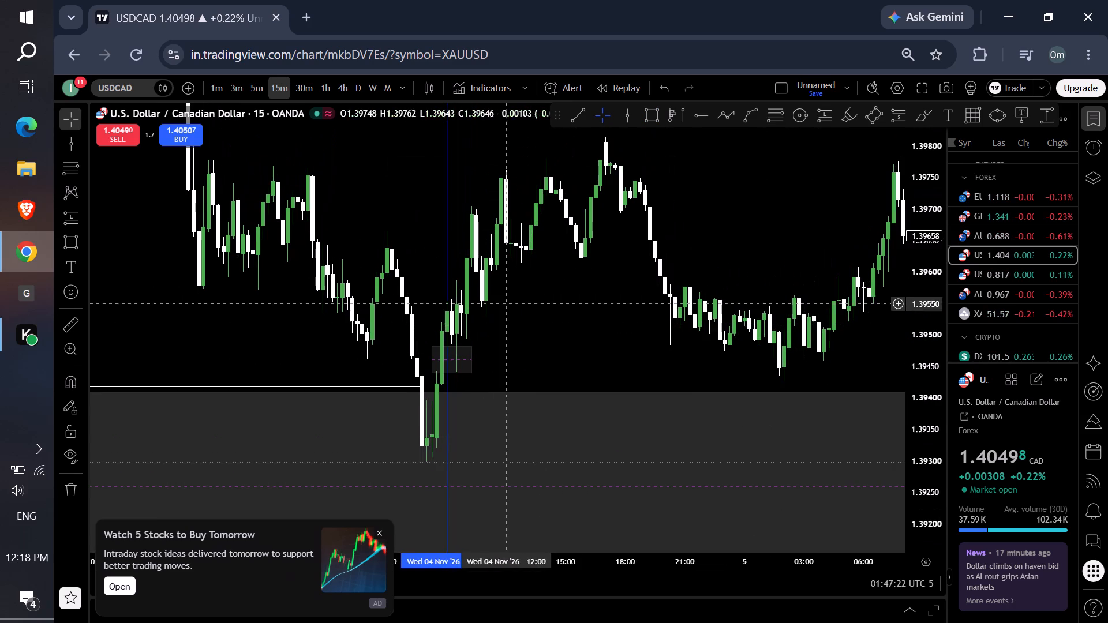
Delete the vertical line at 4 Nov 09:00 from the USDCAD chart.
left_click(447, 258)
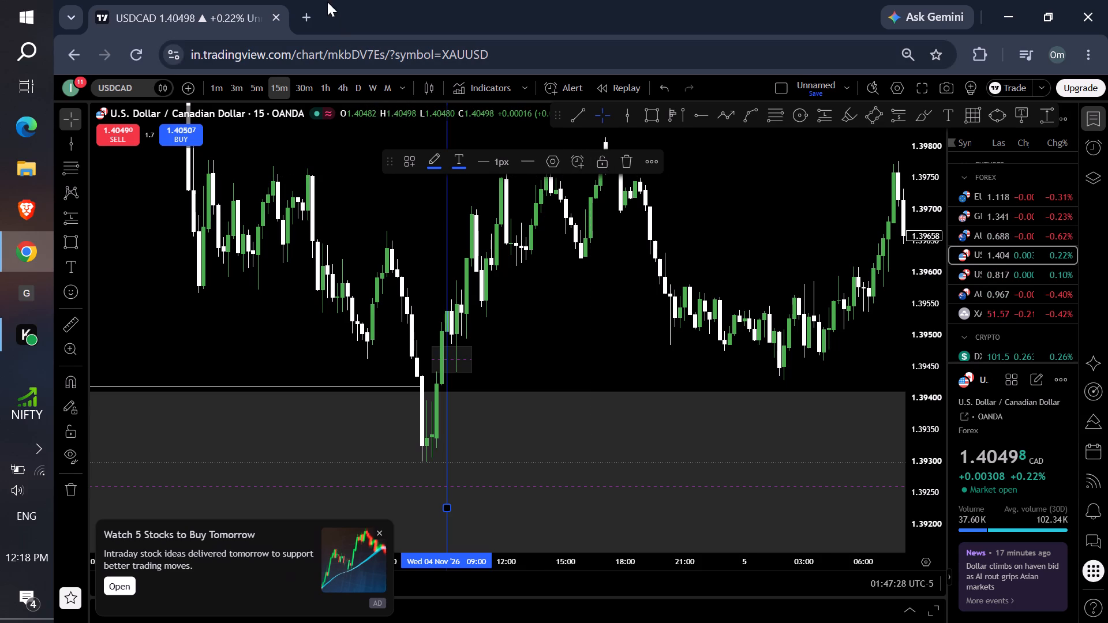
left_click(309, 22)
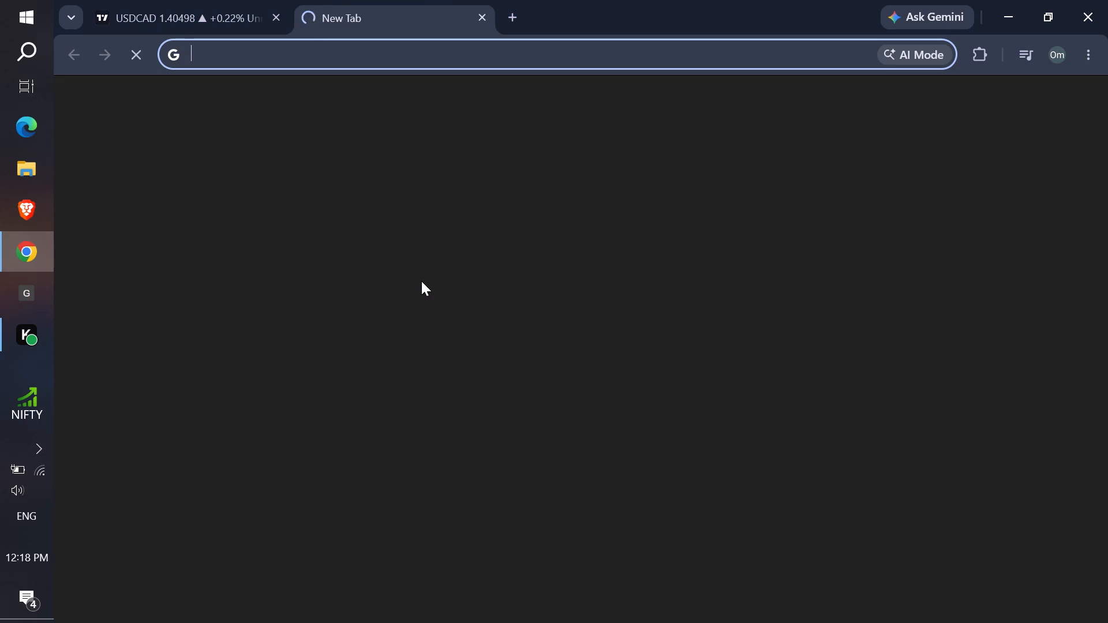
left_click(173, 0)
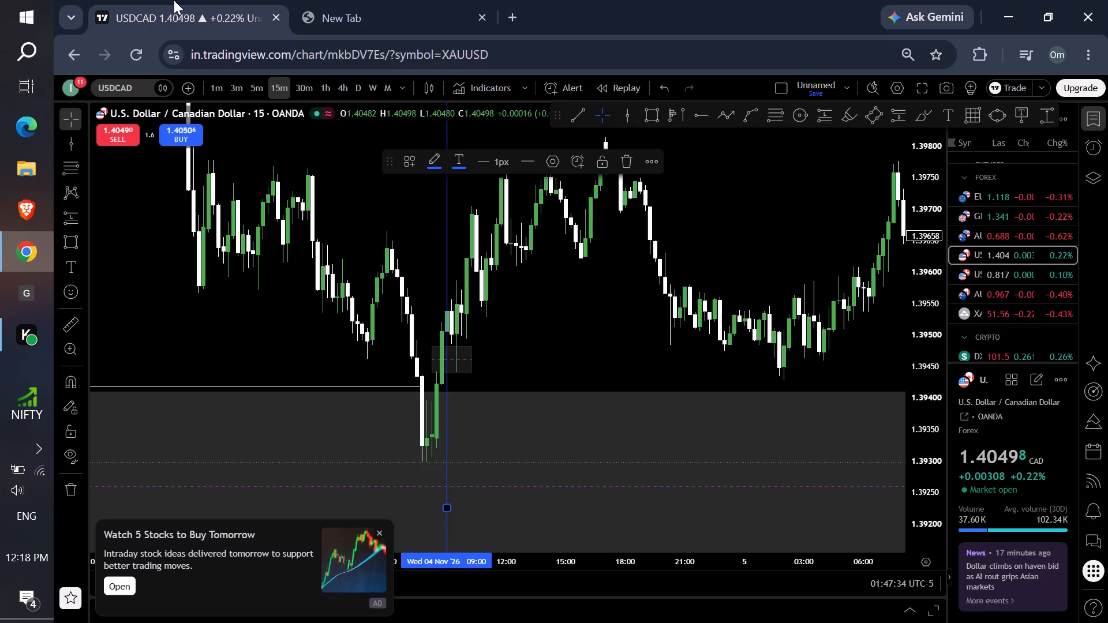
left_click(629, 163)
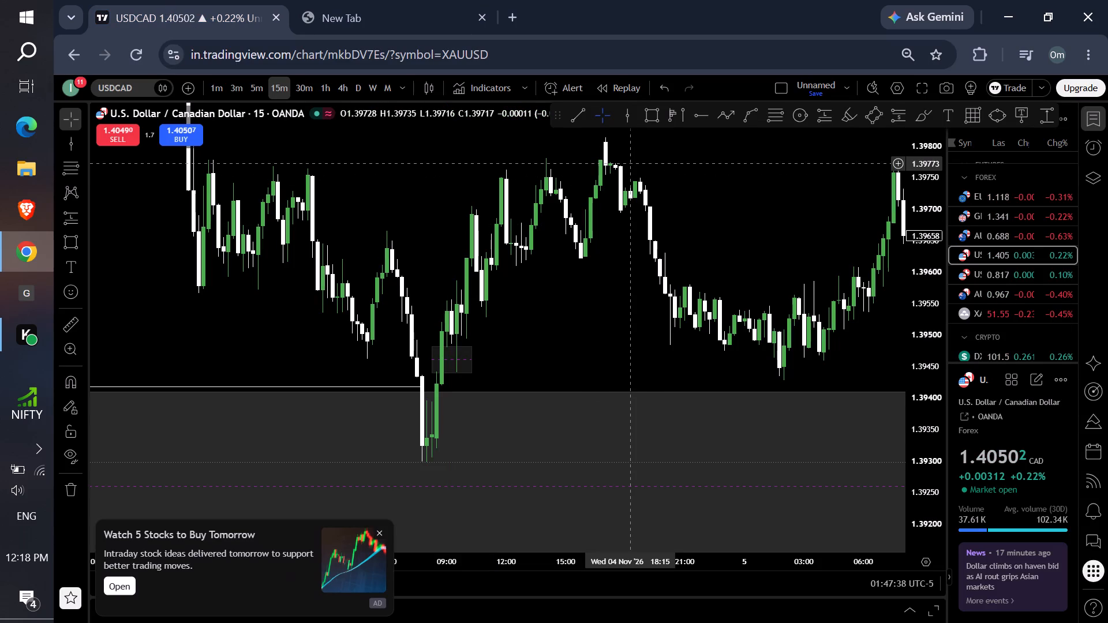
Switch USDCAD to the weekly timeframe and examine the latest candles between the upper and lower zones.
left_click(365, 85)
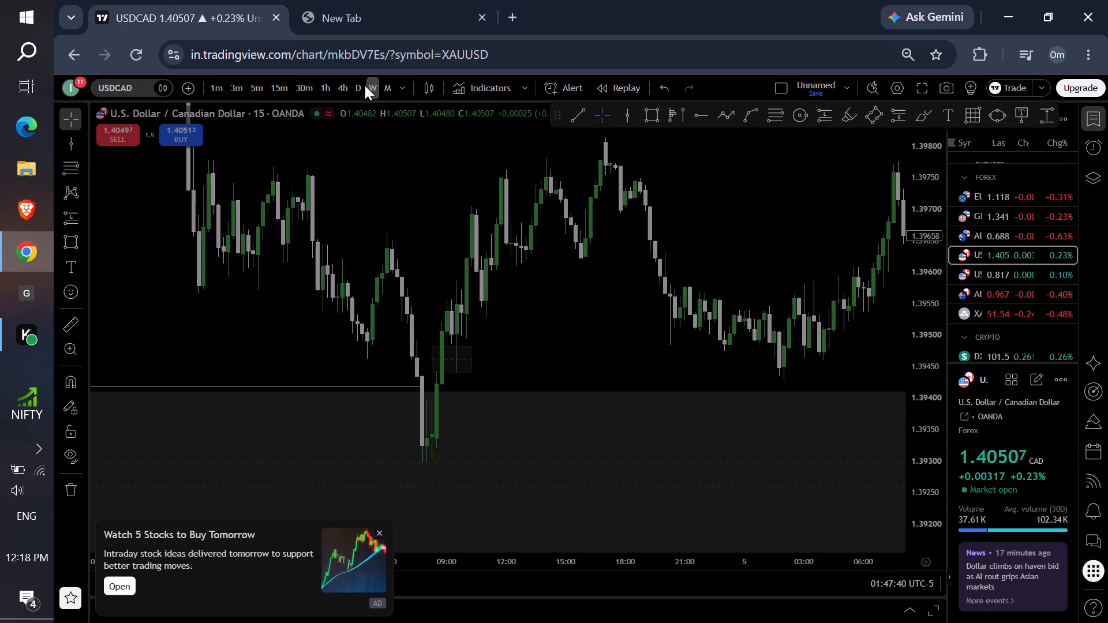
left_click_drag(927, 186, 819, 518)
left_click_drag(935, 228, 922, 342)
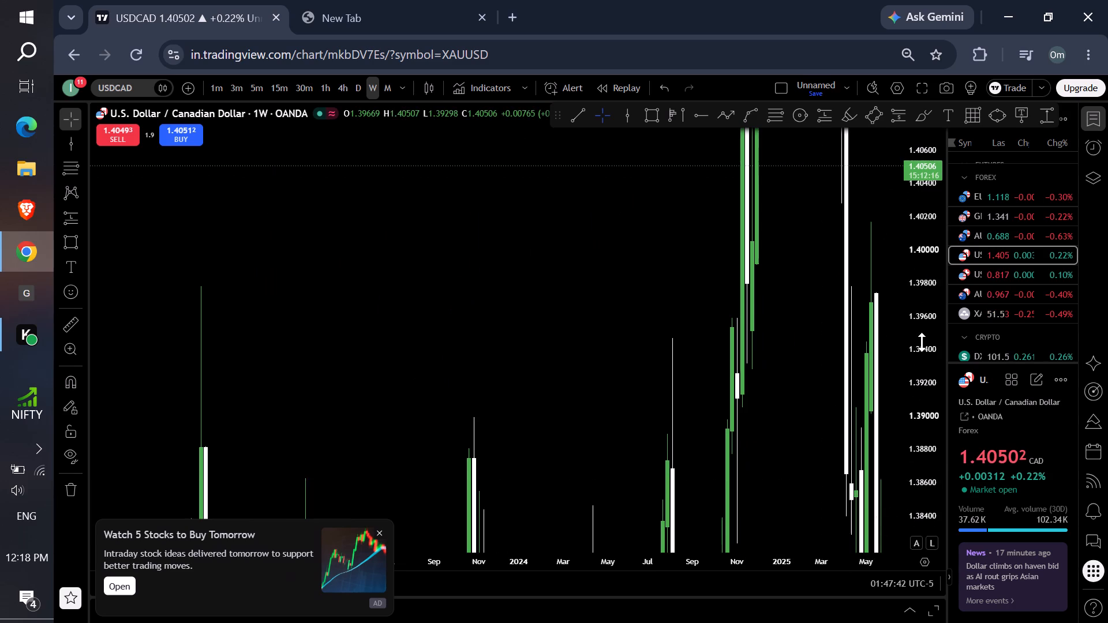
left_click_drag(922, 342, 828, 556)
left_click_drag(780, 426, 357, 366)
scroll(572, 303, "up", 4)
left_click_drag(601, 271, 332, 350)
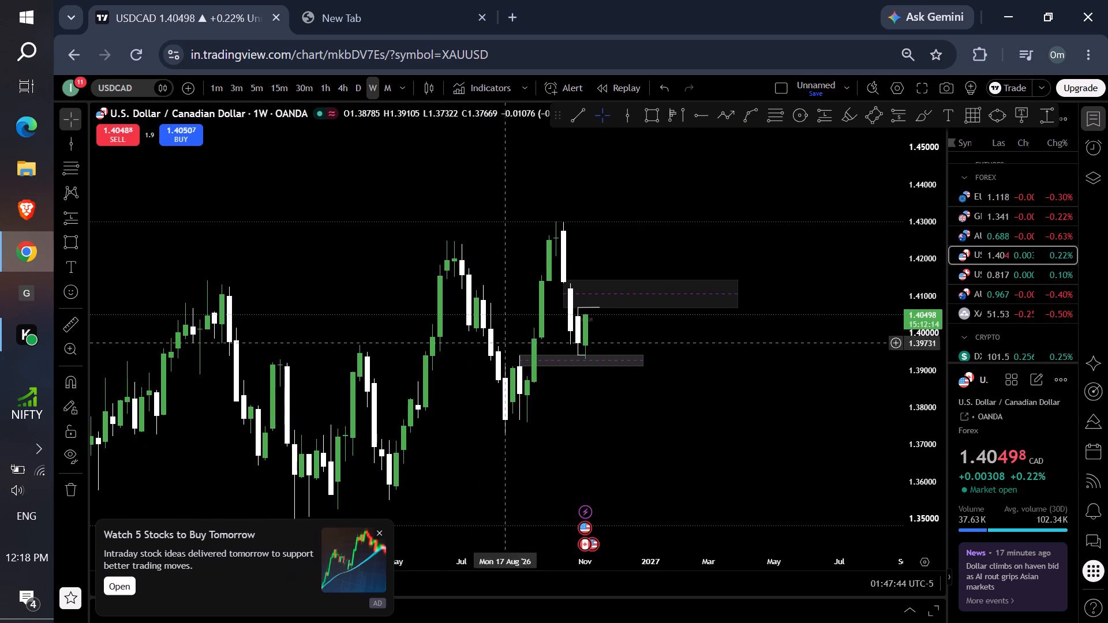
left_click_drag(812, 373, 812, 387)
left_click_drag(942, 446, 898, 331)
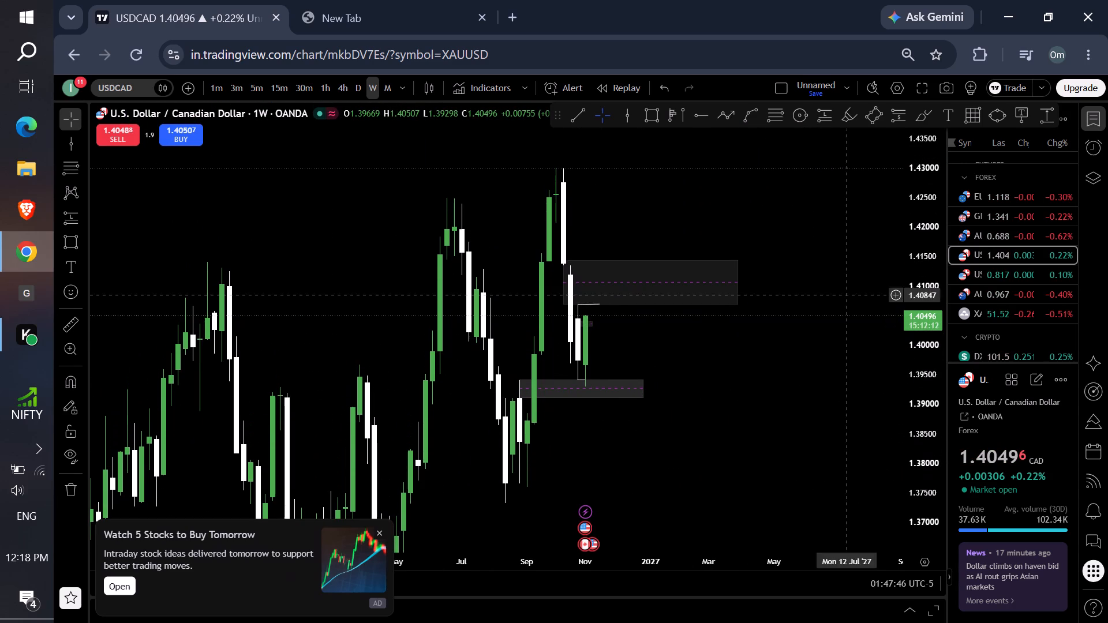
Examine USDCAD's recent rise toward the upper zone on the daily and 4h timeframes.
left_click(351, 89)
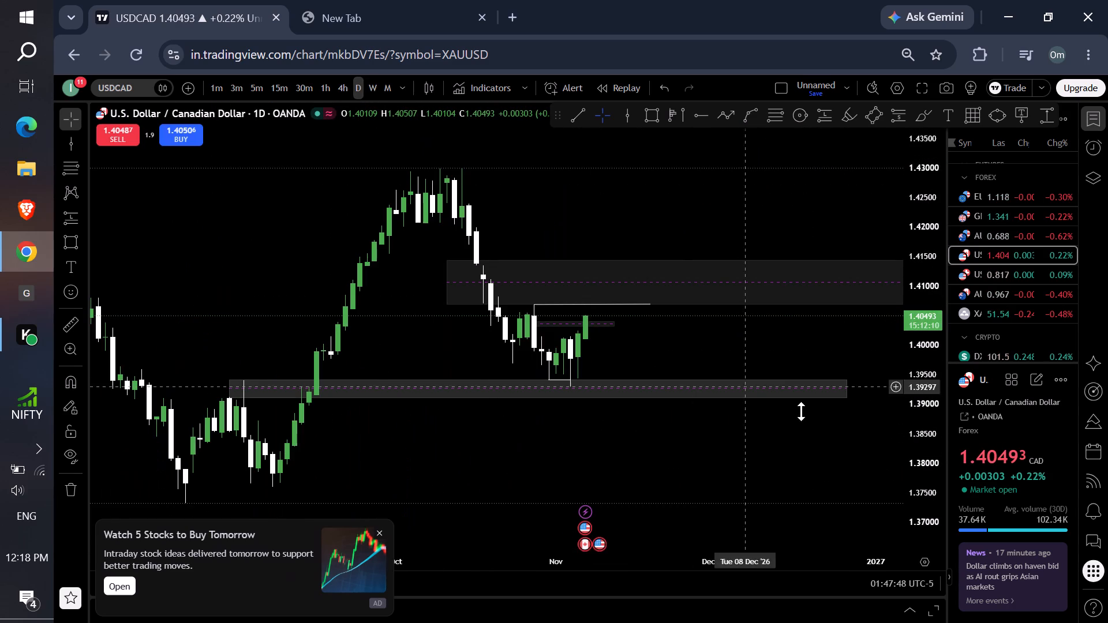
left_click_drag(928, 476, 626, 112)
left_click(350, 96)
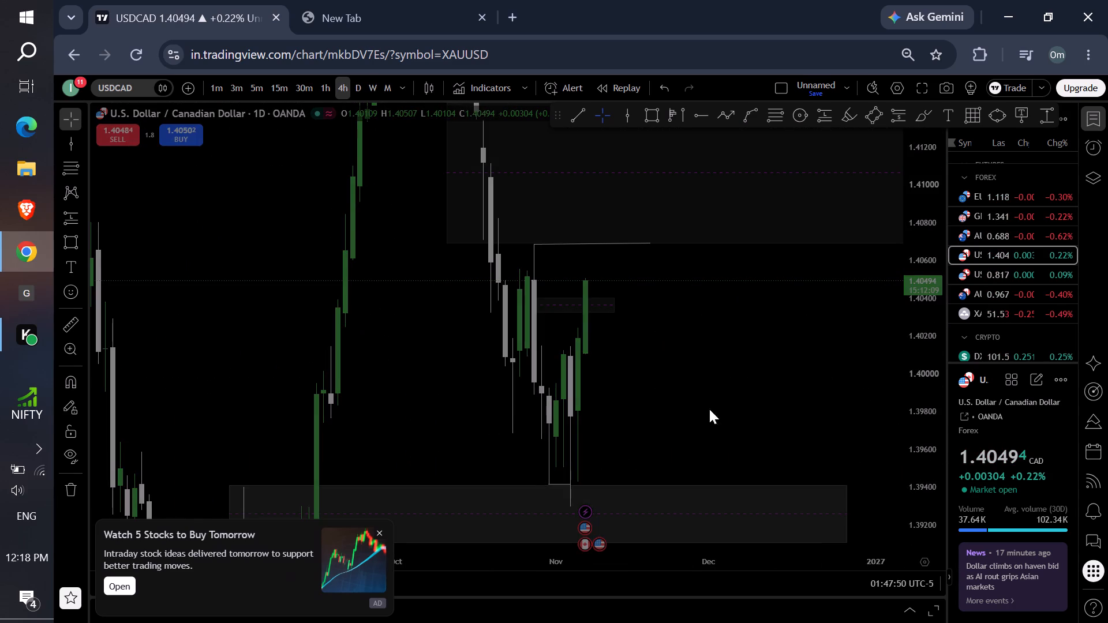
left_click_drag(703, 389, 690, 284)
left_click_drag(675, 424, 672, 329)
left_click_drag(695, 351, 683, 393)
Open USDCHF and examine its recent lows and price structure on the 4h, daily and 1h timeframes.
left_click(1023, 277)
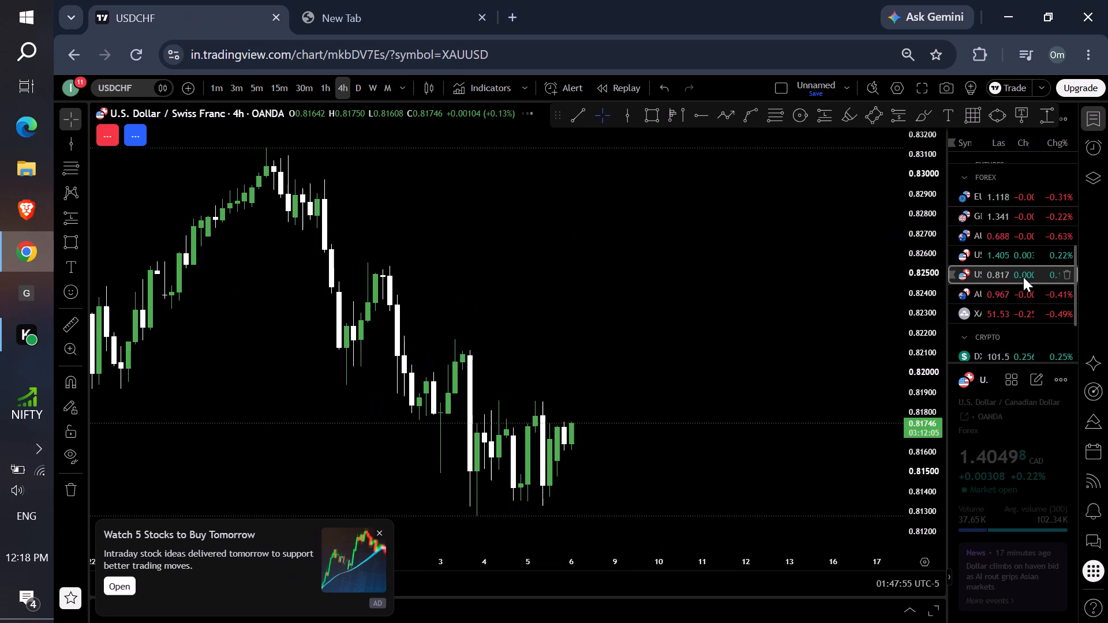
left_click_drag(713, 342, 775, 256)
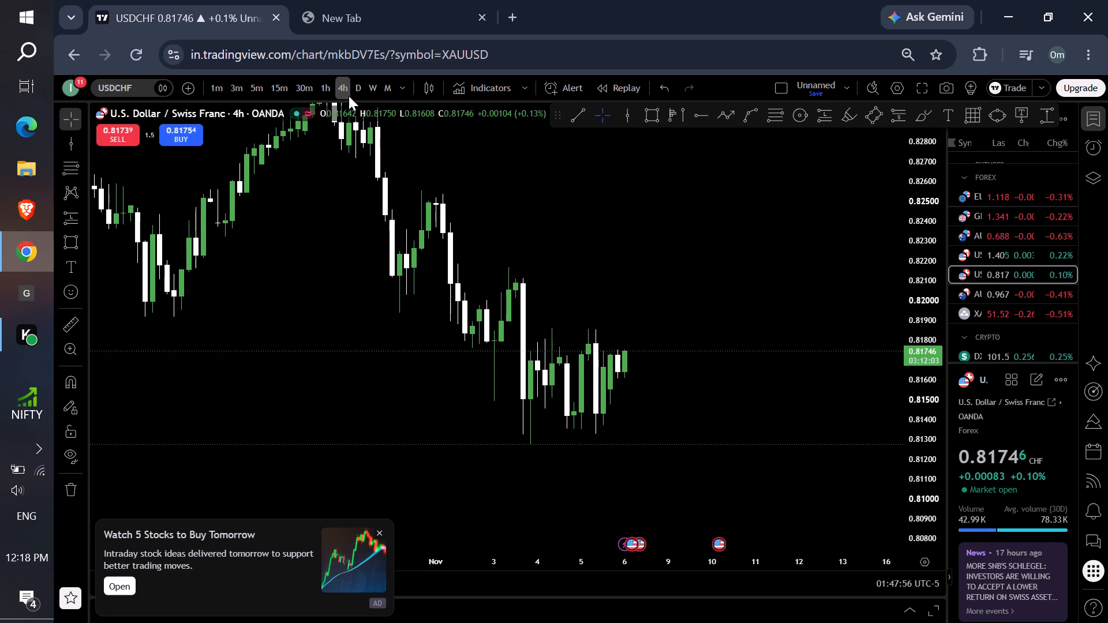
left_click(354, 92)
left_click_drag(669, 395, 712, 302)
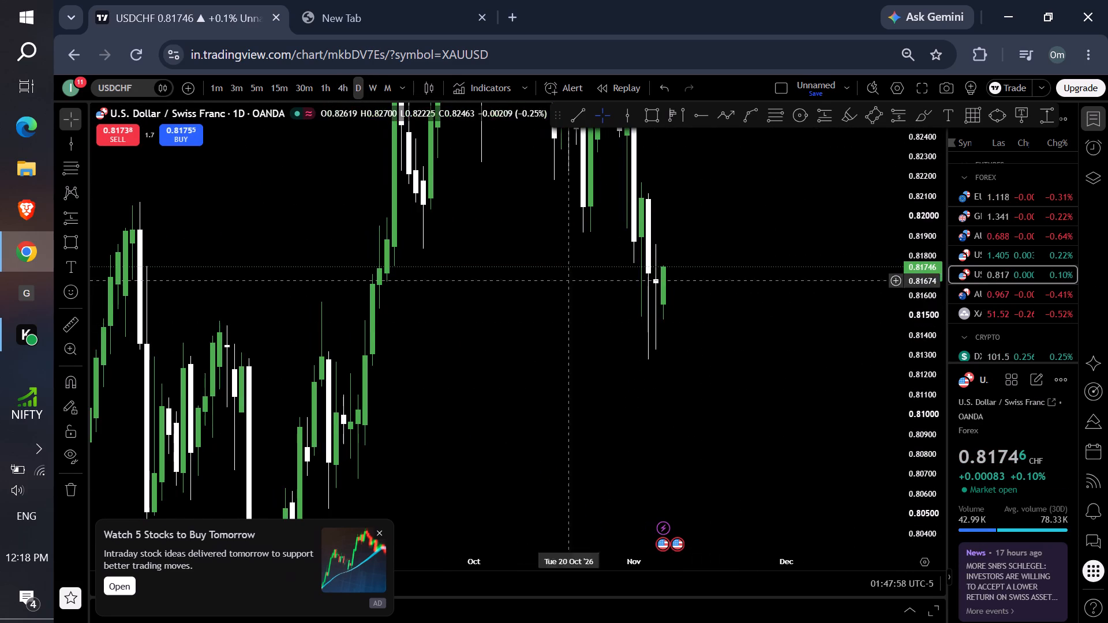
left_click(343, 92)
left_click(327, 90)
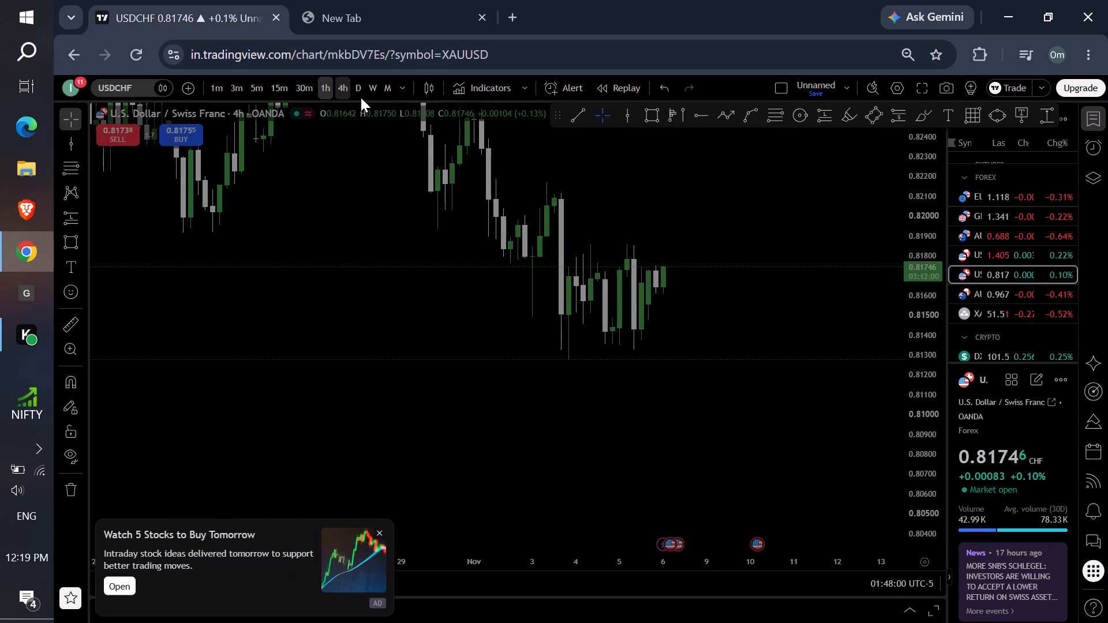
left_click_drag(927, 481, 775, 185)
left_click_drag(735, 210, 729, 245)
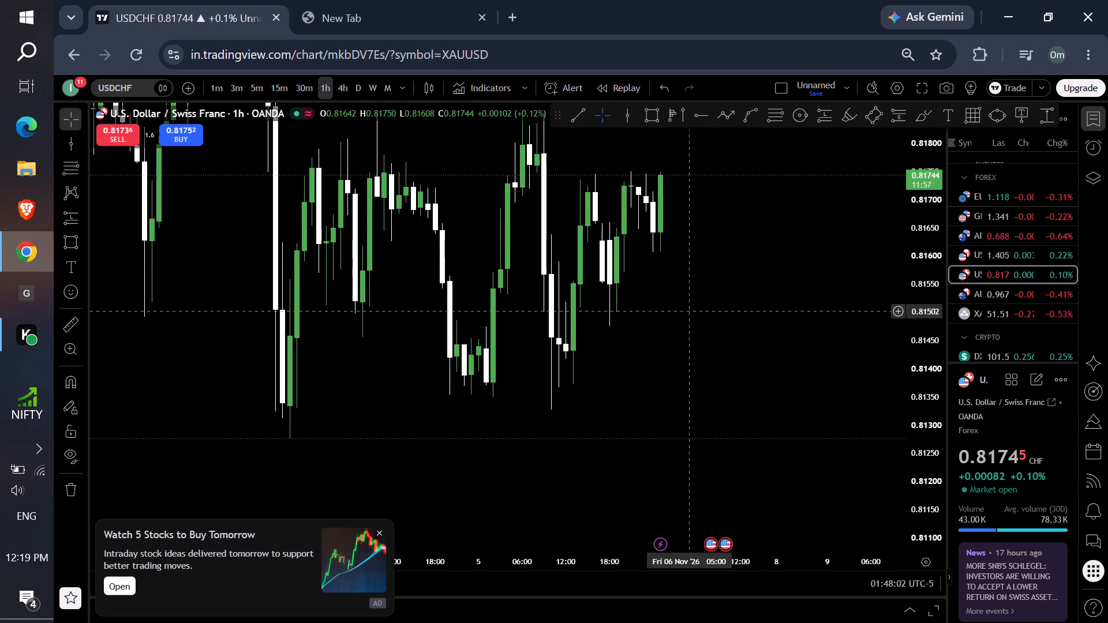
left_click_drag(692, 291, 617, 387)
left_click_drag(930, 254, 914, 358)
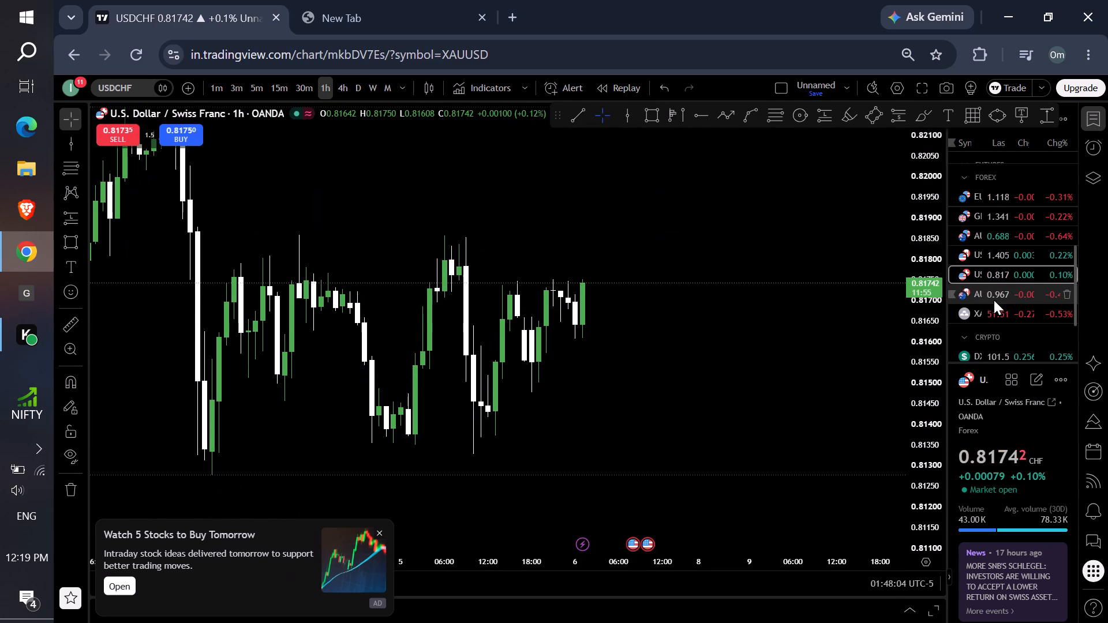
Open AUDCAD and examine its recent drop against the marked levels and zone on the 1h and 4h timeframes.
left_click(994, 300)
scroll(671, 335, "down", 1)
scroll(637, 352, "up", 1)
scroll(636, 352, "down", 1)
left_click_drag(692, 393, 736, 257)
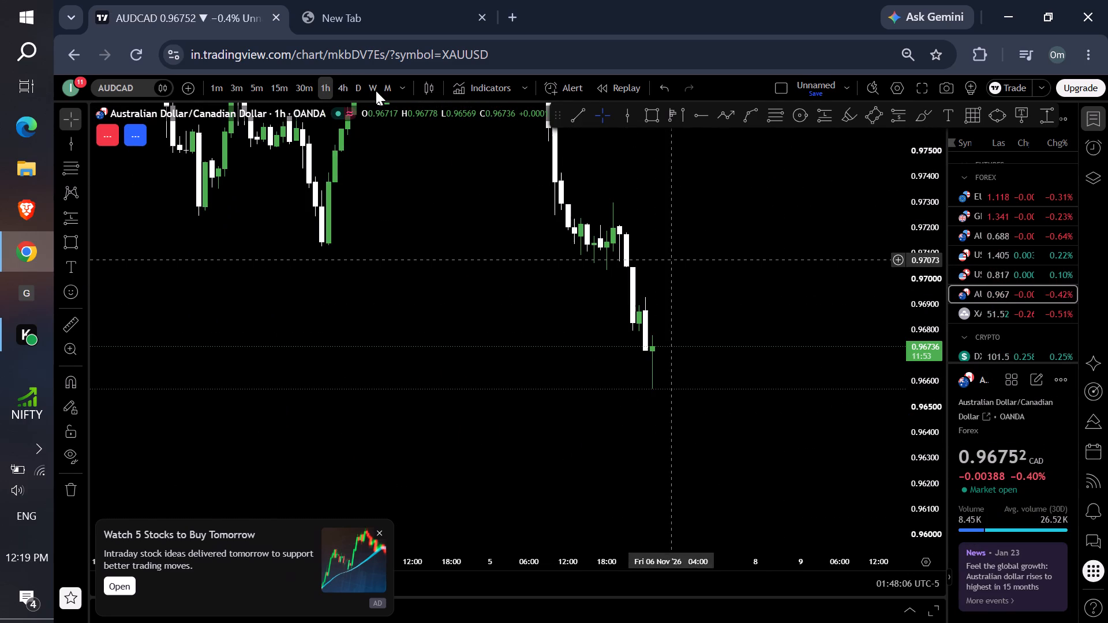
left_click(345, 83)
left_click_drag(907, 231, 868, 515)
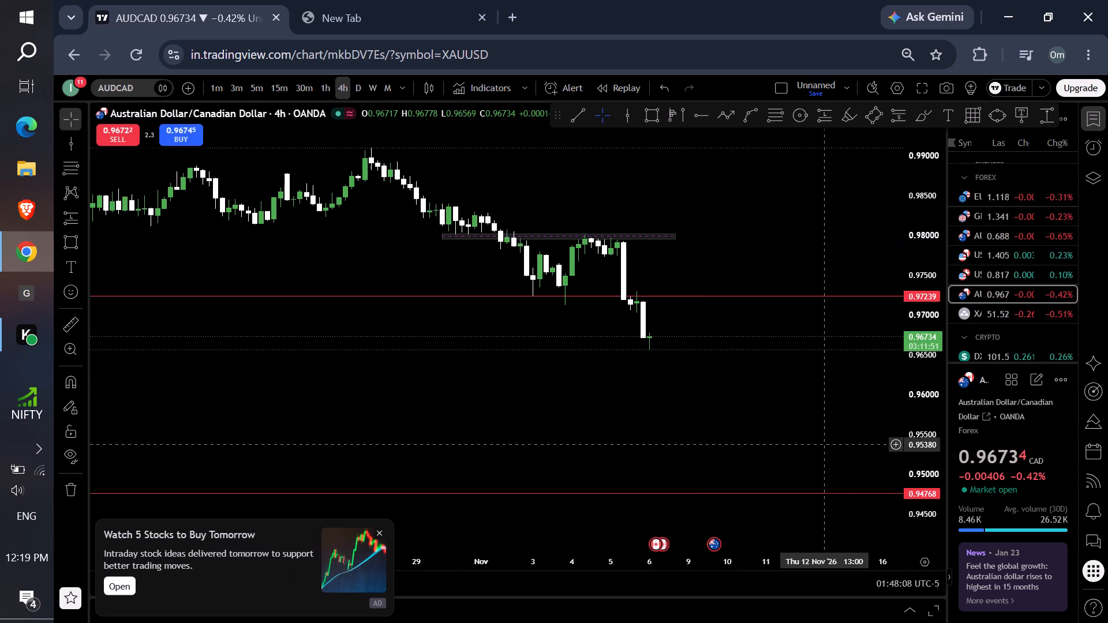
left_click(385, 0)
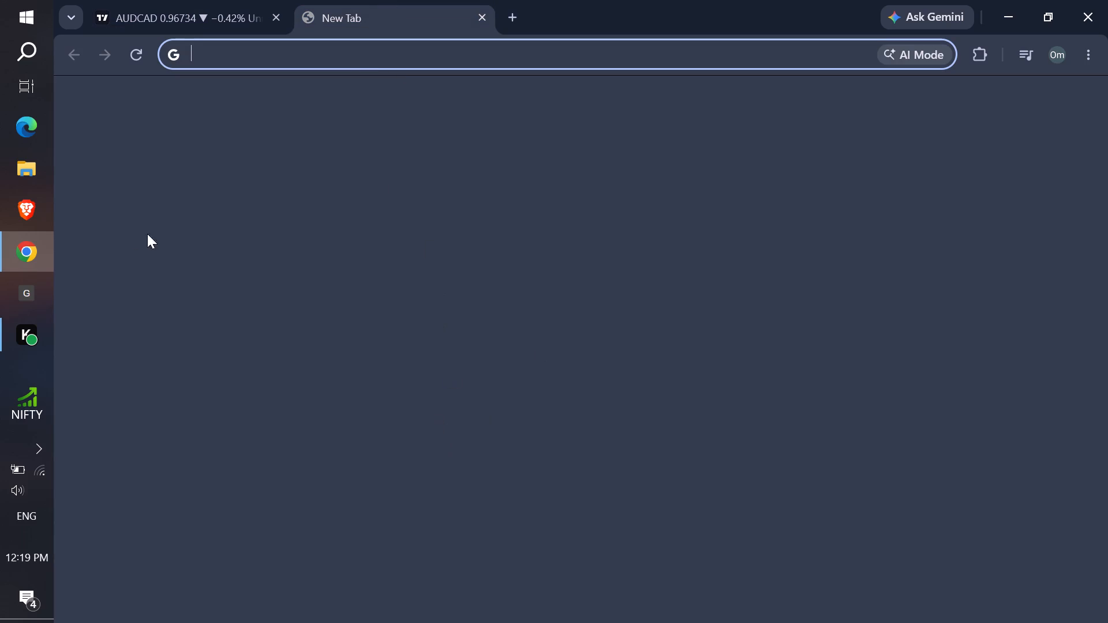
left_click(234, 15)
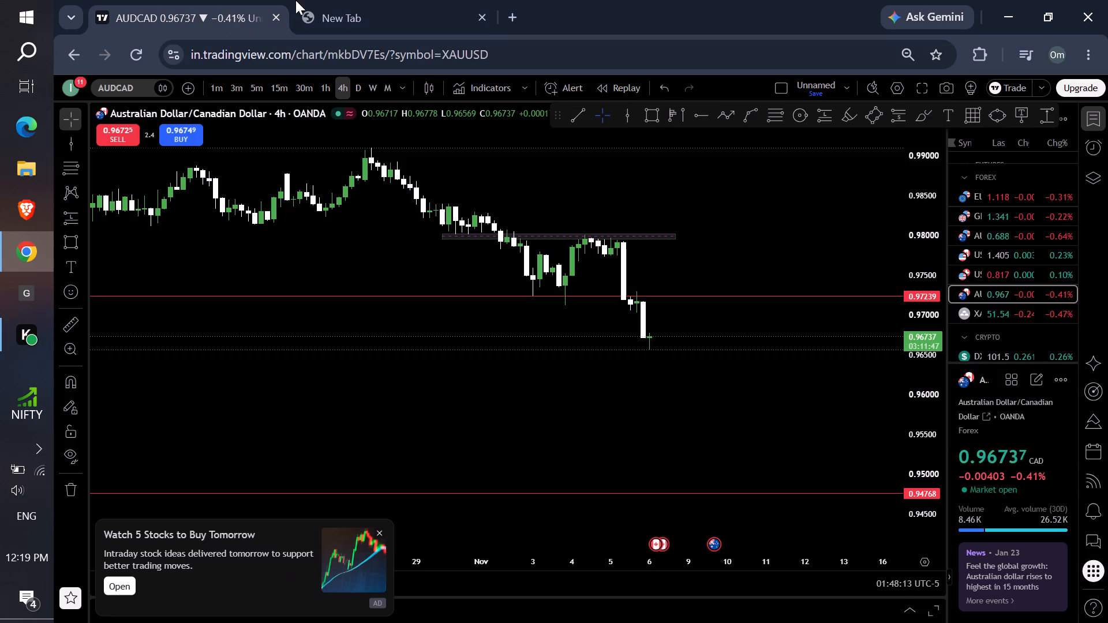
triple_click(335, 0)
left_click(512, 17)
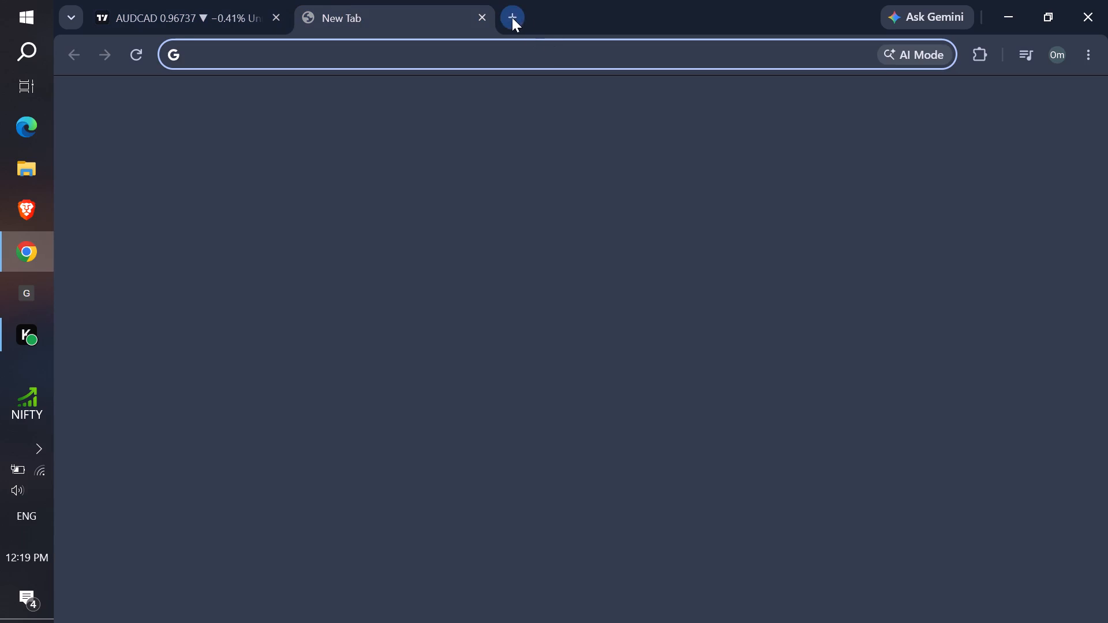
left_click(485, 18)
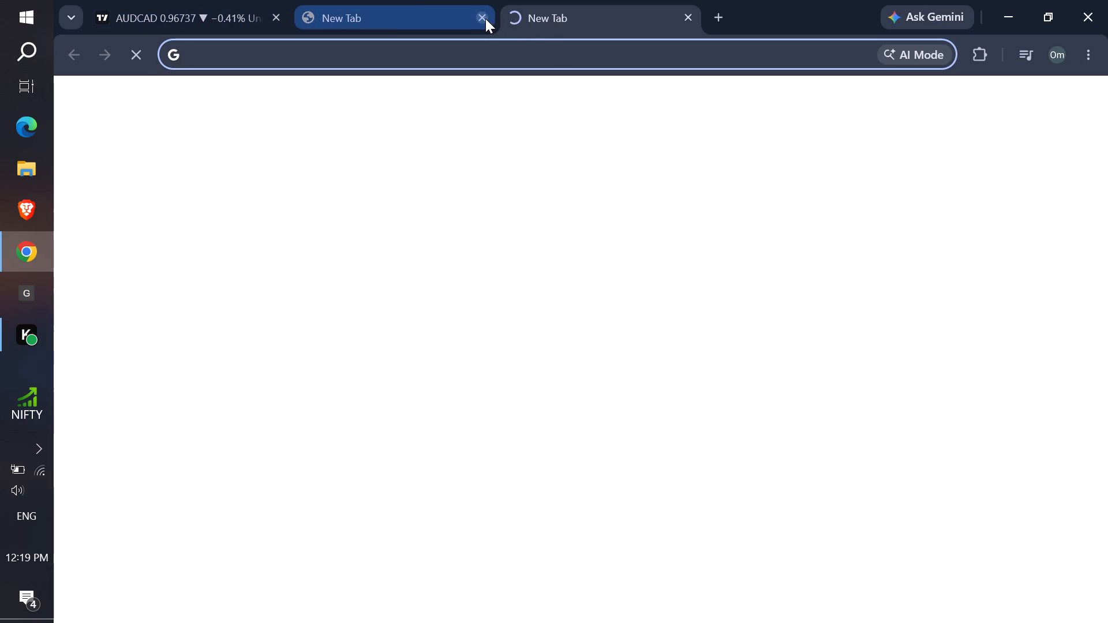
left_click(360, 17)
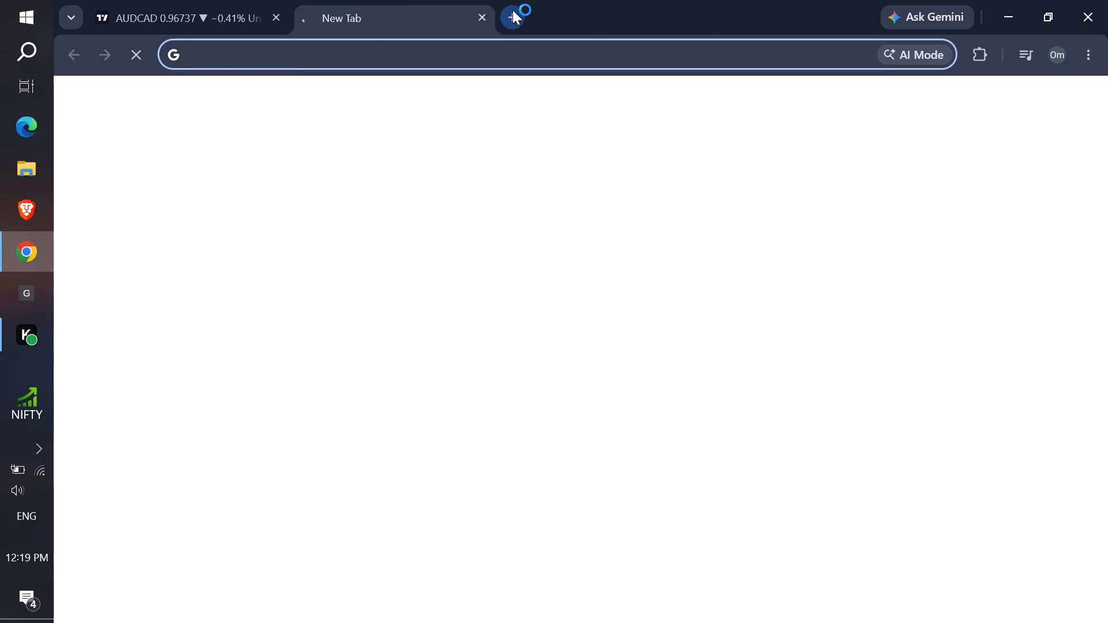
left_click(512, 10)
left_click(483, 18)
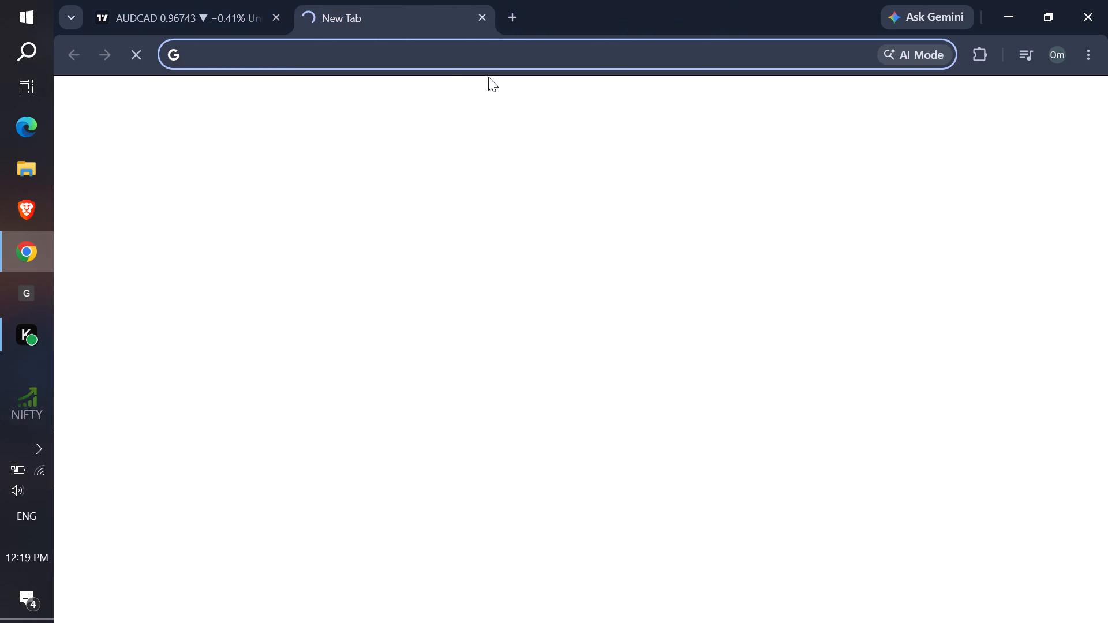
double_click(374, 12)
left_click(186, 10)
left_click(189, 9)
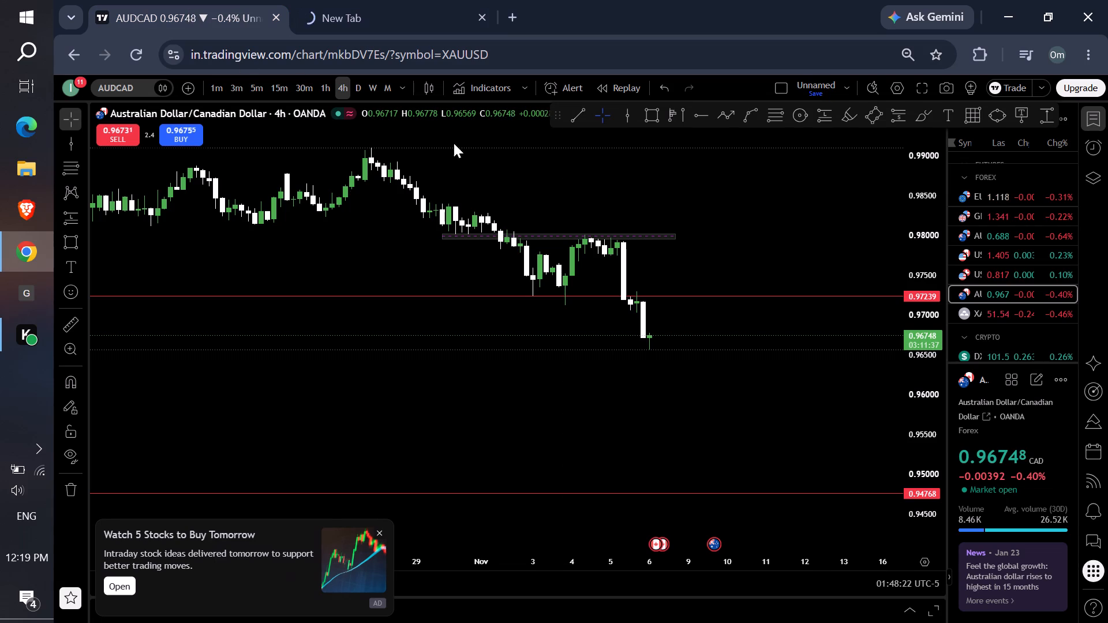
Examine AUDCAD's latest 4h candles below the red horizontal line at 0.97239.
scroll(673, 257, "down", 2)
scroll(725, 299, "up", 1)
left_click_drag(914, 485, 874, 273)
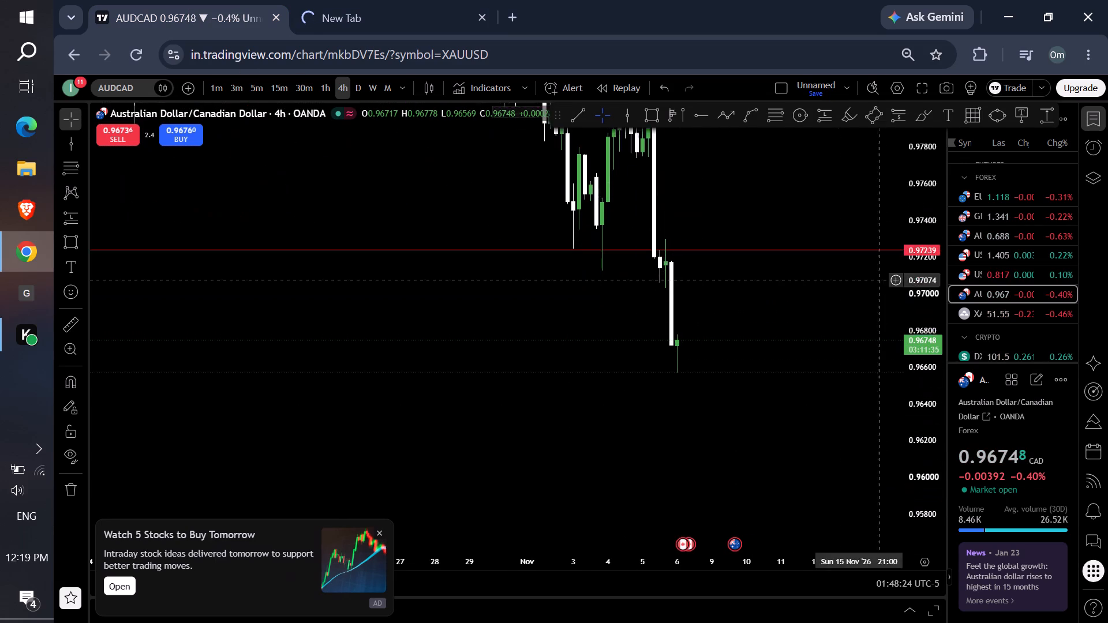
left_click_drag(804, 266, 700, 361)
Open XAGUSD on the daily timeframe and draw a rectangle from about 53.3 to 54 over the late-October drop and latest swing high.
left_click(1006, 308)
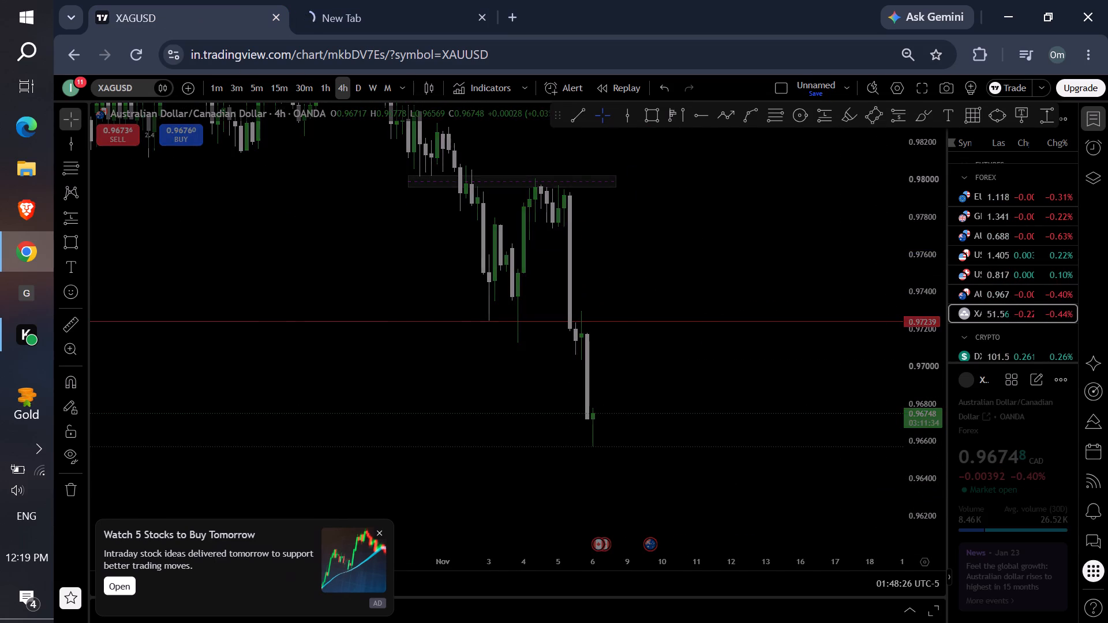
left_click(353, 85)
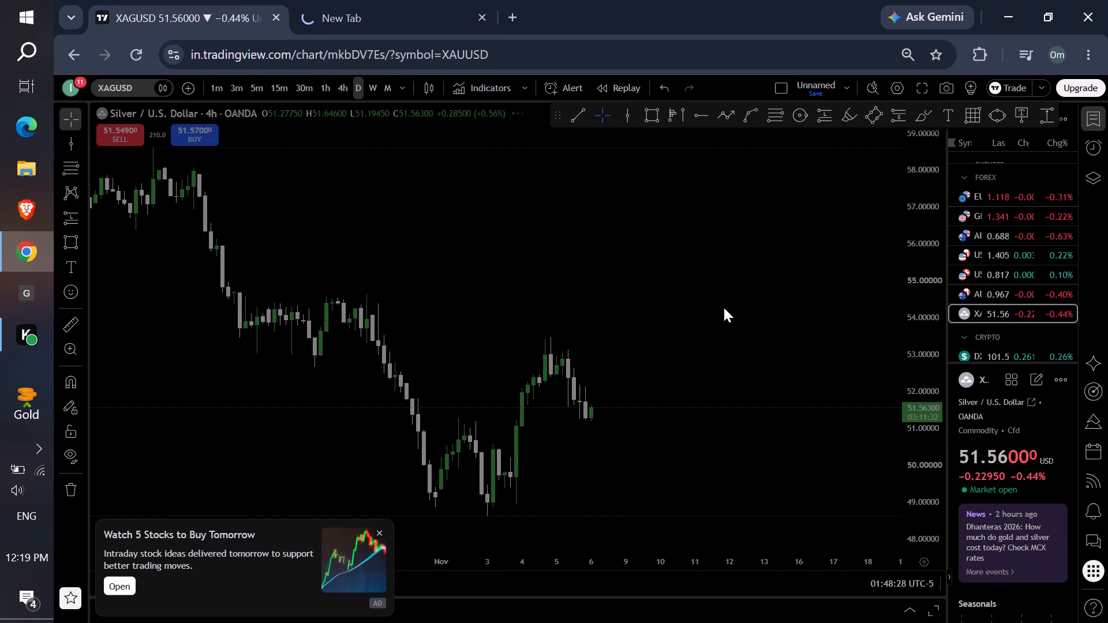
left_click_drag(727, 307, 747, 224)
scroll(743, 212, "up", 3)
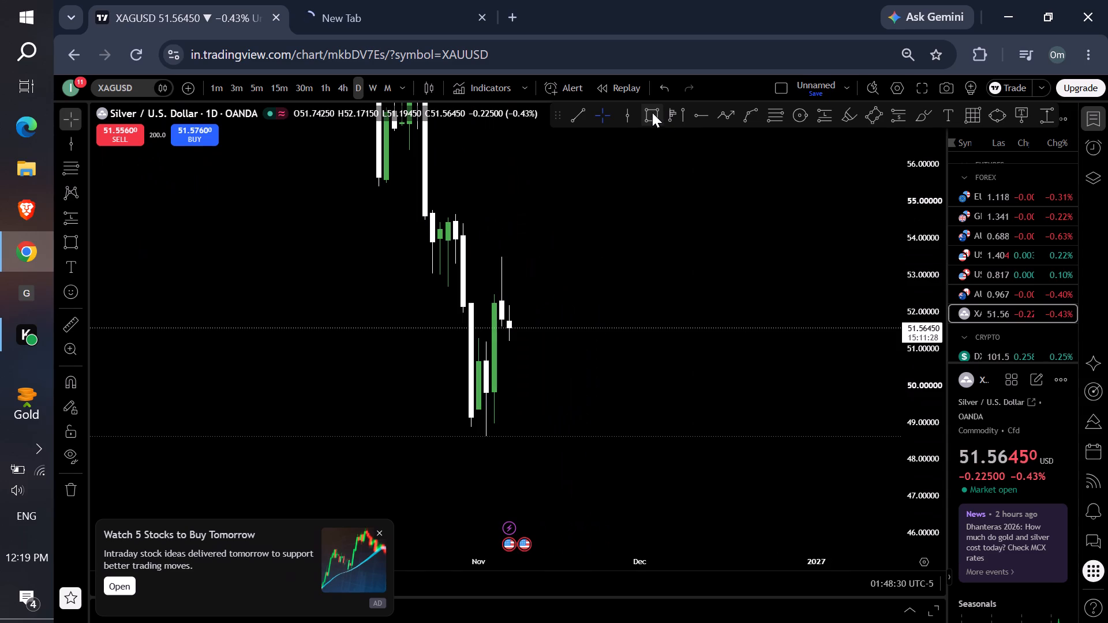
left_click(652, 112)
left_click(456, 262)
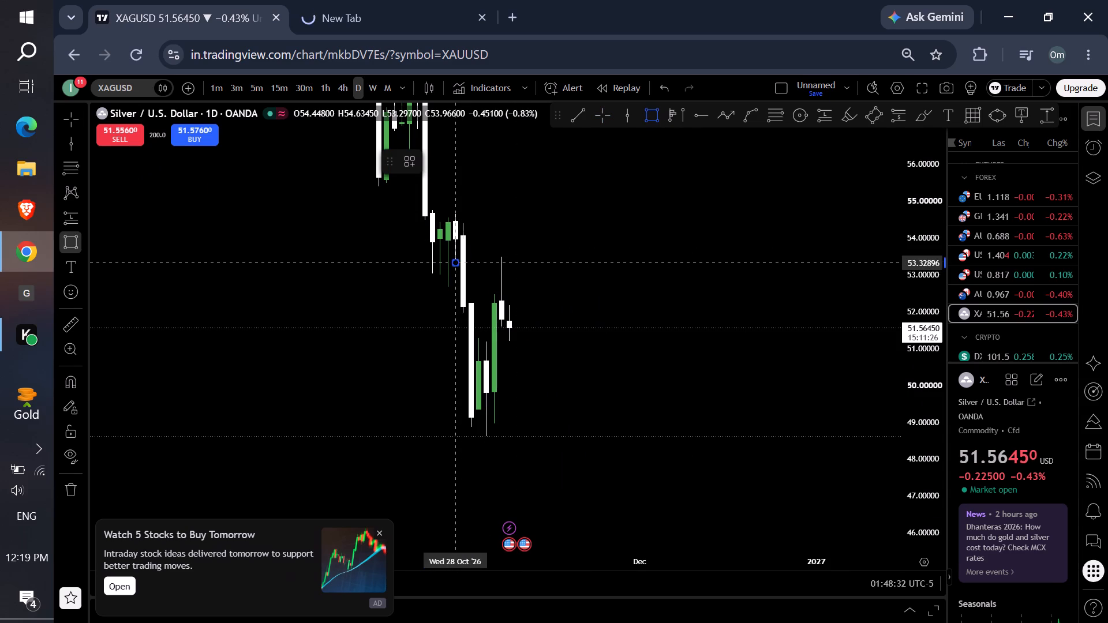
left_click(510, 239)
left_click_drag(652, 286, 645, 266)
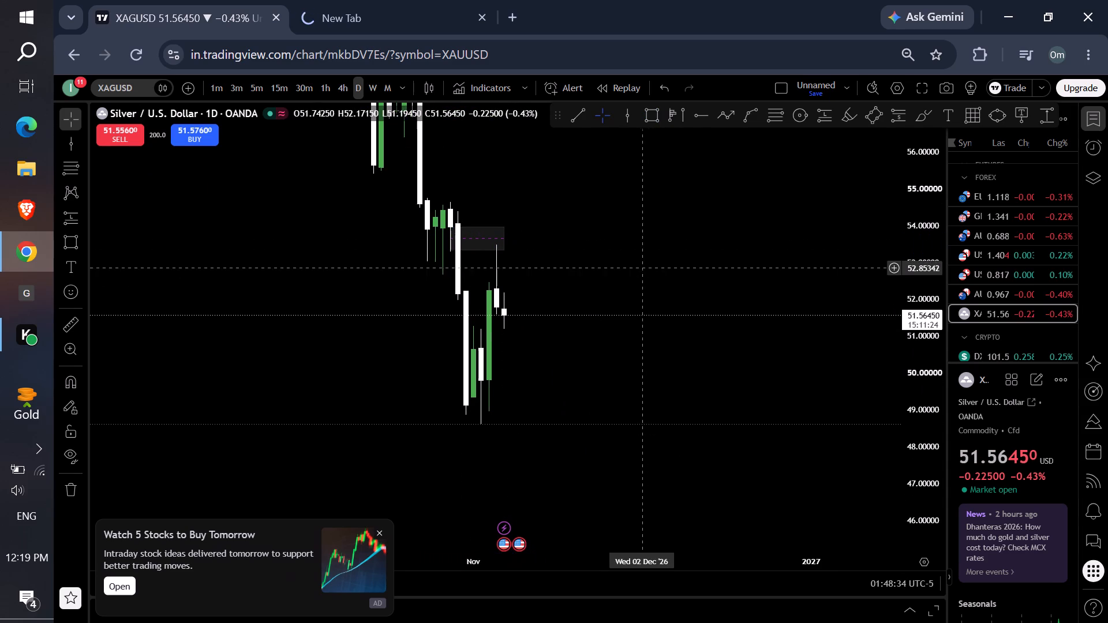
left_click(642, 257)
On silver's monthly chart, mark a rectangle zone from September 2025 to June 2027 between about 46.57 and 48.7.
left_click(373, 82)
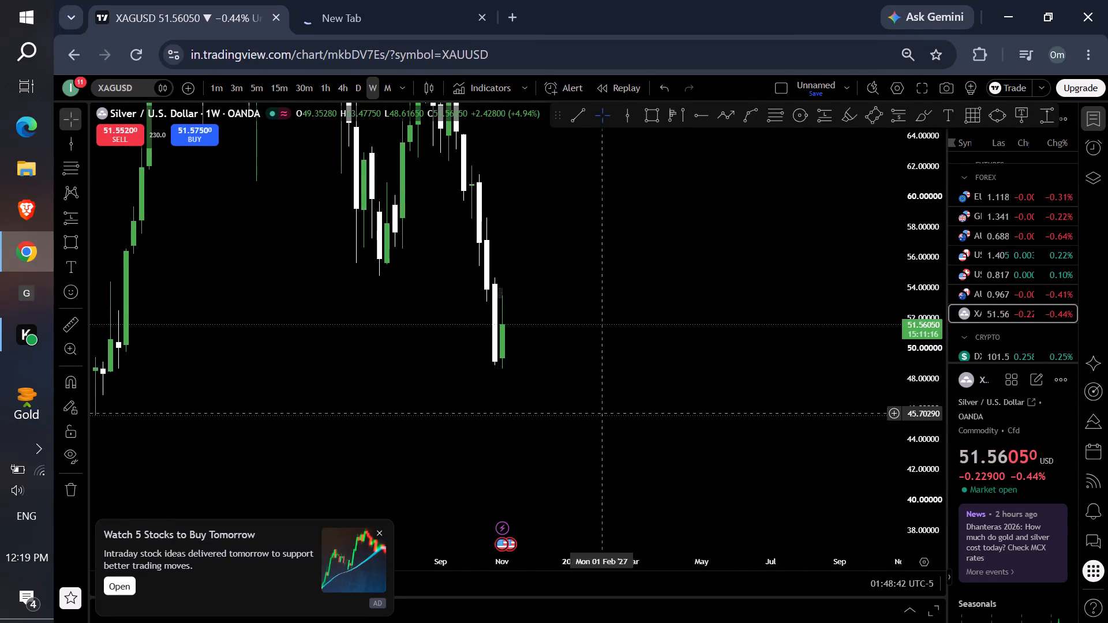
left_click_drag(619, 407, 765, 404)
left_click(391, 89)
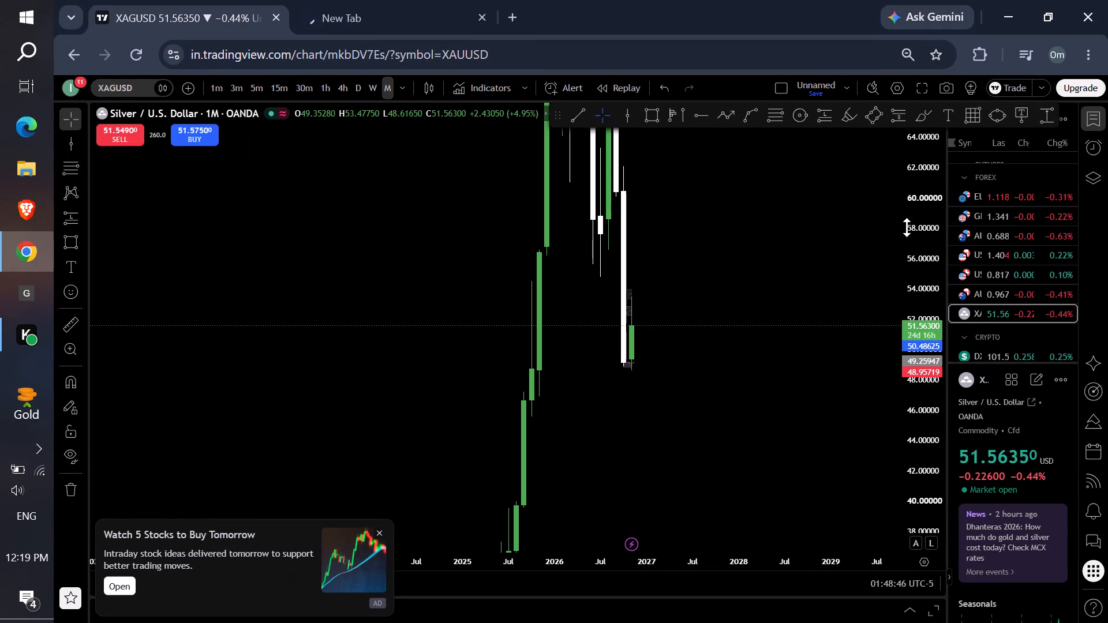
left_click_drag(907, 242, 922, 462)
left_click_drag(831, 412, 813, 413)
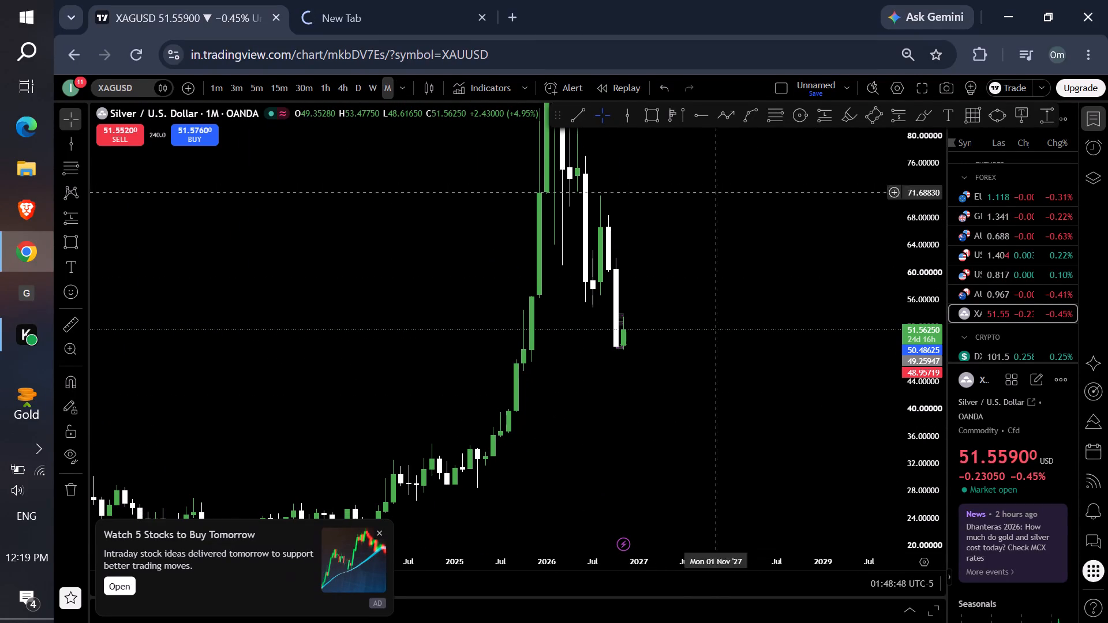
left_click(649, 118)
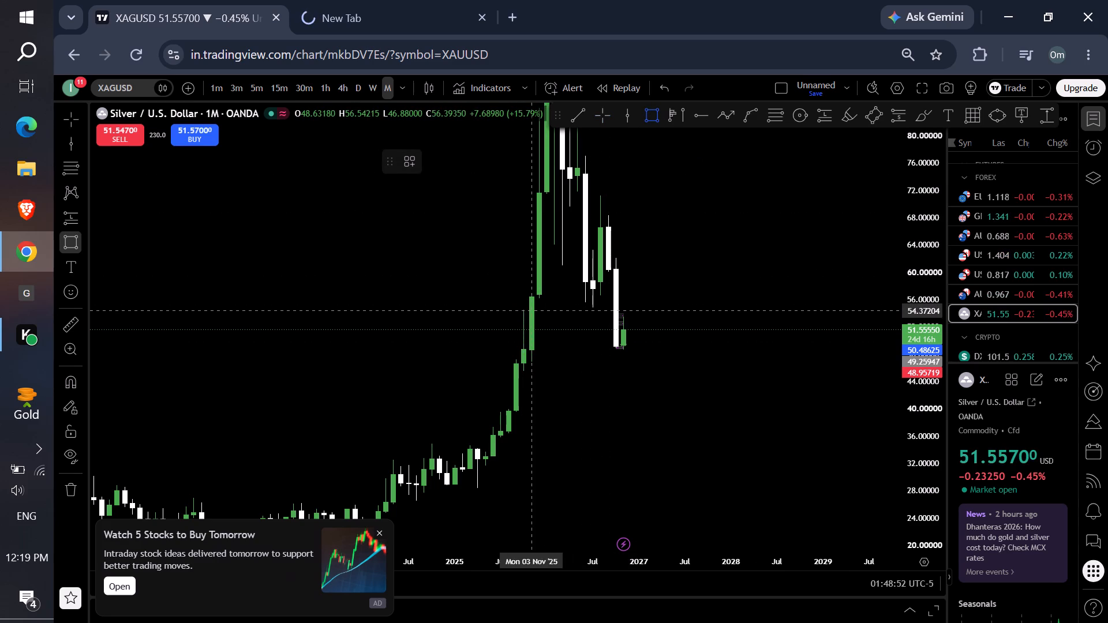
left_click(521, 310)
left_click(680, 364)
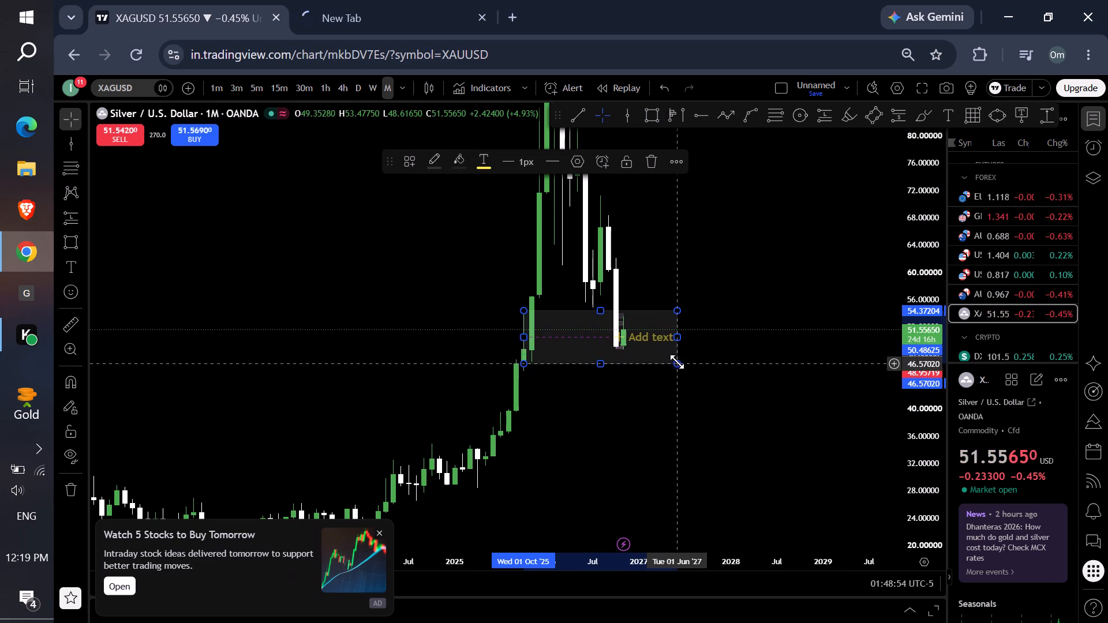
left_click_drag(523, 313, 515, 351)
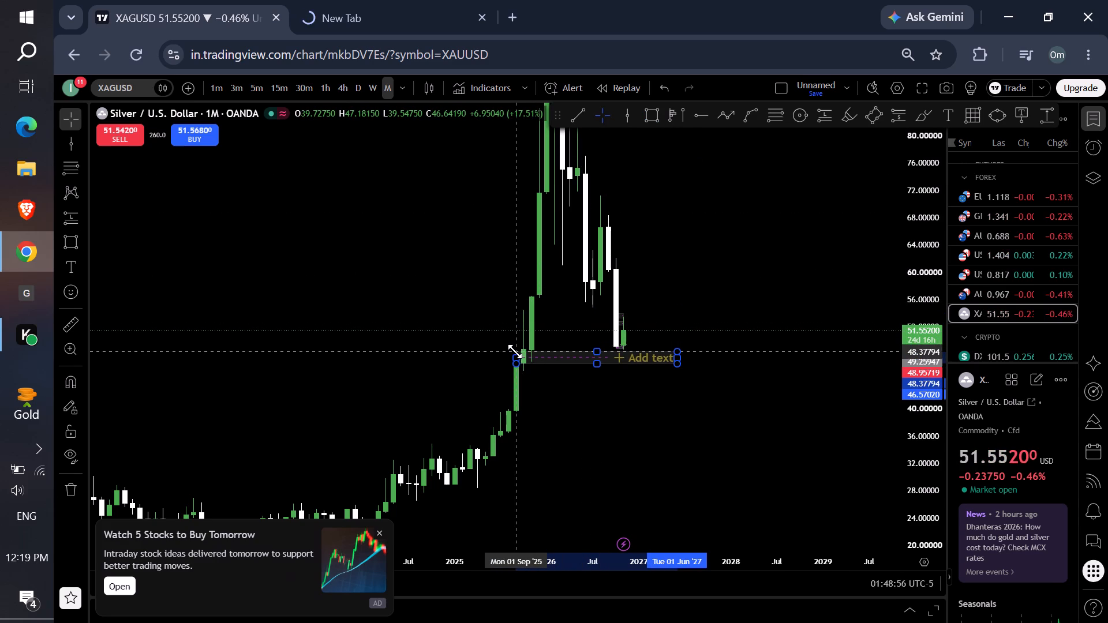
left_click_drag(515, 351, 517, 349)
left_click(796, 318)
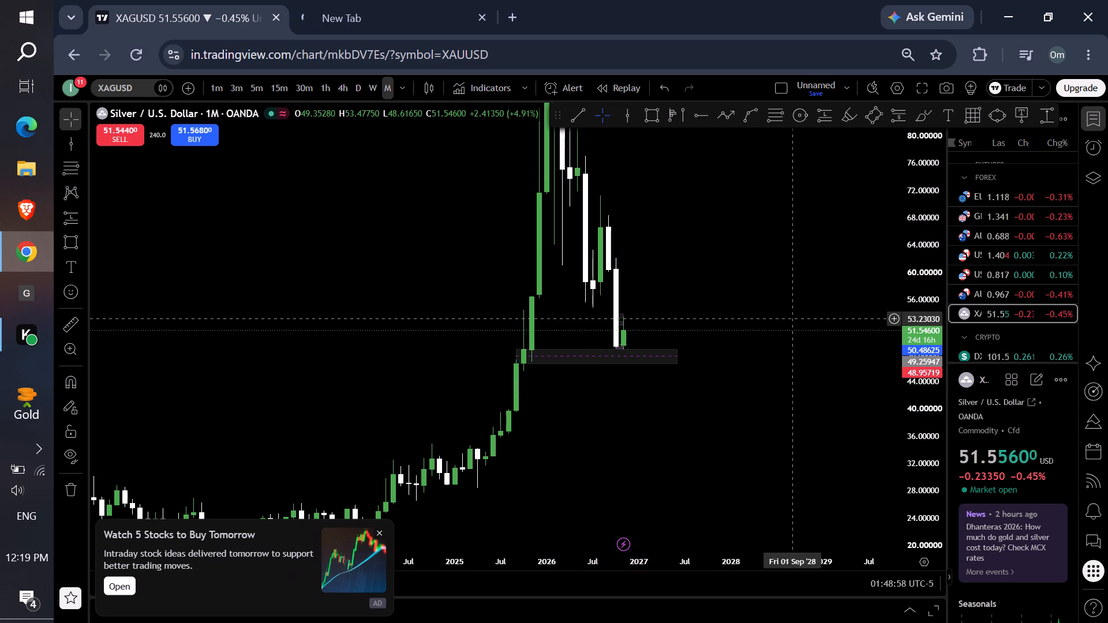
Examine silver's latest monthly candles against the new zone and switch to the weekly timeframe.
left_click_drag(931, 525, 836, 262)
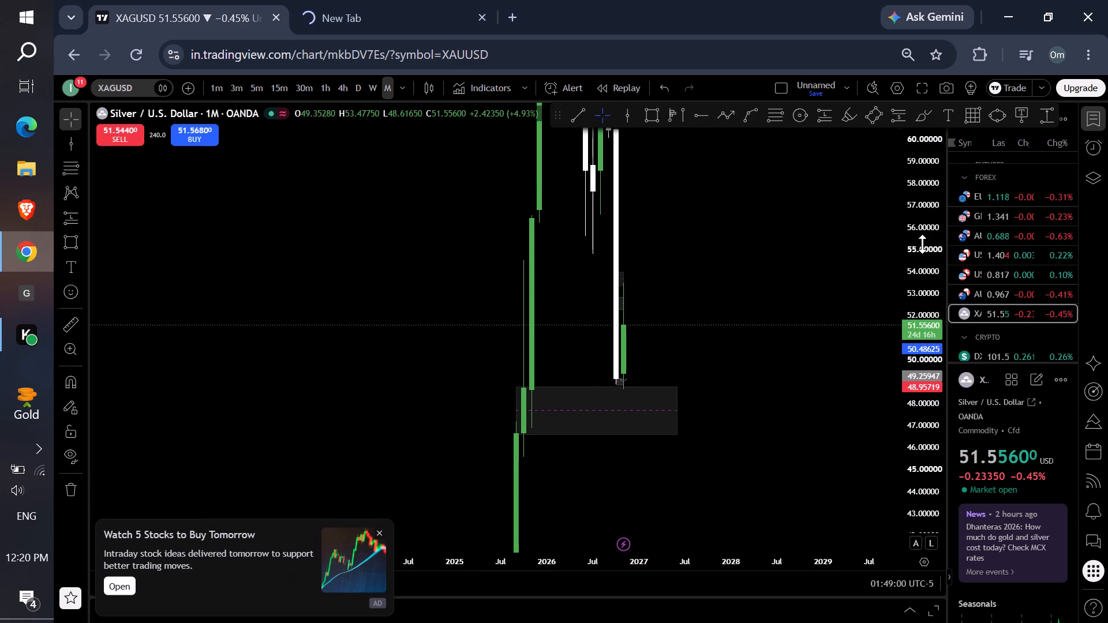
left_click_drag(927, 264, 901, 366)
left_click(373, 82)
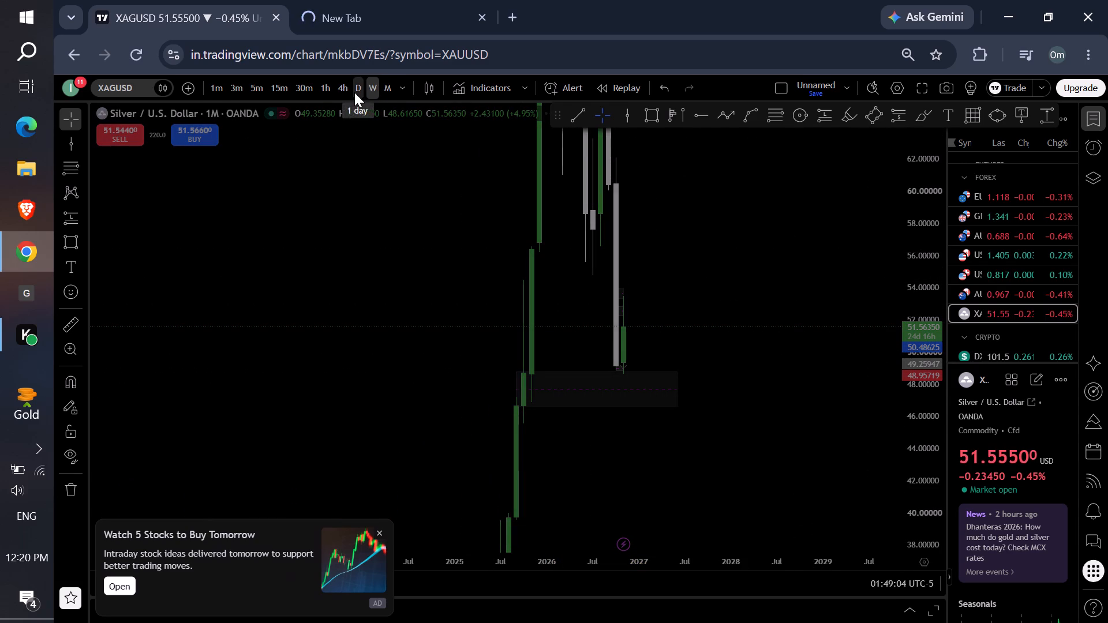
Load YouTube in the spare browser tab and return to the silver chart.
left_click(400, 22)
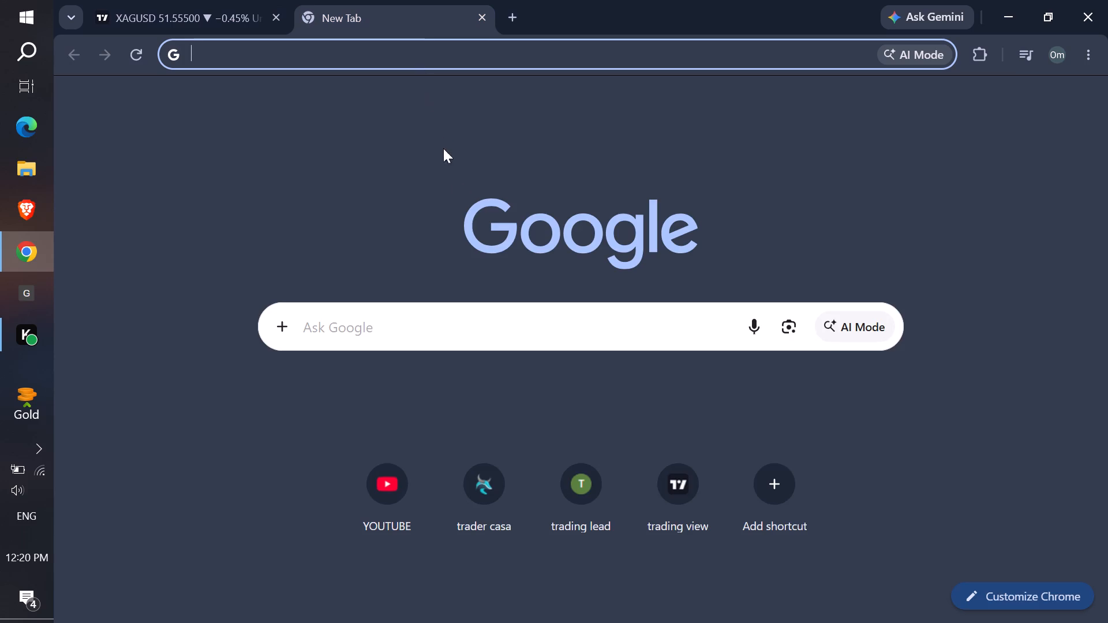
left_click(387, 490)
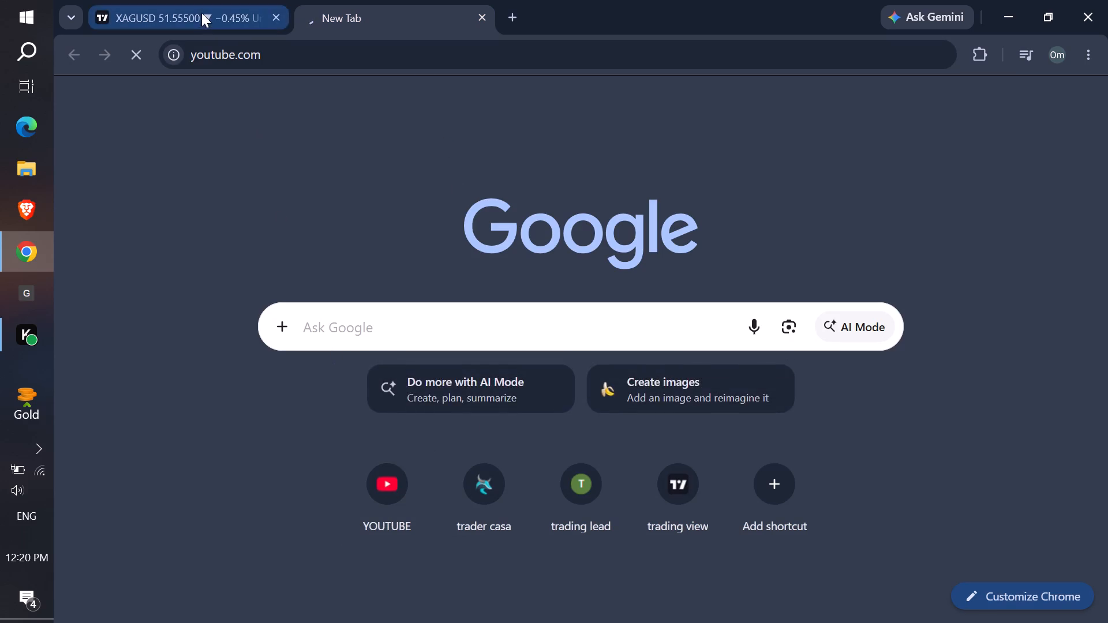
left_click(199, 10)
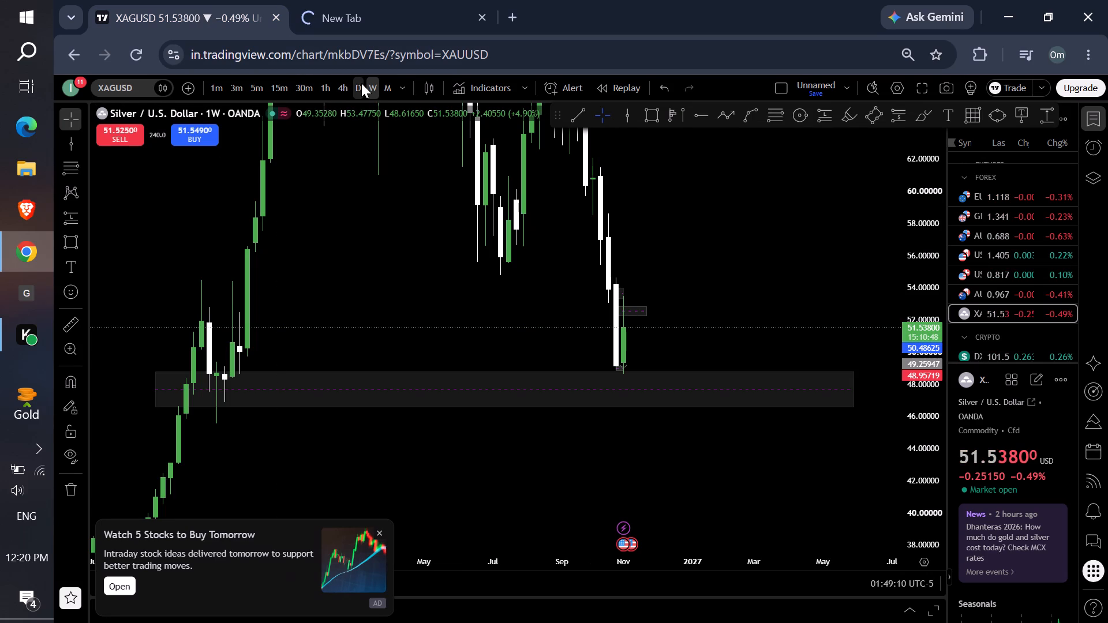
Open NASDAQ and examine its weekly and monthly structure against the LIQUIDITY line and the grey zone below price.
left_click_drag(664, 215, 548, 196)
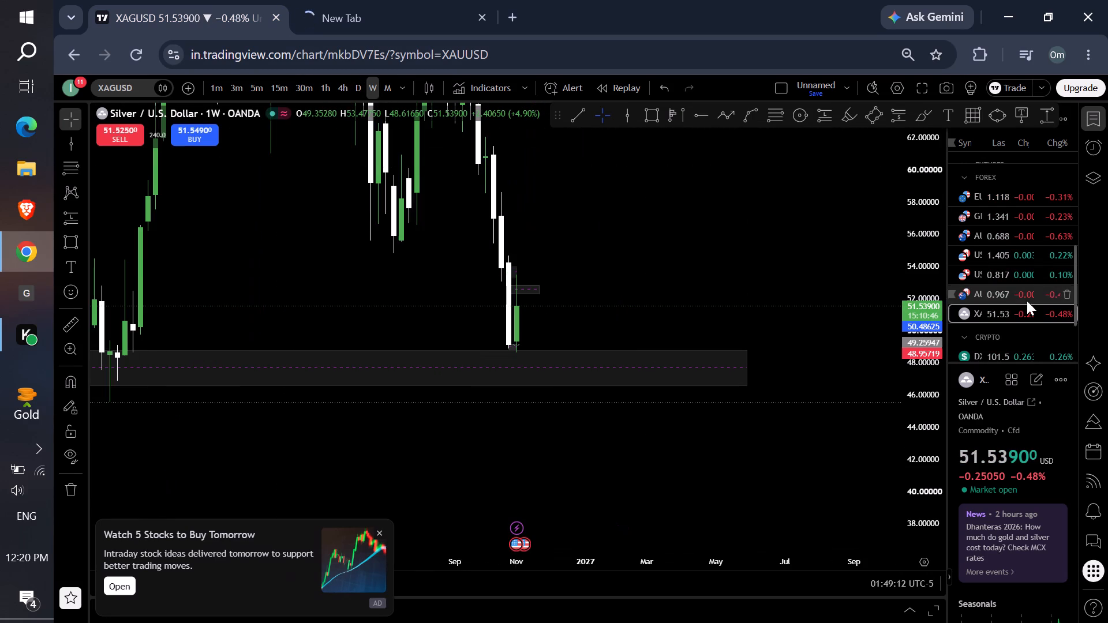
scroll(997, 345, "down", 1)
left_click(997, 346)
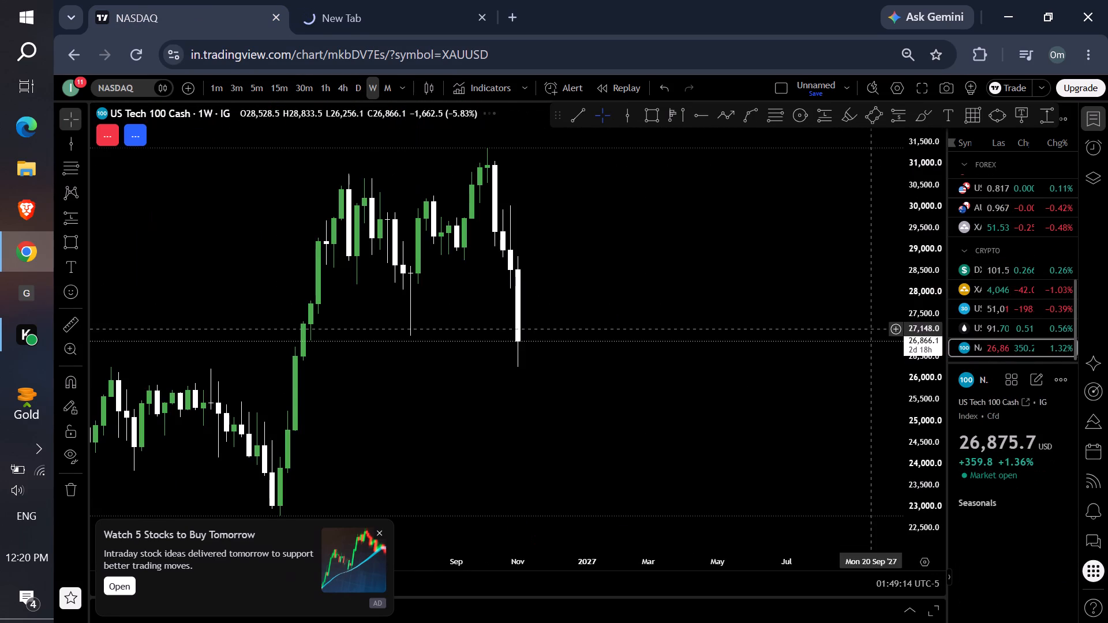
left_click_drag(658, 260, 748, 187)
left_click(381, 87)
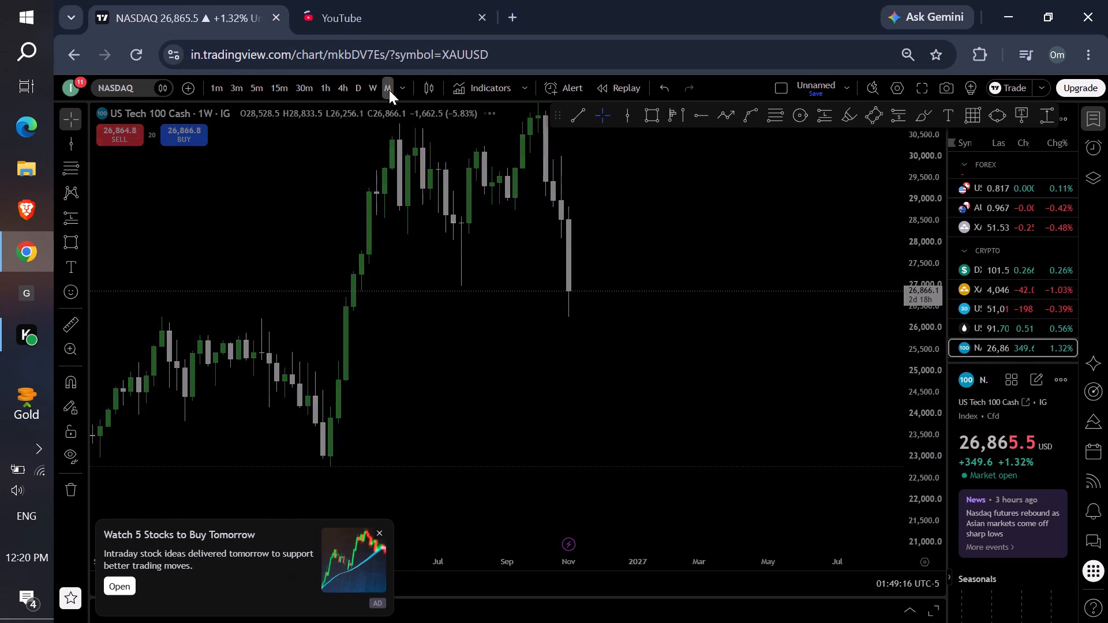
left_click_drag(924, 173, 881, 408)
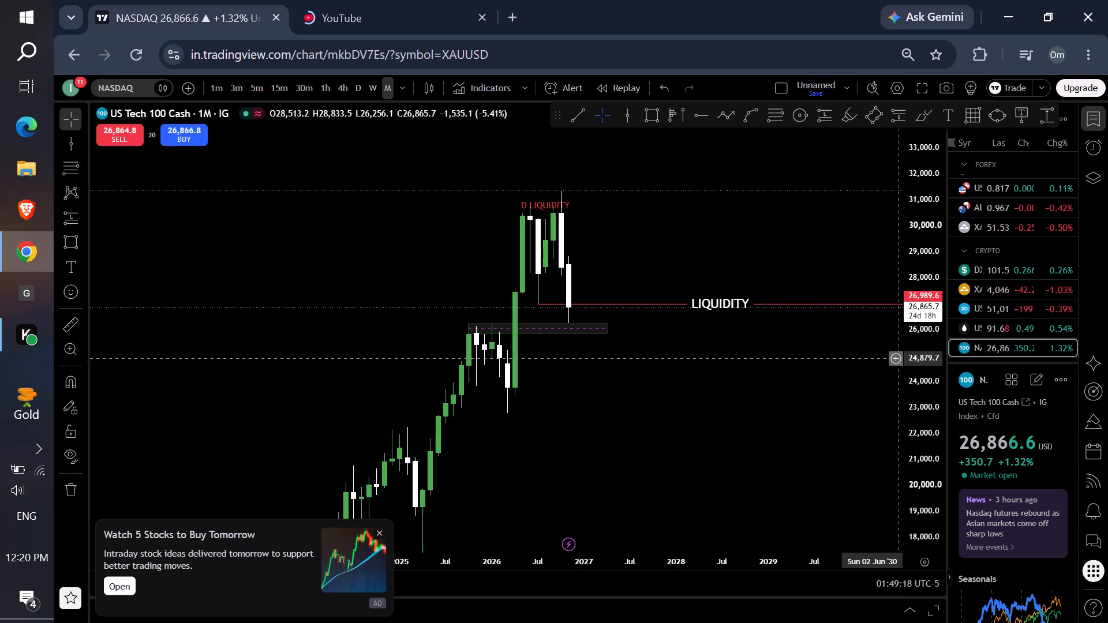
left_click_drag(950, 483, 785, 69)
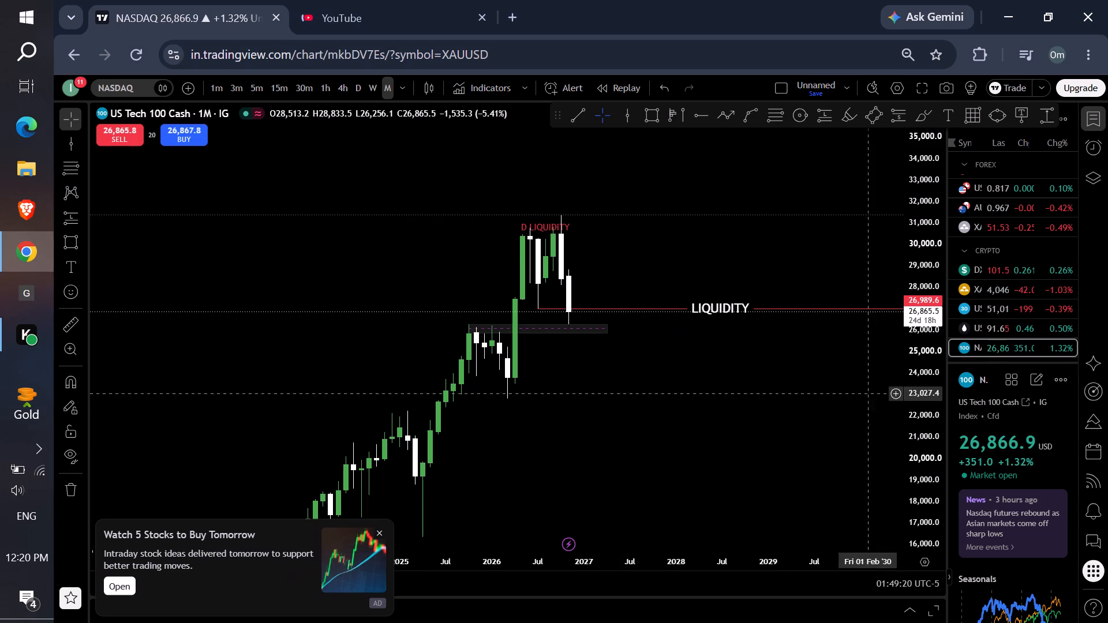
left_click_drag(933, 437, 844, 189)
left_click(466, 320)
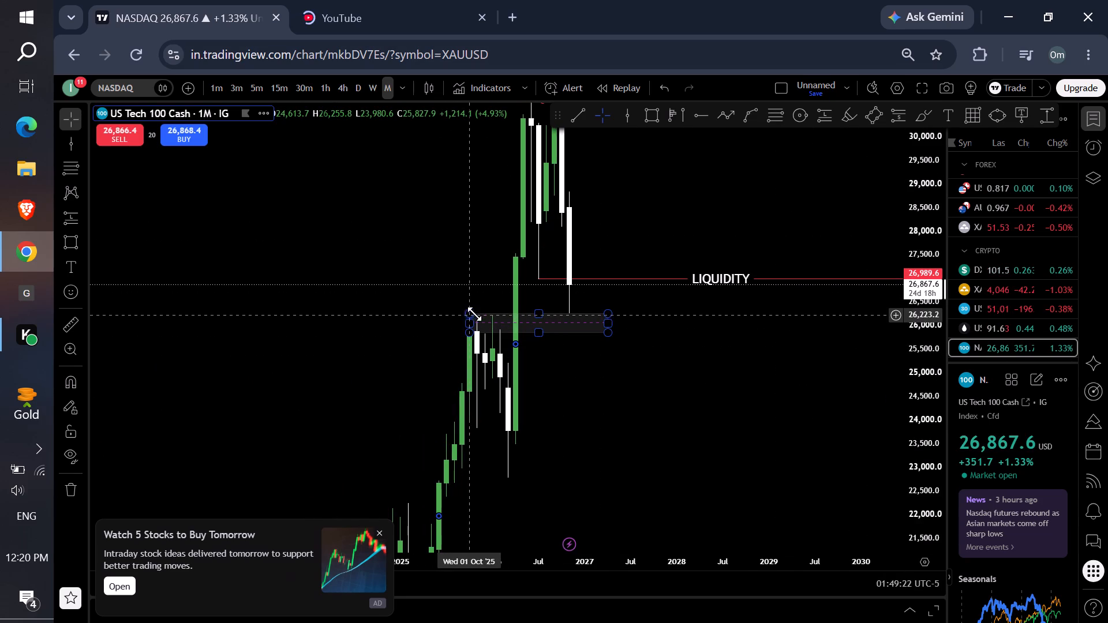
left_click_drag(690, 222, 609, 270)
Open the trader casa shortcut in a new browser tab.
left_click(514, 20)
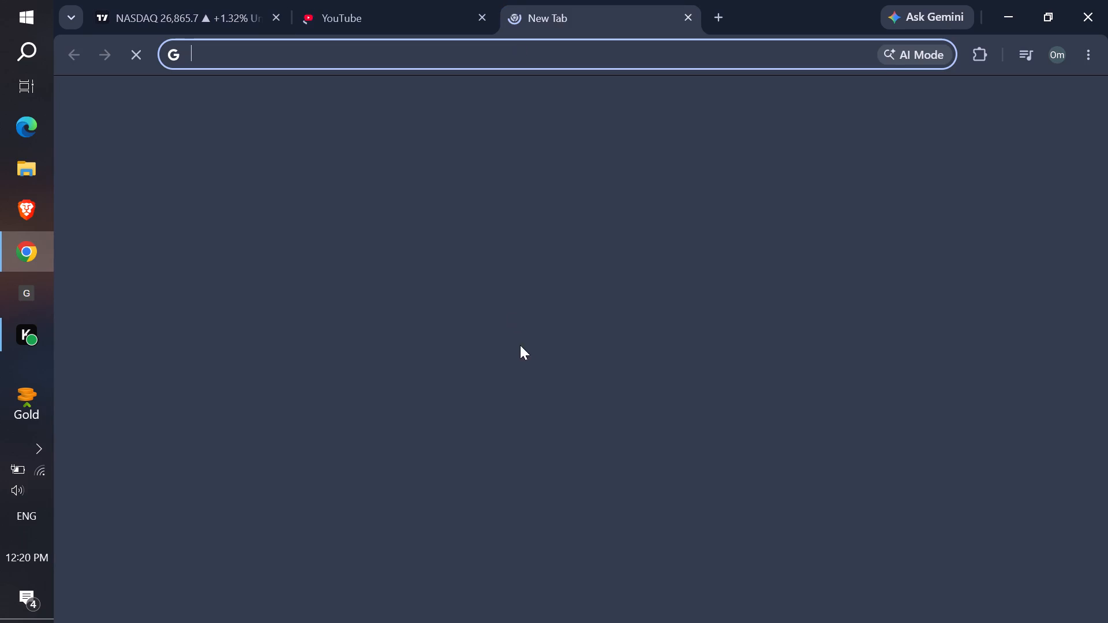
left_click(493, 487)
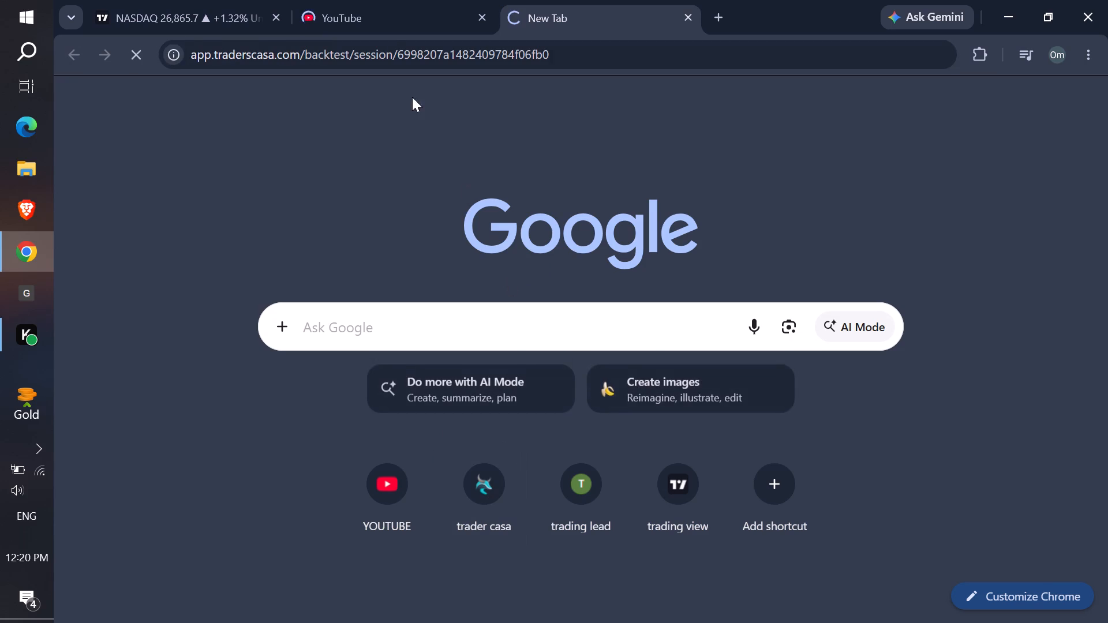
Browse the YouTube home feed and open the Aarzu official music video mix.
left_click(409, 6)
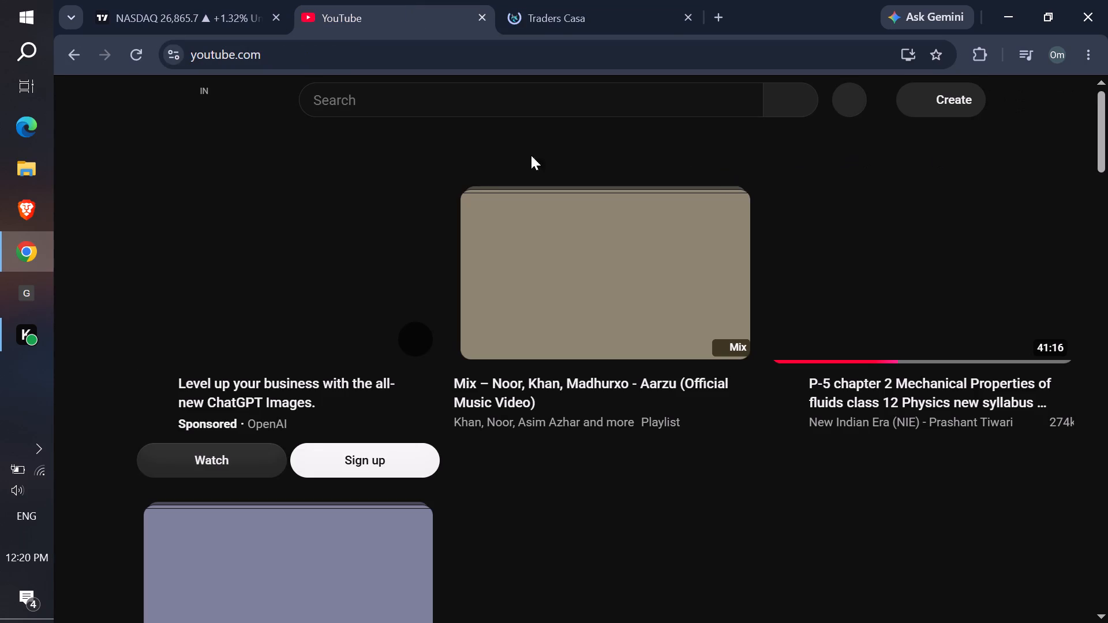
scroll(686, 453, "up", 1)
scroll(686, 453, "down", 3)
scroll(680, 456, "up", 1)
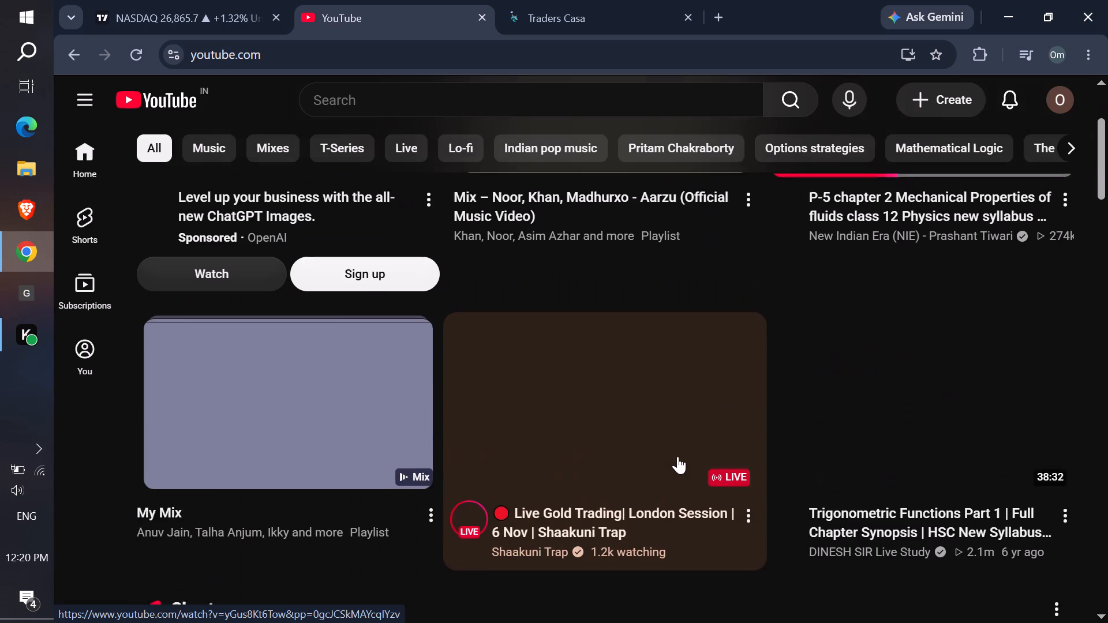
scroll(673, 444, "up", 4)
left_click(668, 354)
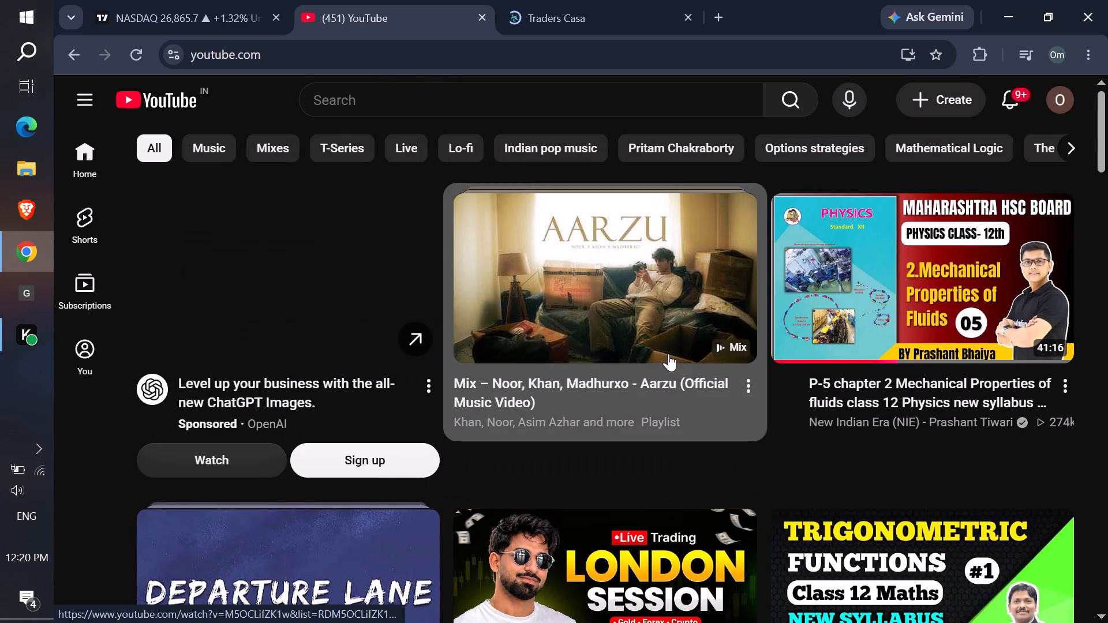
Open the EUR/USD backtest session in Traders Casa and raise the replay speed close to maximum.
left_click(549, 0)
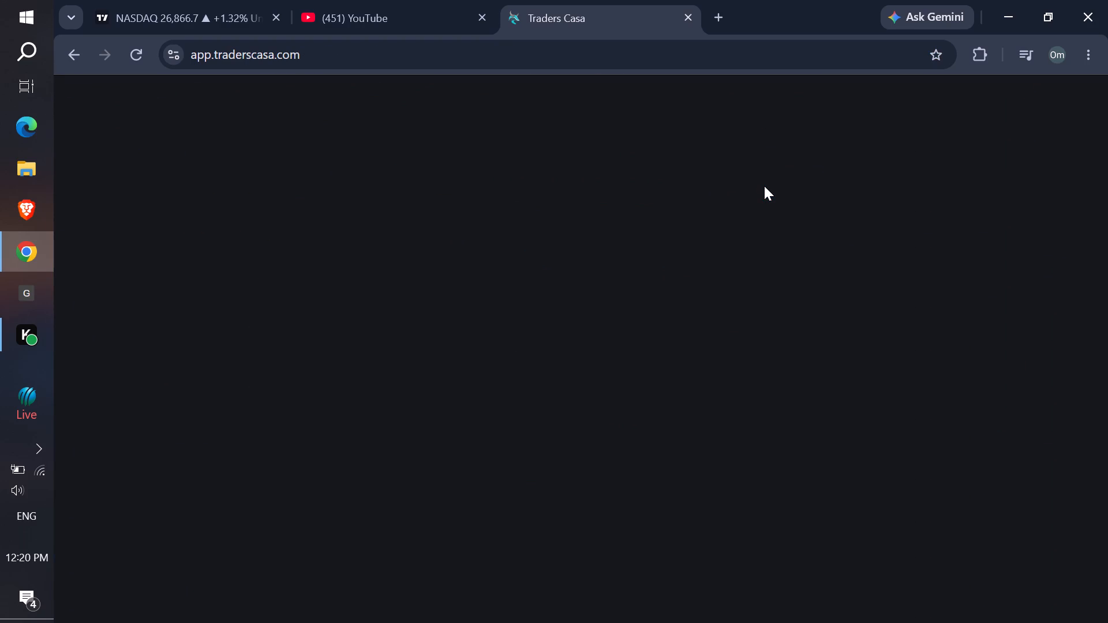
left_click(504, 354)
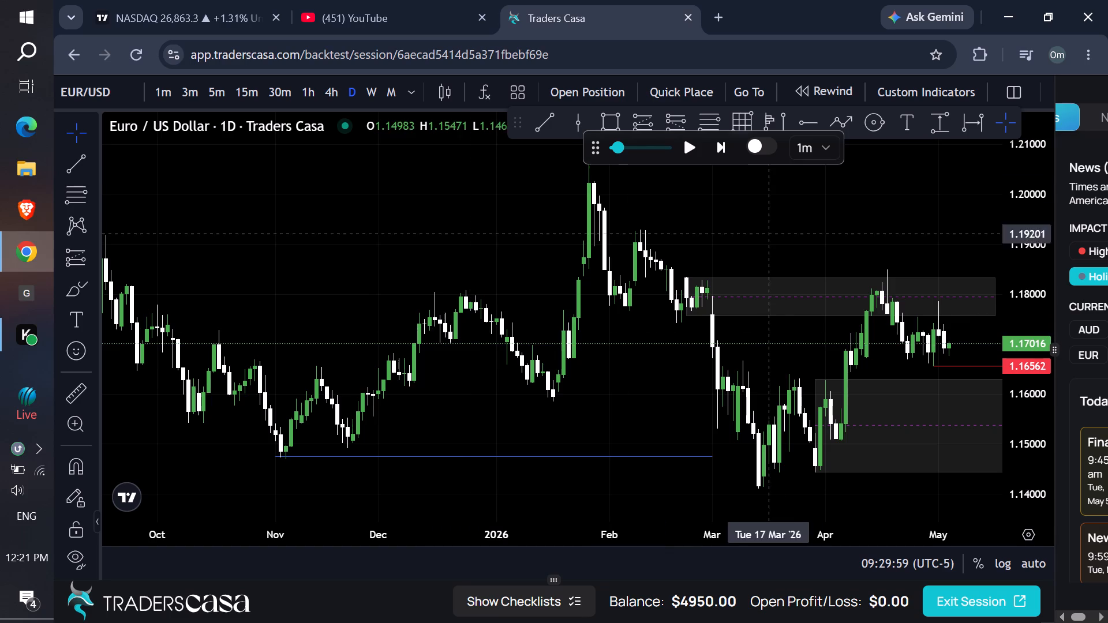
left_click_drag(787, 211, 548, 162)
left_click(665, 148)
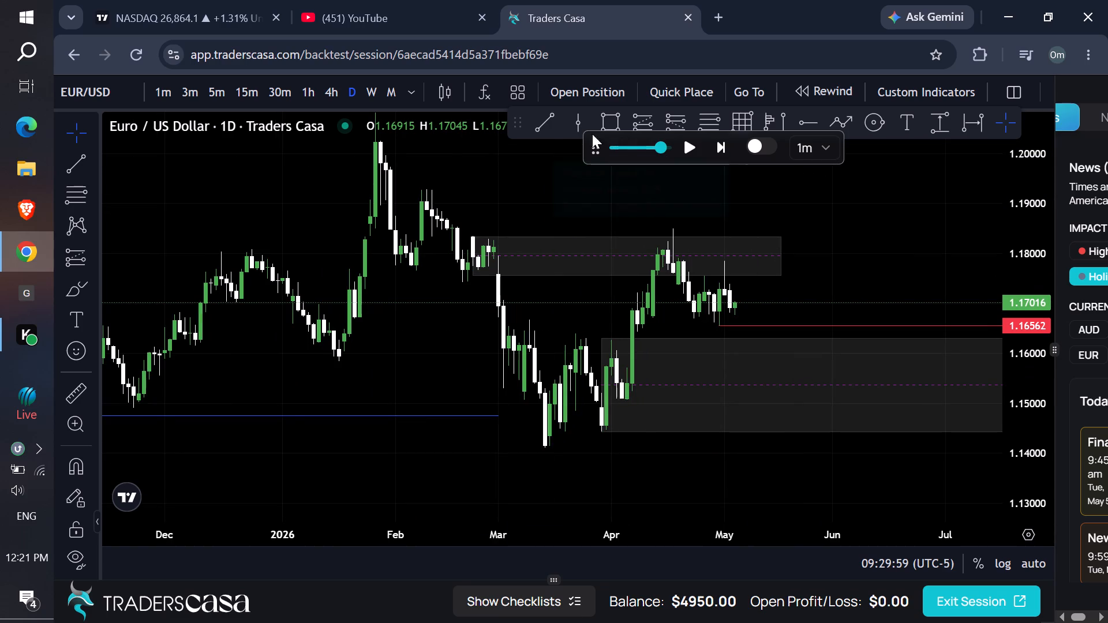
Switch to TradingView, open NIFTY and examine its monthly, weekly and daily structure against the grey zone near price.
left_click(410, 0)
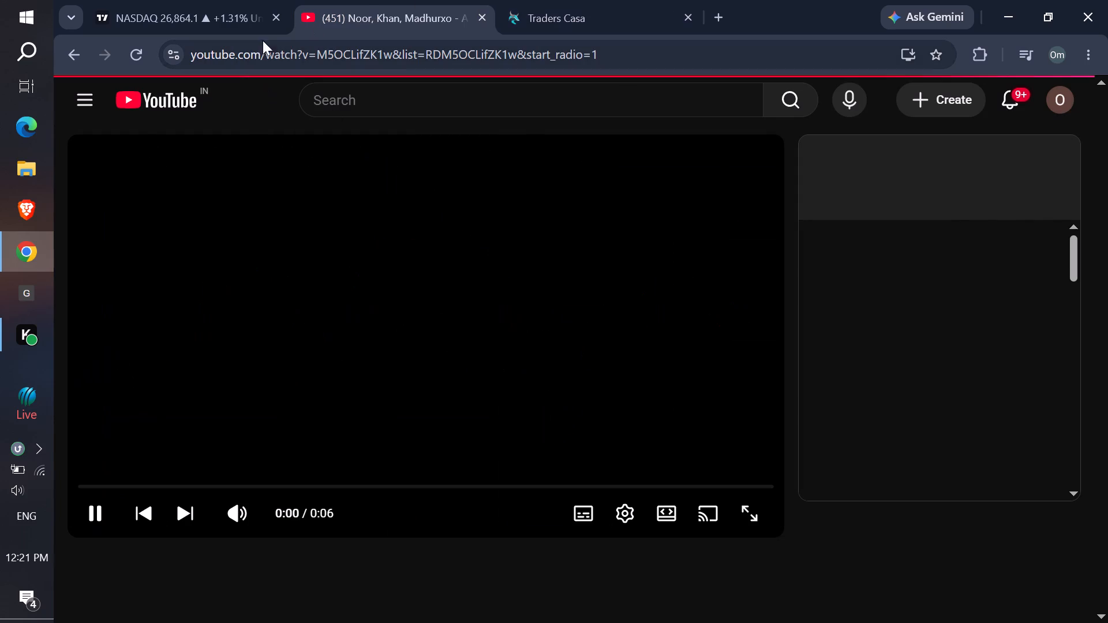
left_click(216, 0)
scroll(994, 283, "up", 3)
scroll(994, 283, "down", 1)
scroll(994, 283, "up", 2)
left_click(1003, 168)
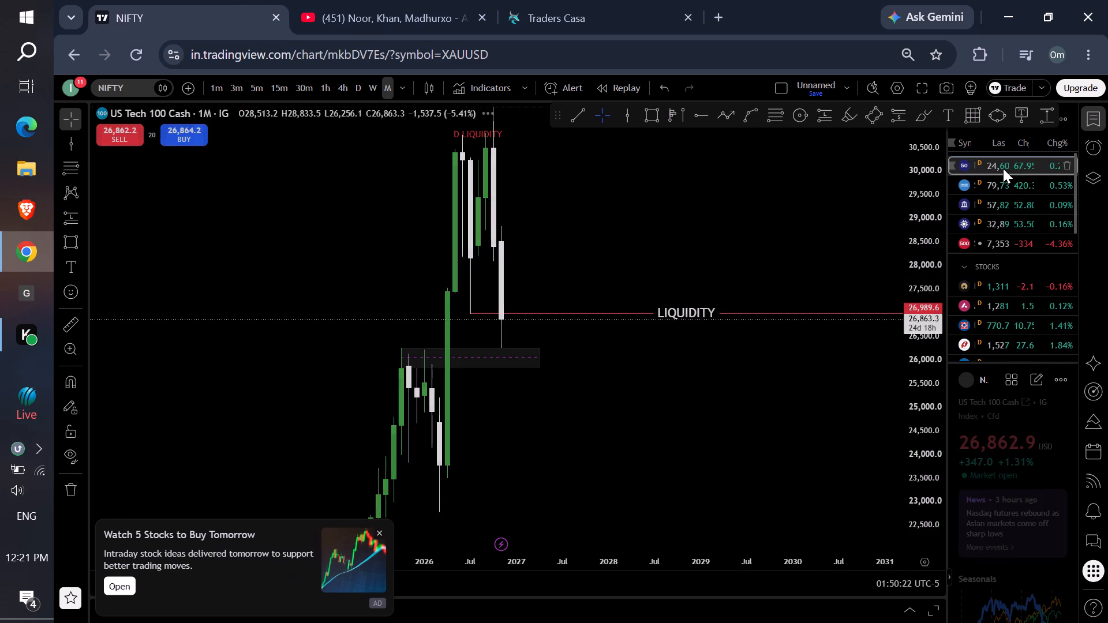
left_click_drag(659, 268, 789, 396)
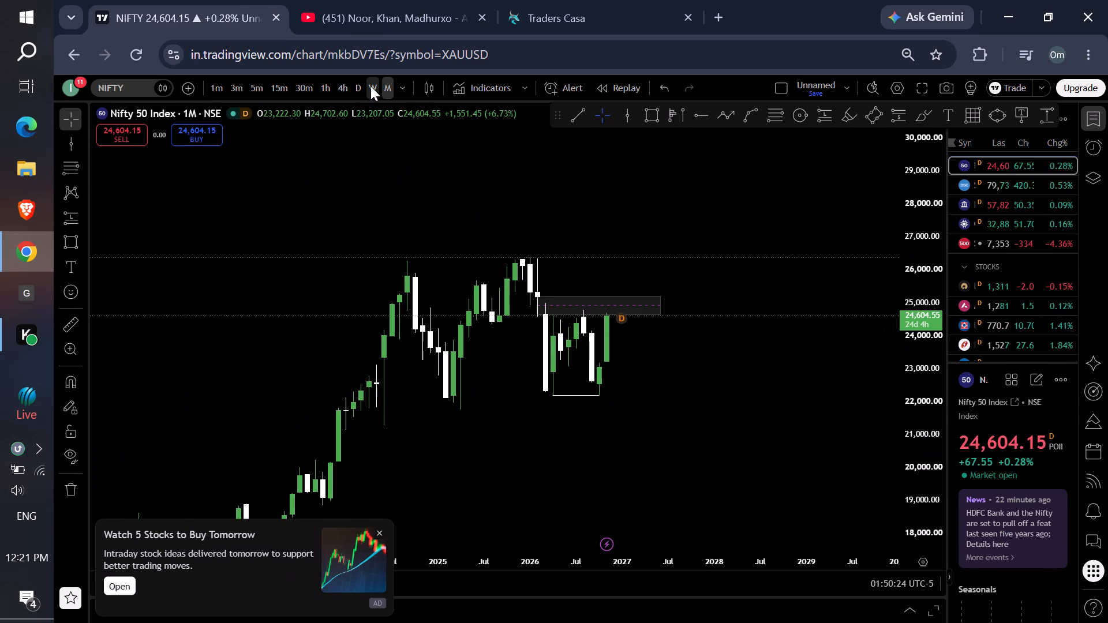
left_click(369, 81)
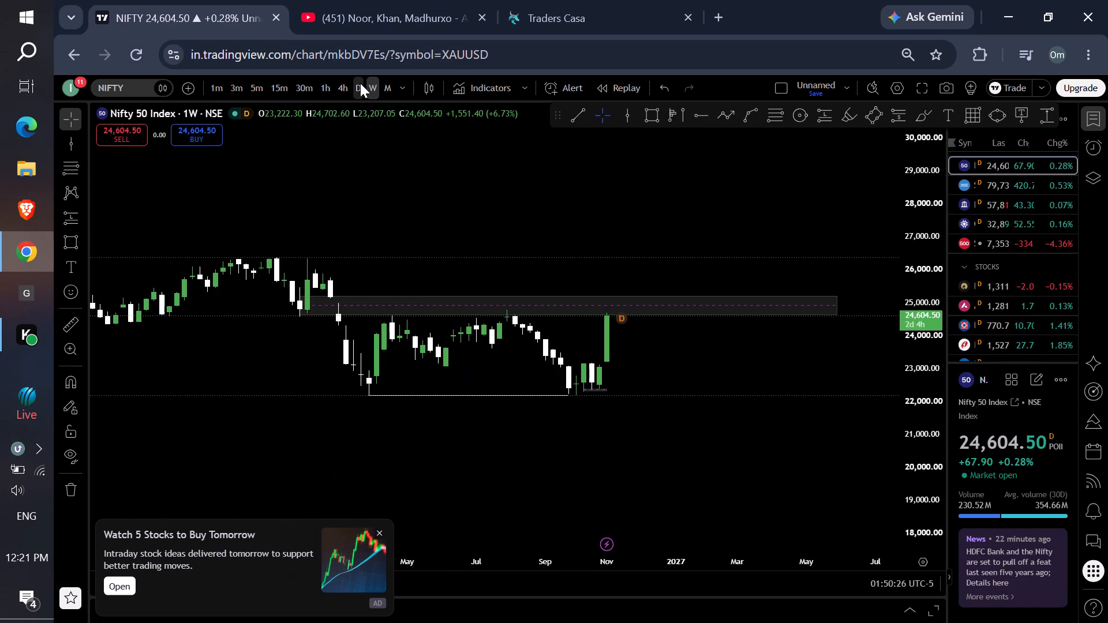
left_click(358, 84)
left_click_drag(920, 527, 793, 57)
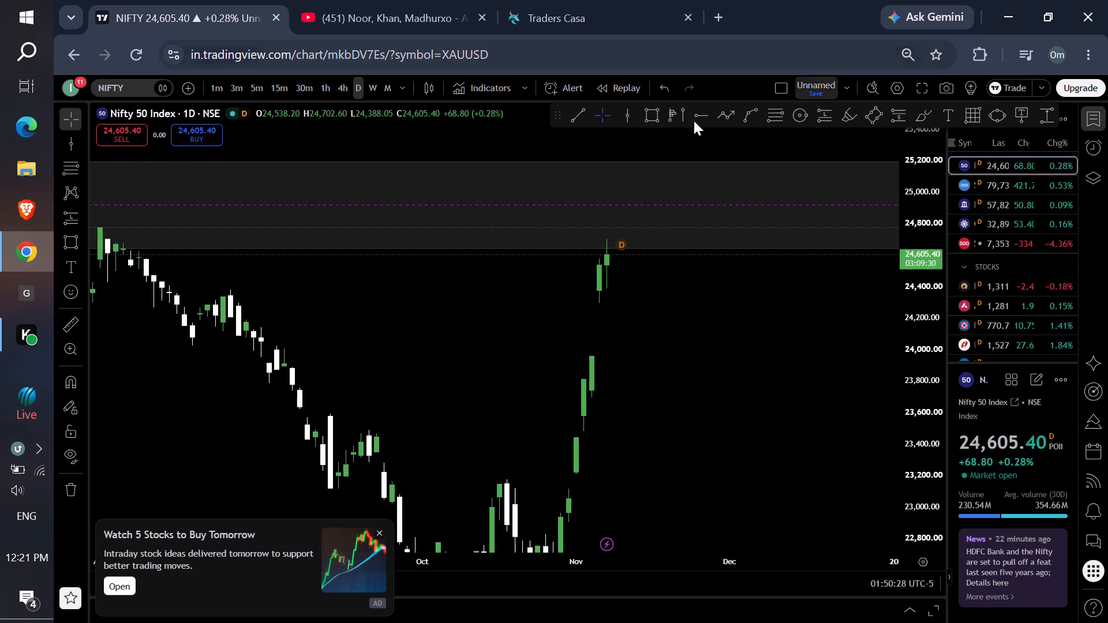
scroll(713, 312, "up", 1)
scroll(714, 328, "down", 1)
scroll(714, 329, "up", 1)
scroll(714, 331, "down", 1)
scroll(716, 333, "up", 1)
scroll(716, 333, "down", 3)
left_click_drag(687, 330, 729, 256)
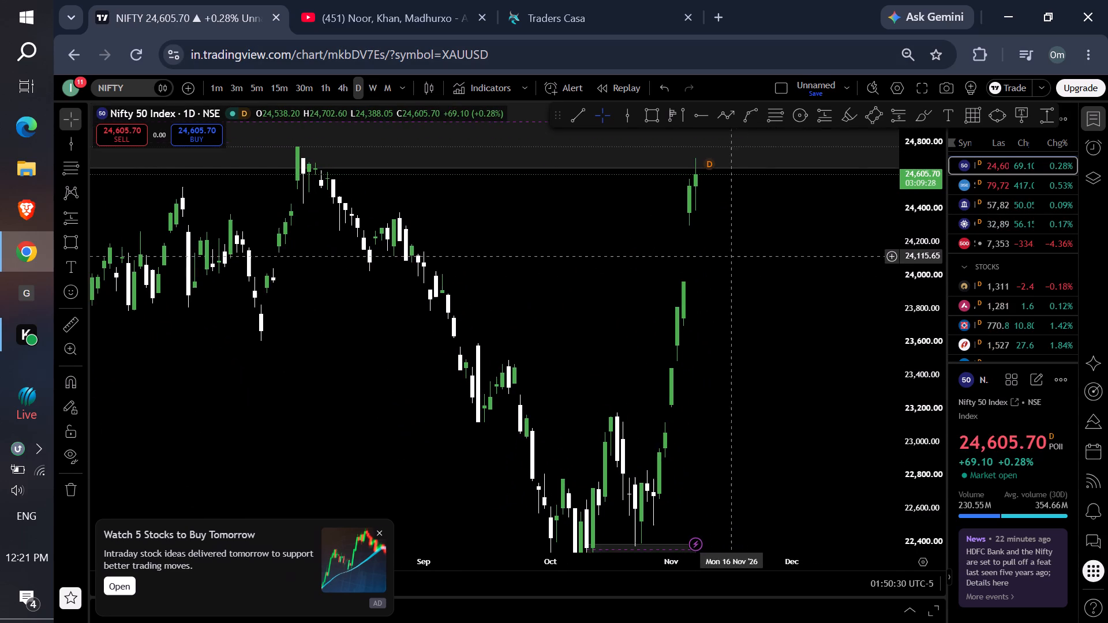
left_click_drag(729, 256, 729, 254)
Review the daily charts of SENSEX, Reliance Industries and Axis Bank from the watchlist.
left_click(988, 187)
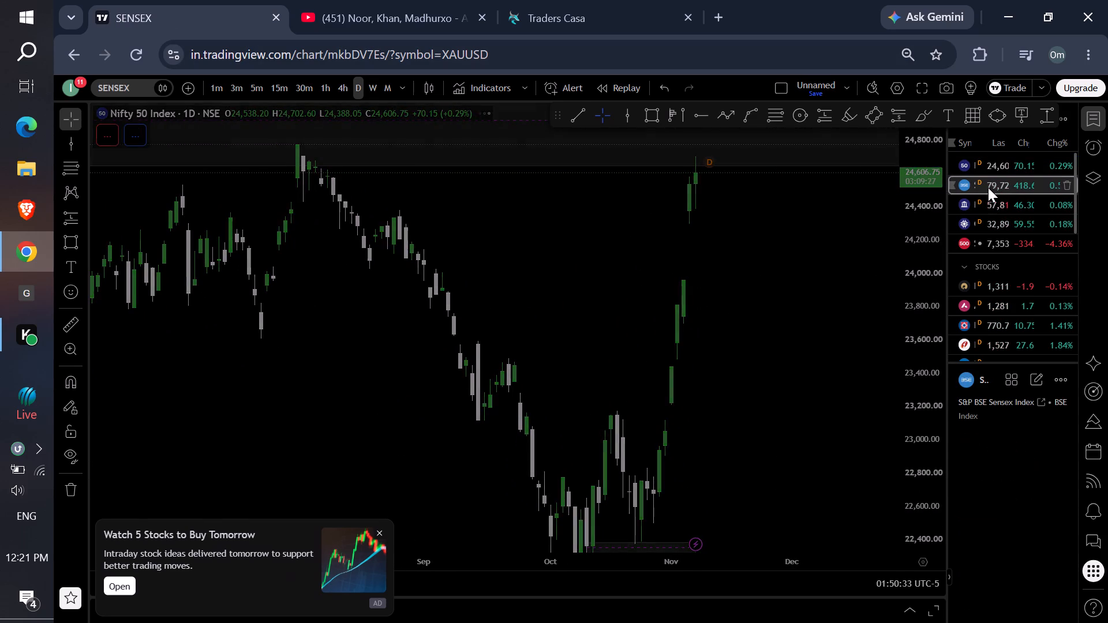
left_click_drag(780, 285, 735, 303)
left_click(1023, 277)
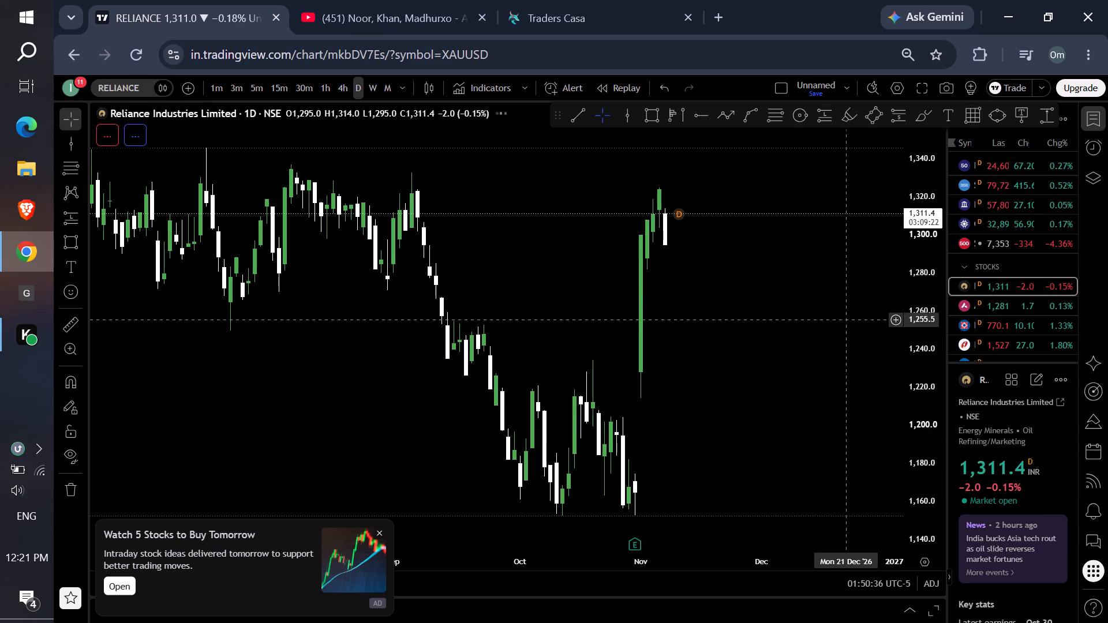
left_click_drag(814, 331, 706, 305)
left_click(993, 299)
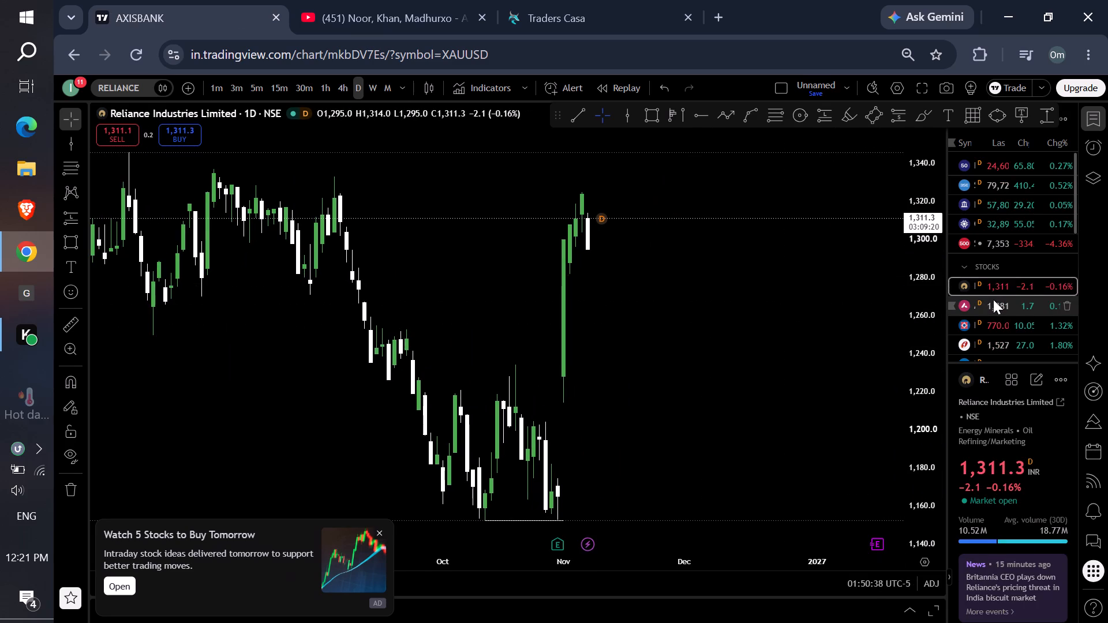
left_click_drag(740, 320, 787, 291)
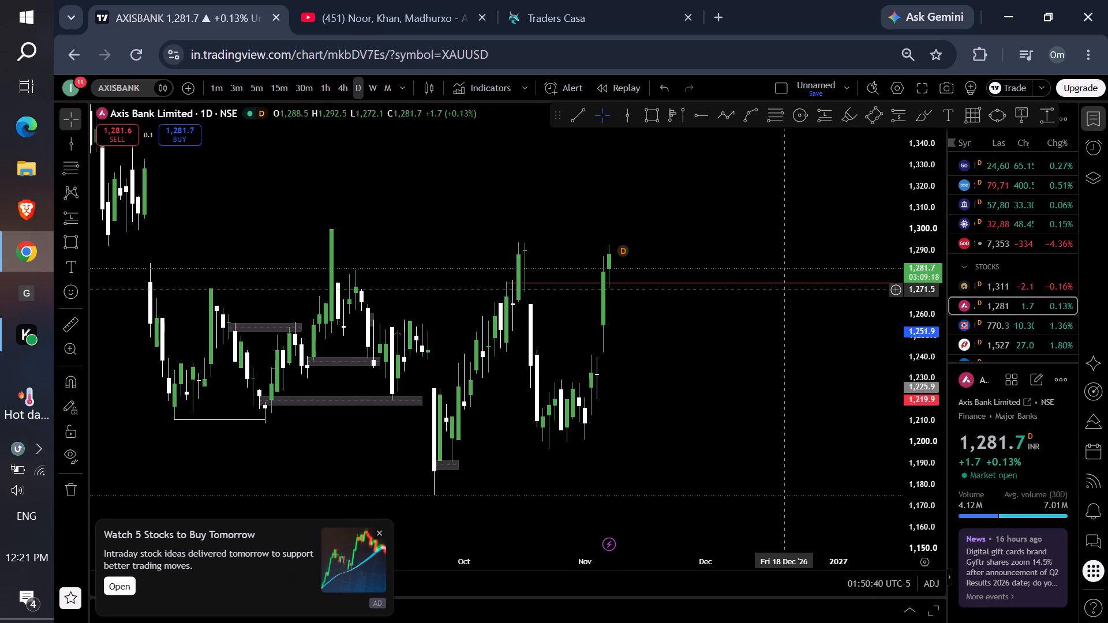
Return to the EUR/USD backtest session in Traders Casa and remove all drawings from its chart.
left_click(403, 26)
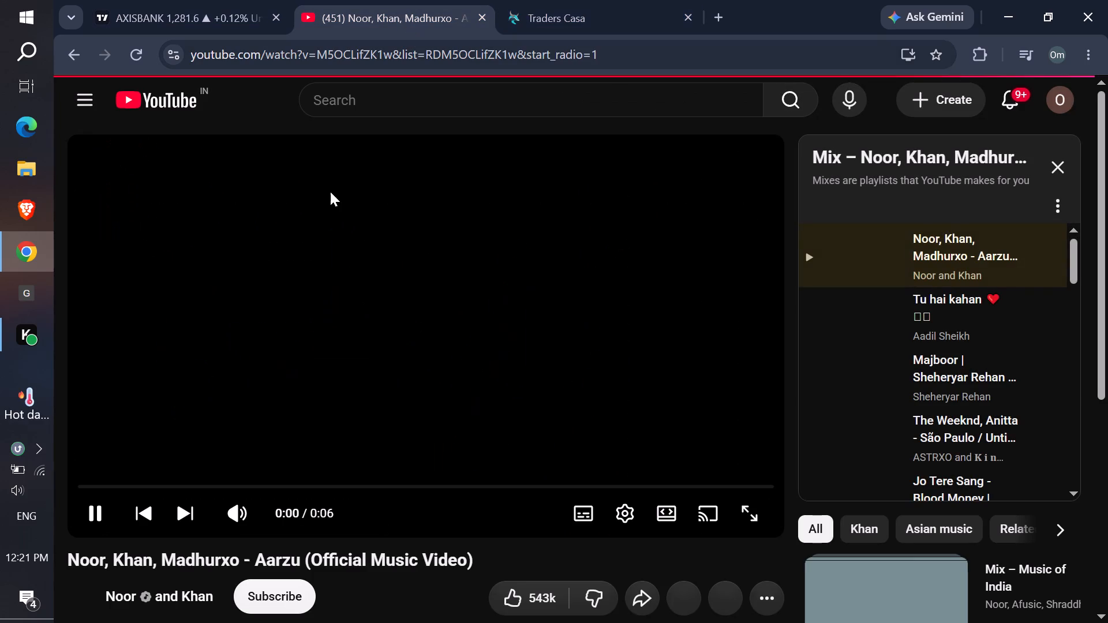
left_click(572, 0)
left_click_drag(833, 234, 742, 250)
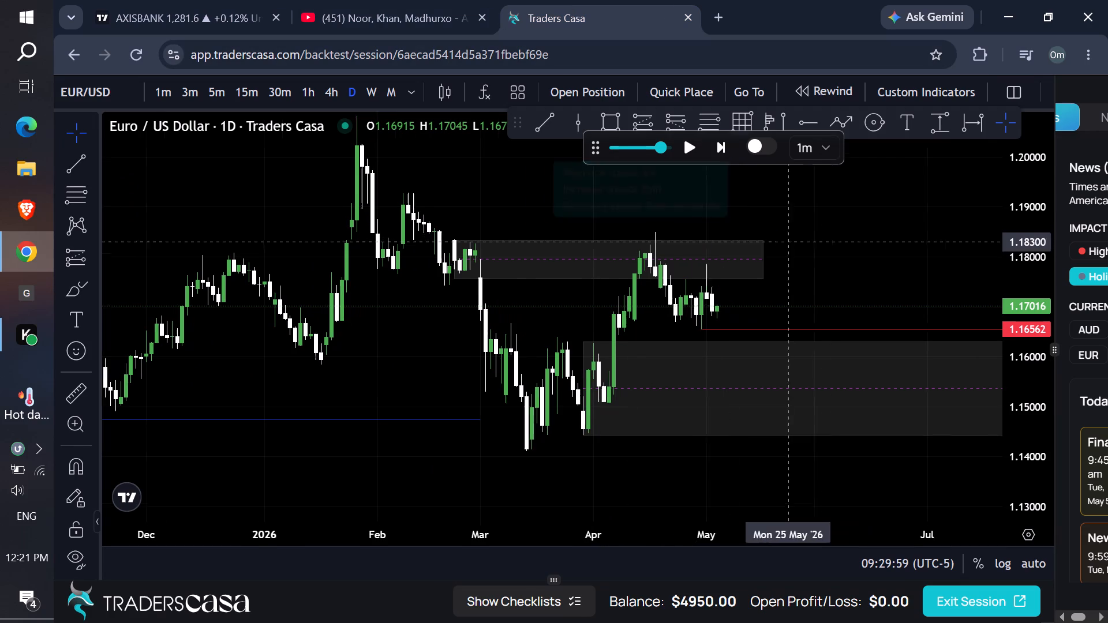
left_click_drag(742, 250, 687, 257)
right_click(712, 237)
left_click(804, 404)
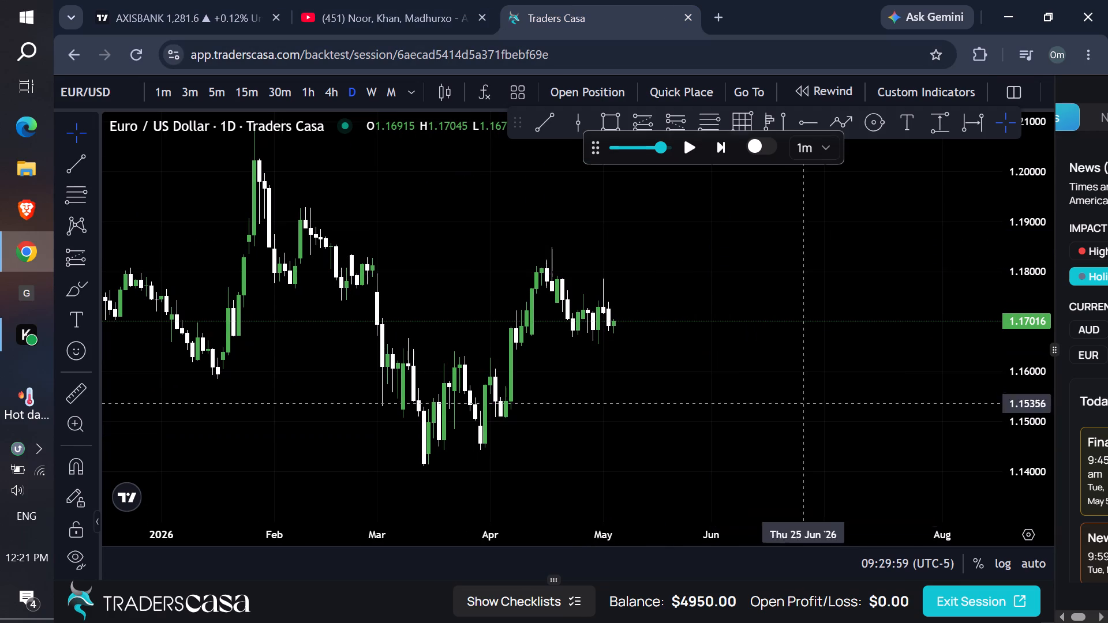
Switch the EUR/USD backtest chart to the monthly timeframe and examine its price structure.
left_click(387, 89)
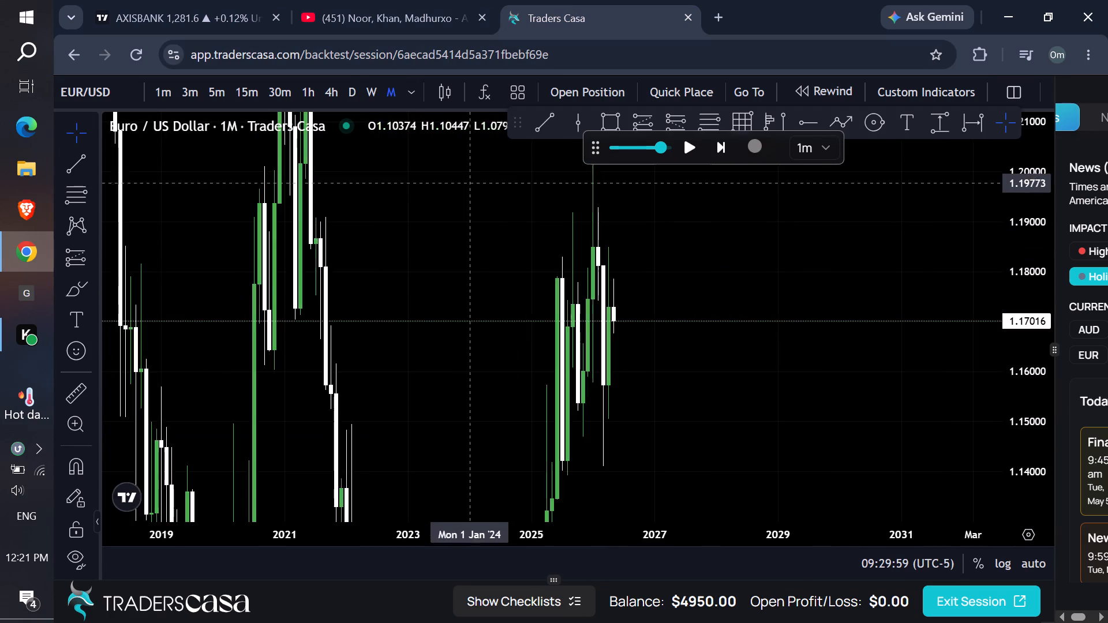
scroll(474, 188, "up", 5)
scroll(474, 188, "down", 1)
scroll(474, 188, "up", 1)
left_click_drag(613, 252, 847, 236)
left_click_drag(1004, 213, 851, 482)
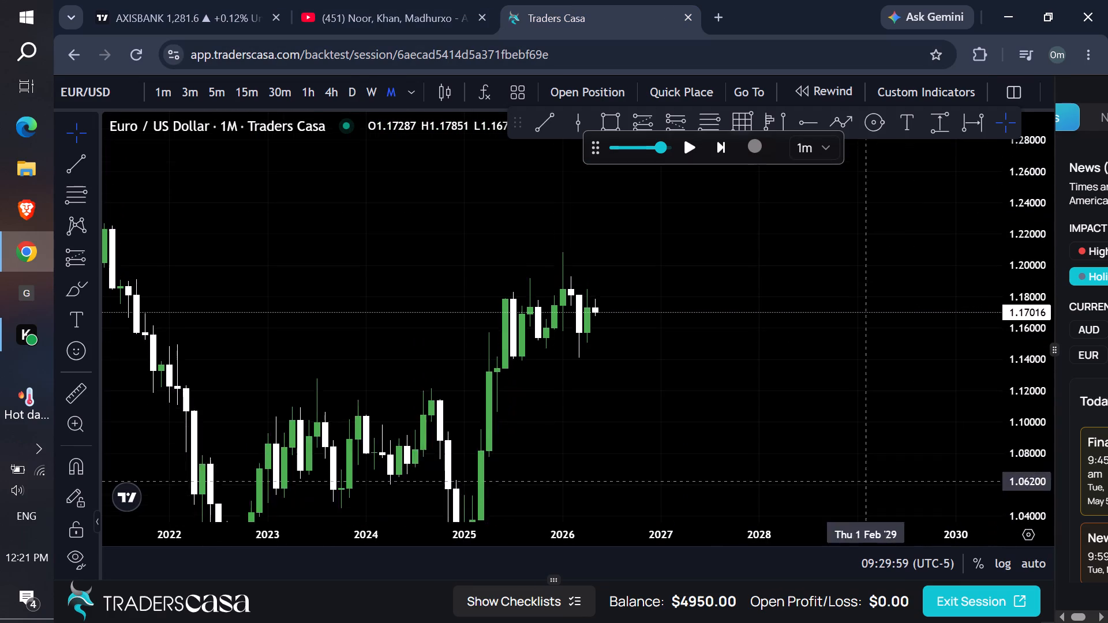
left_click_drag(851, 482, 770, 398)
Leave the EUR/USD session and open the level 1 USD/CAD session from the backtest list.
left_click(66, 54)
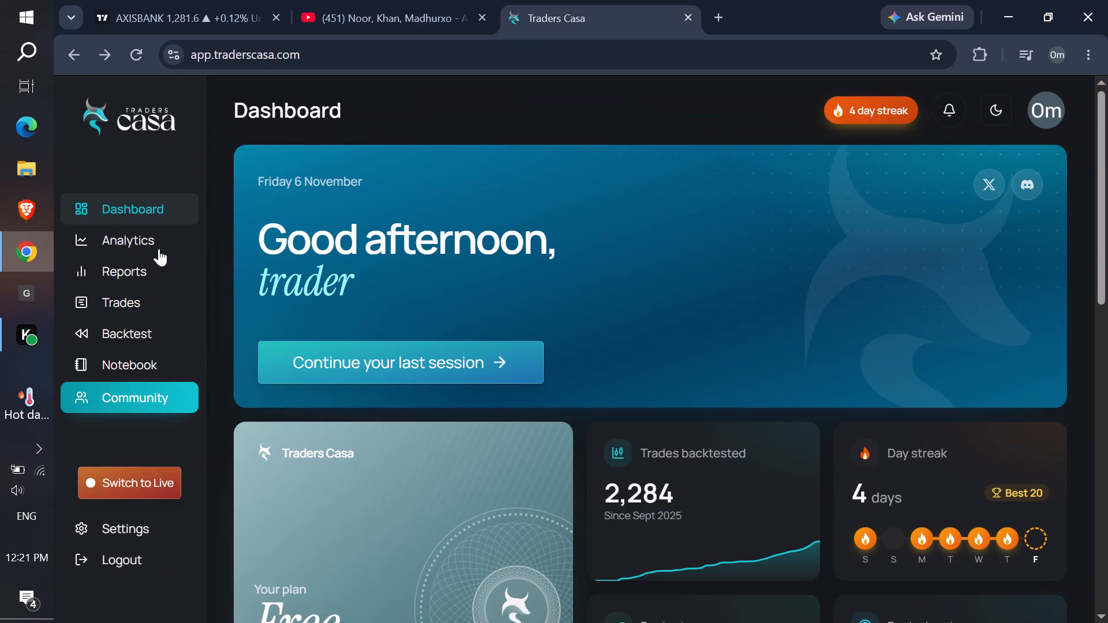
left_click(160, 332)
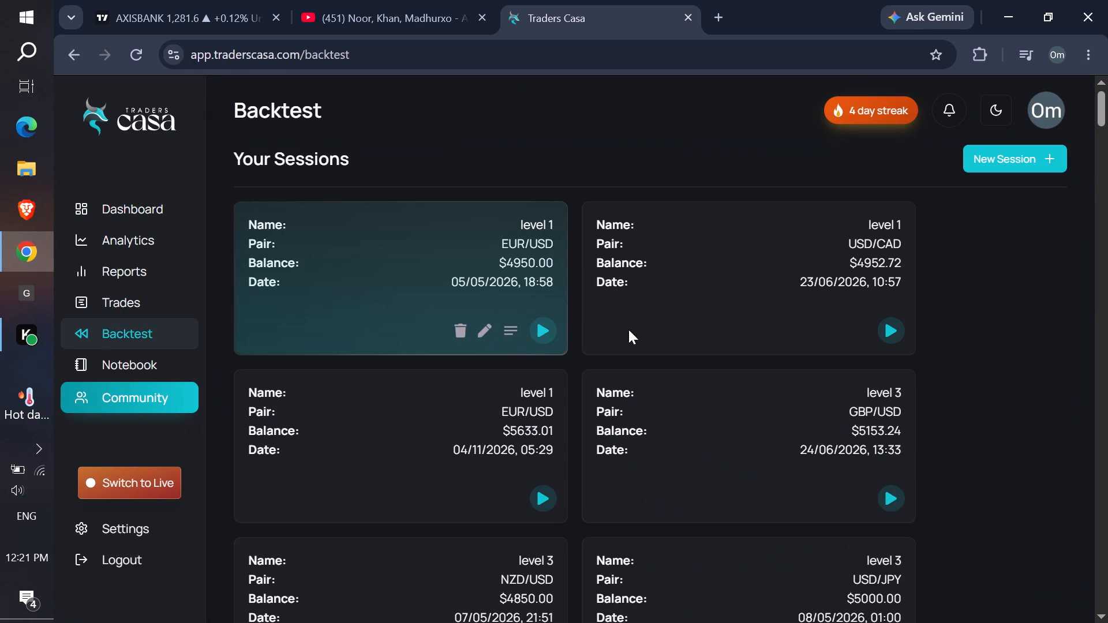
left_click(896, 329)
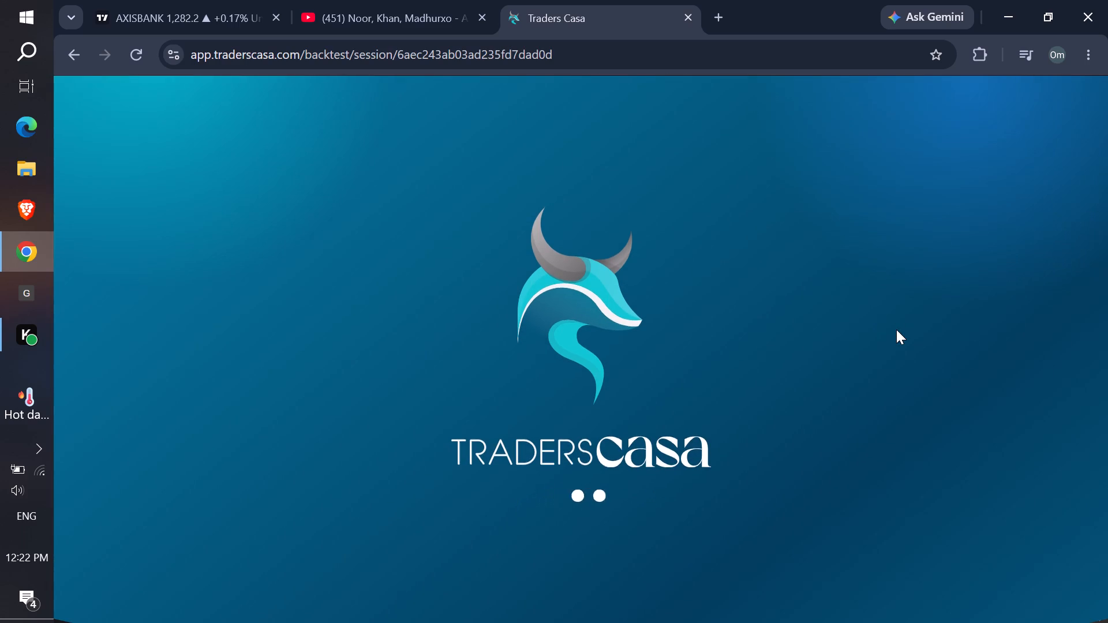
Remove all drawings from the USD/CAD backtest chart.
right_click(666, 215)
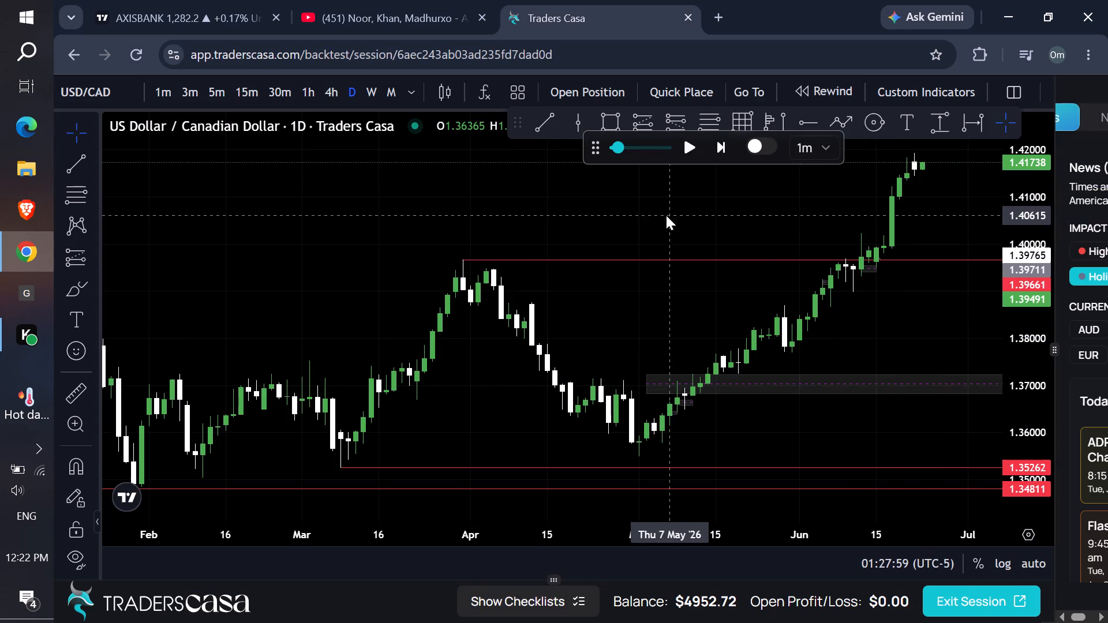
left_click(738, 385)
Switch the USD/CAD chart to the monthly timeframe and examine the price structure from 2023 to 2026.
left_click(386, 103)
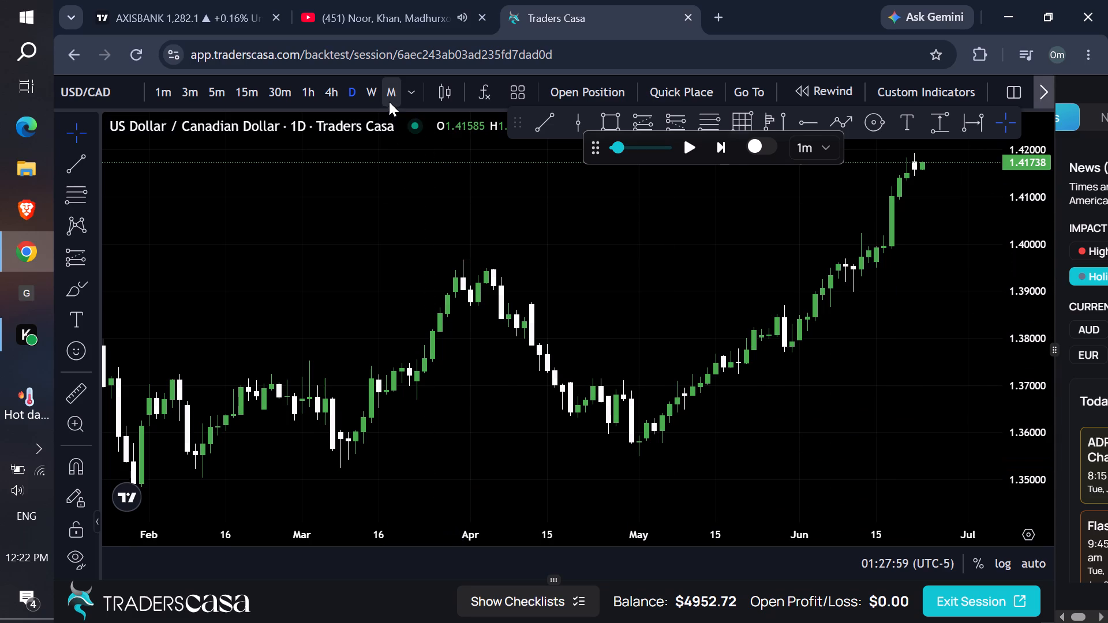
scroll(785, 299, "up", 4)
scroll(785, 299, "down", 1)
scroll(785, 299, "up", 1)
left_click_drag(1024, 212, 982, 347)
left_click_drag(978, 339, 807, 408)
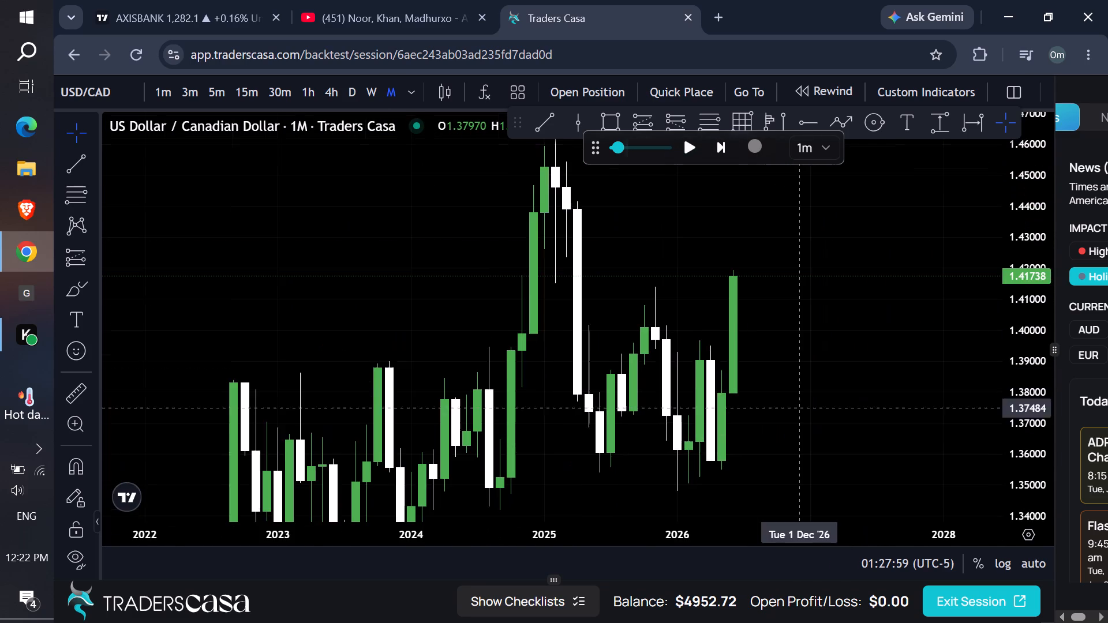
left_click_drag(803, 373, 708, 339)
Raise the USD/CAD replay speed close to maximum and set the time advanced per step to 15m.
left_click(665, 148)
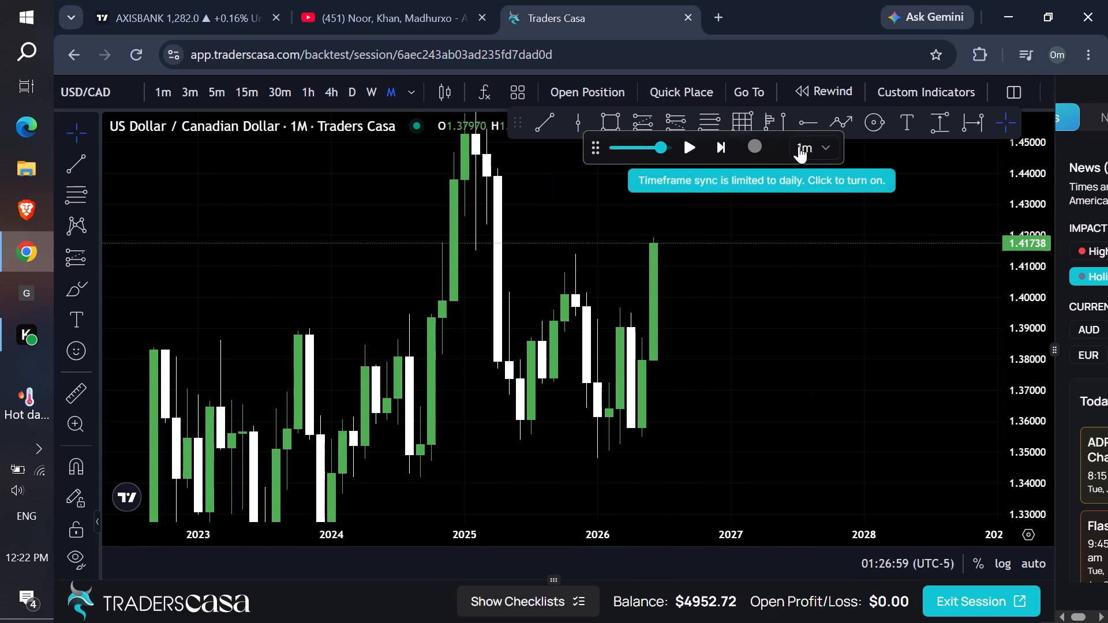
left_click(816, 145)
left_click(831, 313)
Draw a horizontal trend line from the November 2025 high at about 1.4142 to the June 2026 monthly candle.
left_click_drag(819, 279, 811, 313)
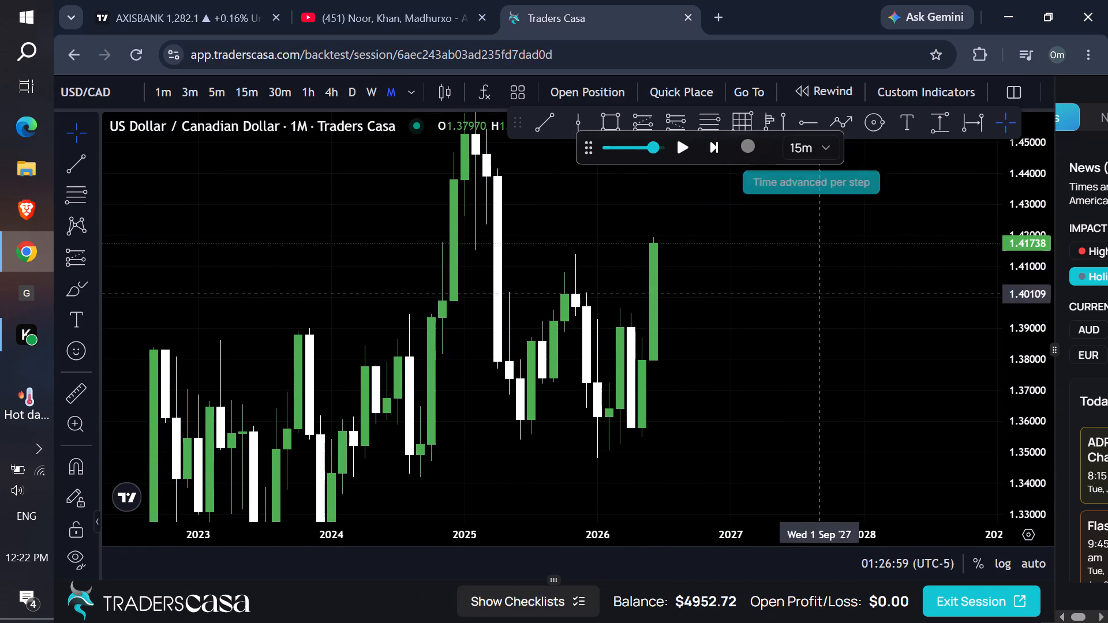
left_click_drag(811, 313, 806, 323)
left_click(541, 119)
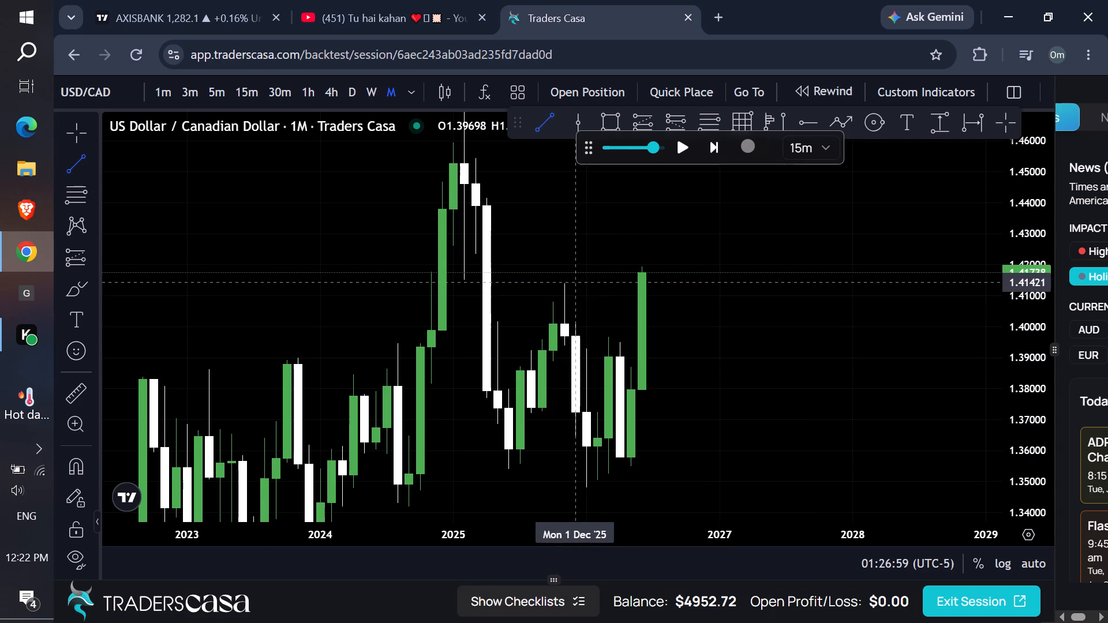
left_click(564, 283)
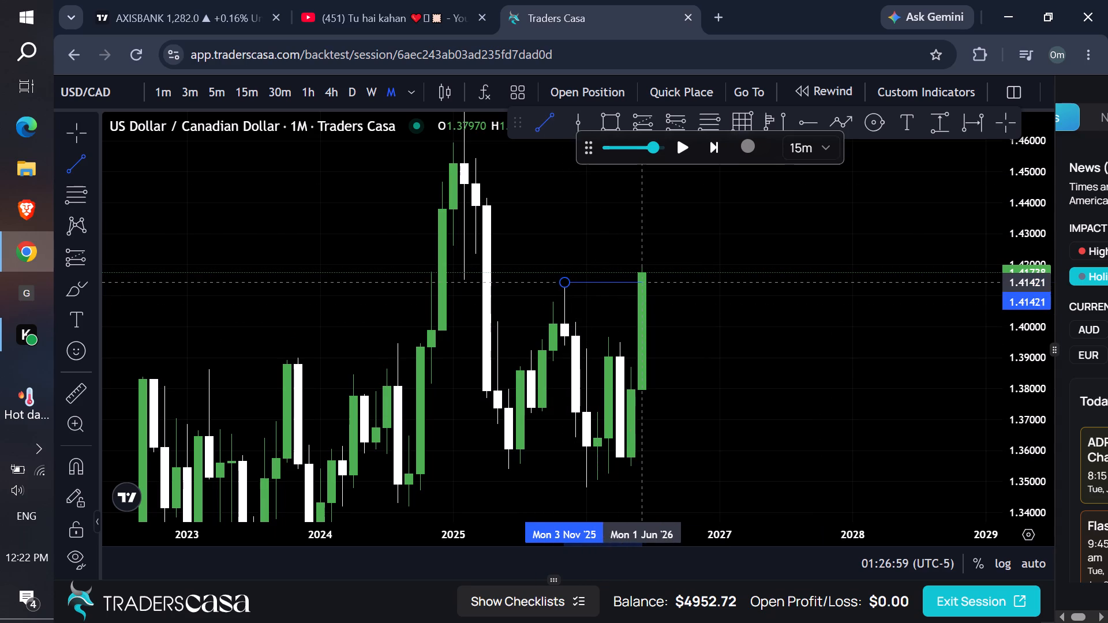
left_click(642, 298, "shift")
Draw a rectangle zone from the March 2025 high at about 1.4539 down to about 1.424, extending into 2027.
left_click_drag(733, 241, 717, 264)
left_click(620, 128)
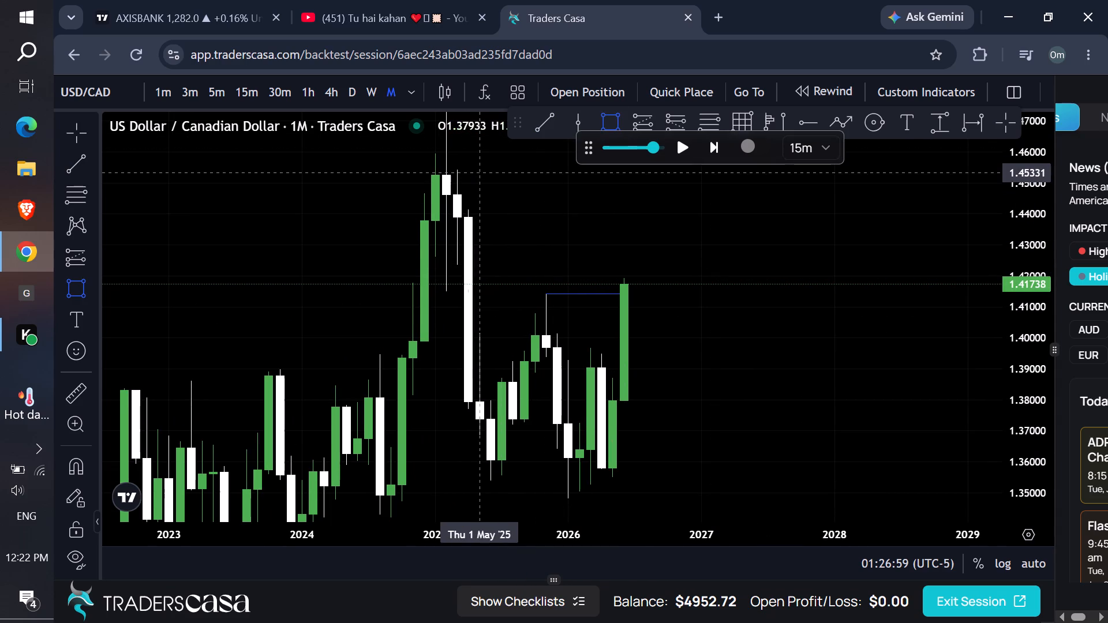
left_click_drag(458, 171, 457, 181)
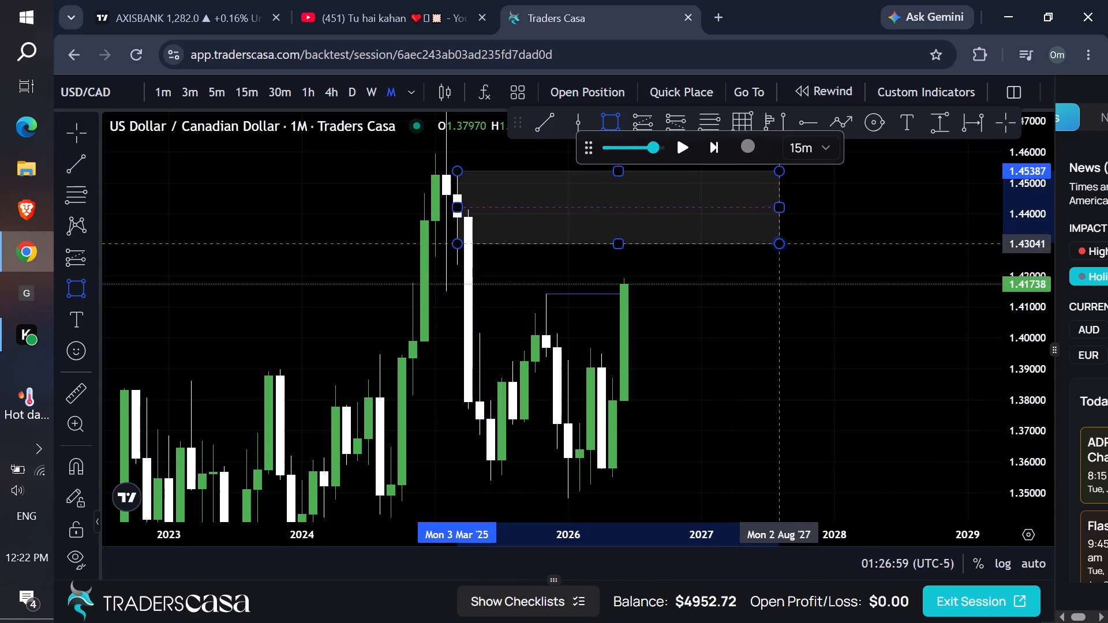
left_click(782, 262)
Draw a horizontal trend line from the January 2026 low at about 1.3483 out to March 2028.
left_click_drag(857, 297, 824, 269)
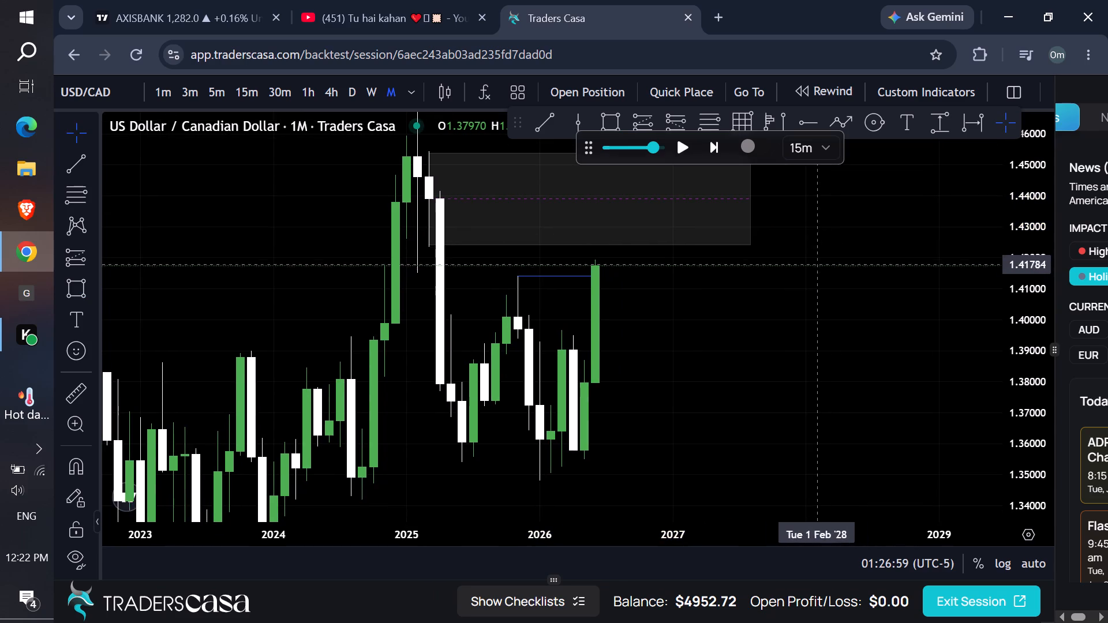
left_click_drag(810, 295, 743, 268)
left_click(542, 126)
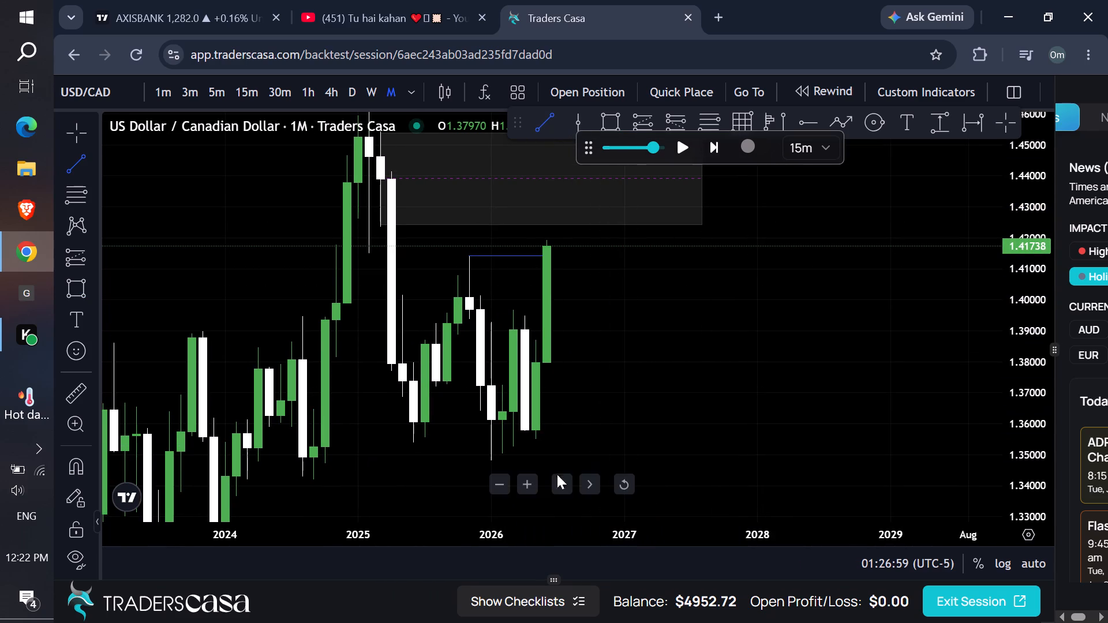
left_click(492, 460)
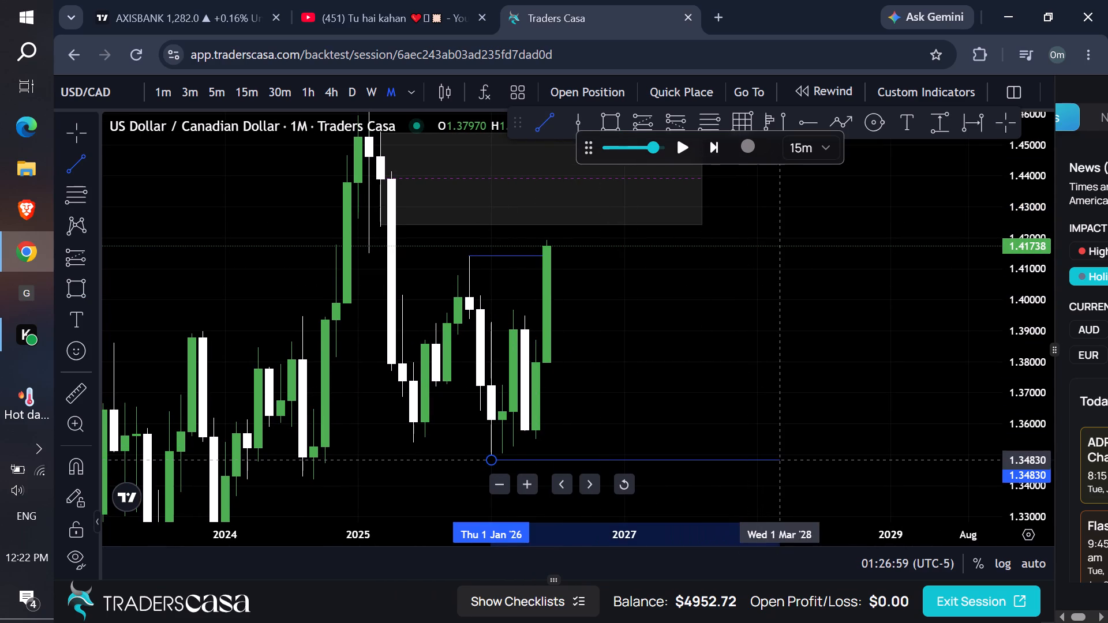
left_click(781, 451, "shift")
On the weekly timeframe, extend the end of the November 2025 high line to the mid-June 2026 candle.
left_click_drag(765, 391, 762, 419)
left_click(370, 90)
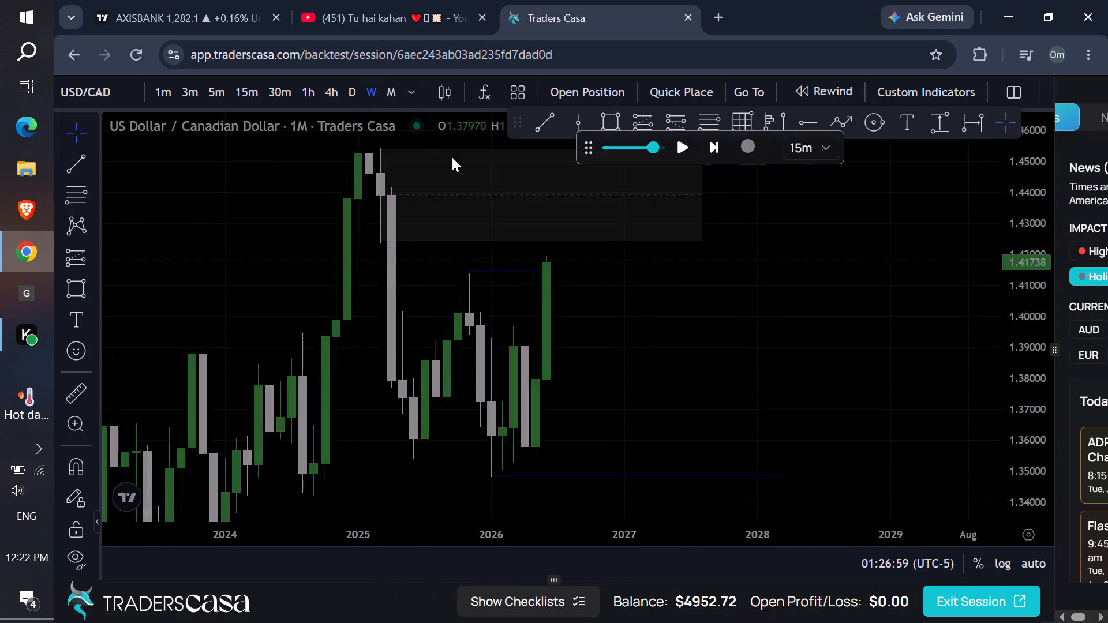
scroll(646, 333, "down", 5)
scroll(702, 352, "up", 1)
scroll(702, 352, "down", 1)
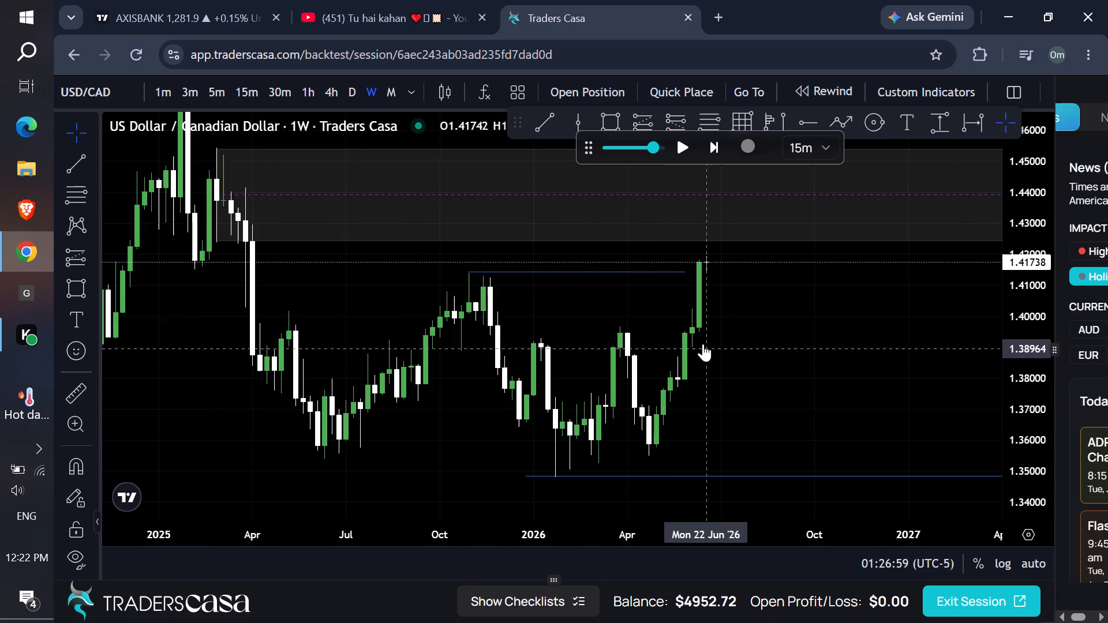
left_click_drag(687, 274, 699, 284)
left_click_drag(777, 287, 754, 289)
left_click_drag(797, 286, 774, 312)
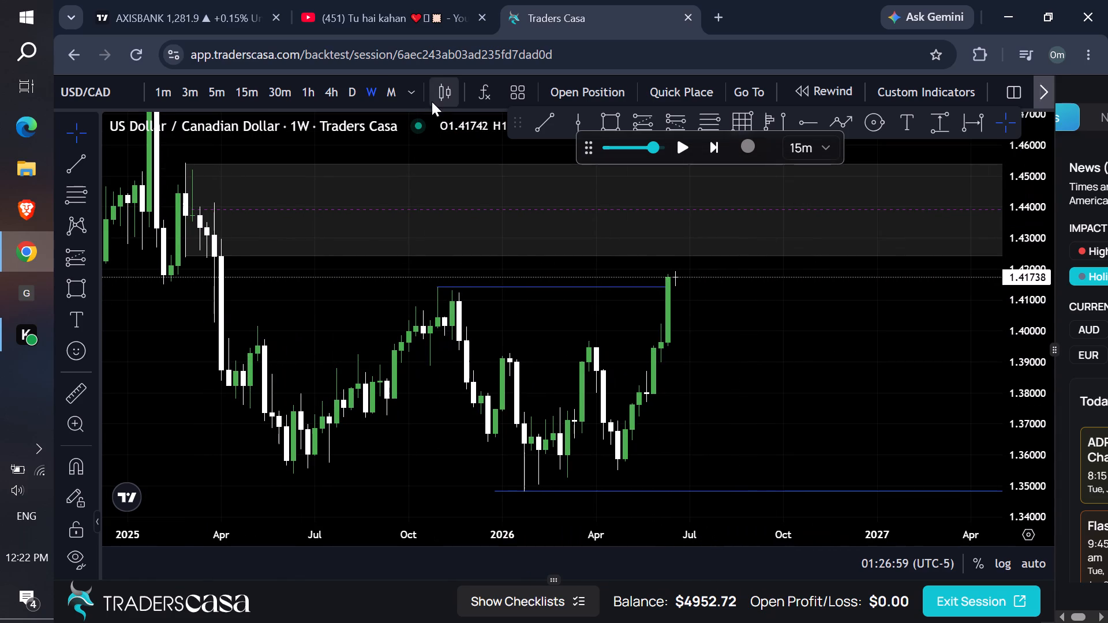
On the daily timeframe, extend the end of the November 2025 high line to the June 2026 candle crossing it.
left_click(357, 89)
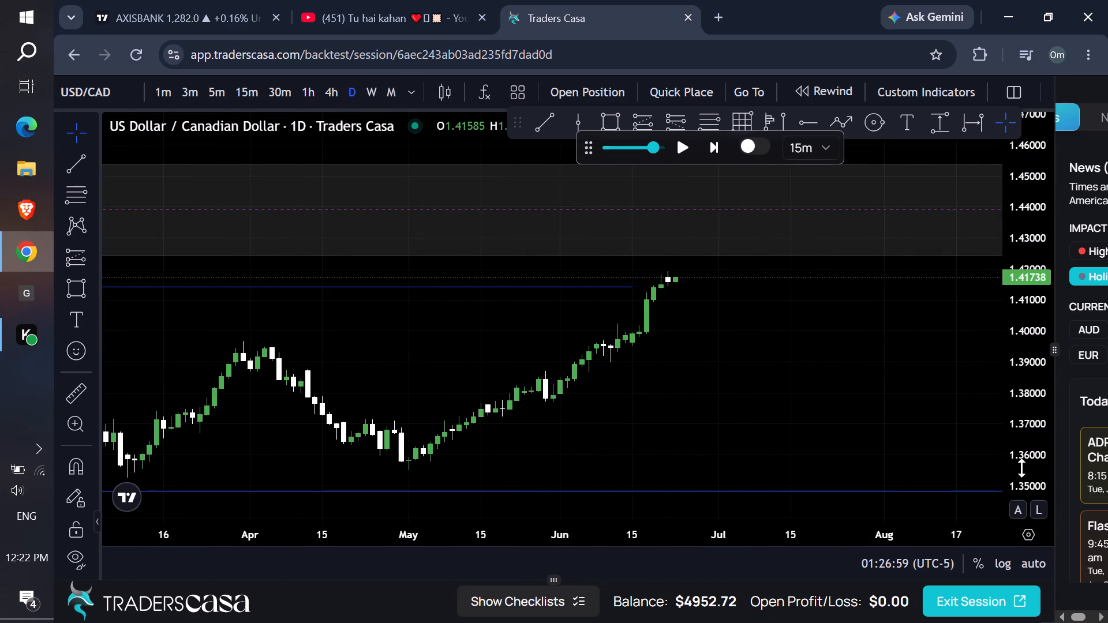
left_click_drag(1024, 514, 922, 95)
left_click_drag(837, 166, 785, 424)
left_click_drag(582, 349, 612, 347, "shift")
left_click(759, 329)
left_click(765, 328)
left_click_drag(605, 346, 634, 346)
left_click_drag(747, 313, 663, 326)
Draw horizontal trend lines from the 22 June 2026 daily candle's high at about 1.4194 and low at about 1.4144, extending into July.
left_click(553, 124)
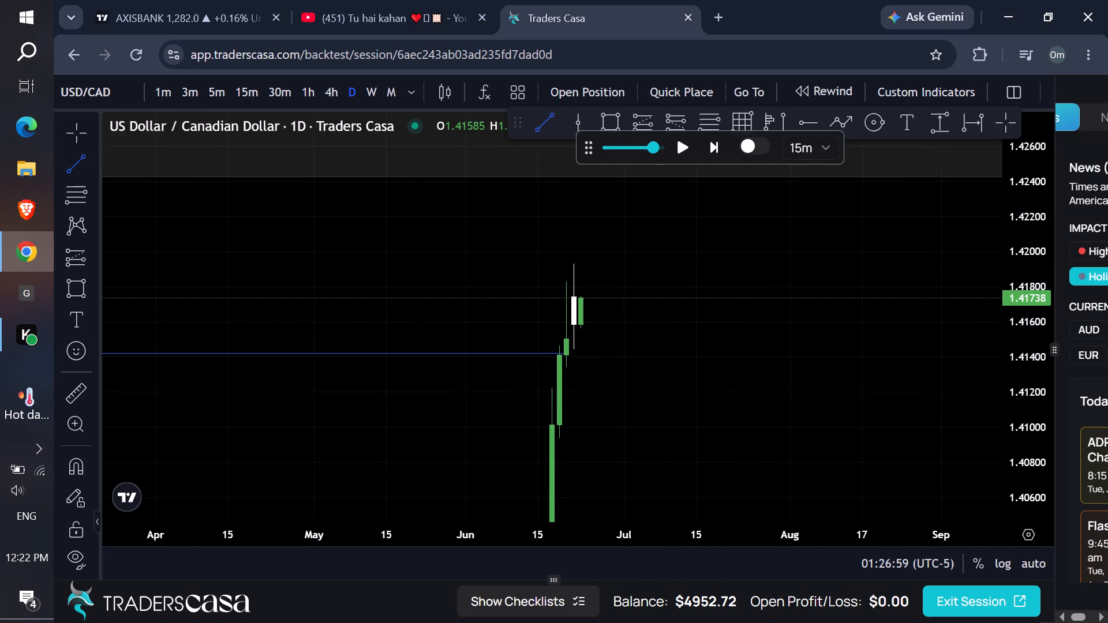
left_click(574, 262, "shift")
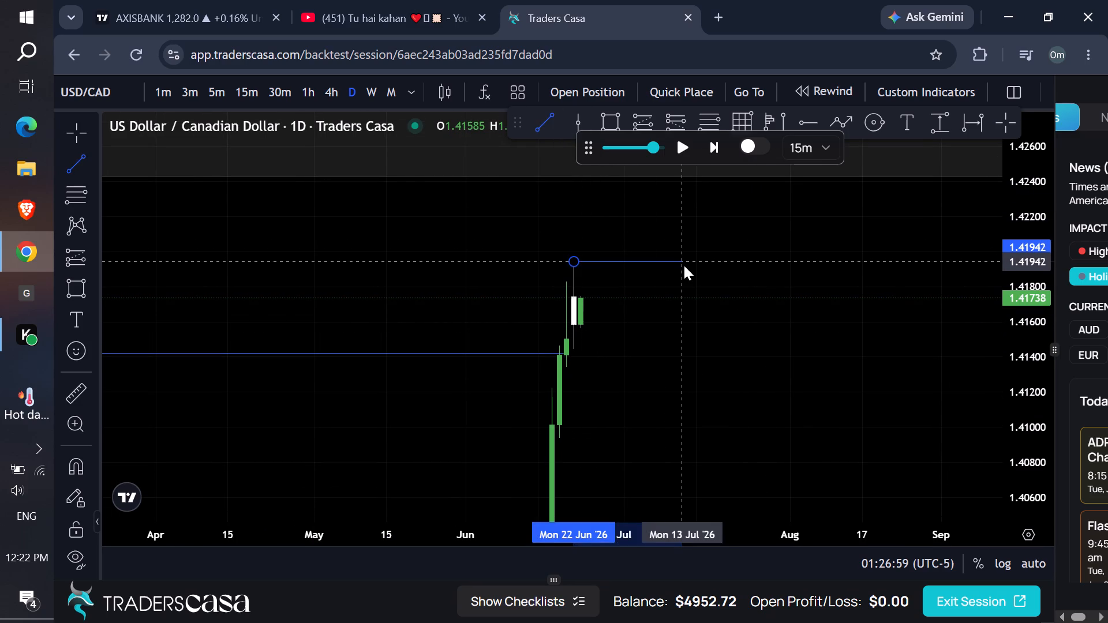
left_click(684, 265, "shift")
left_click(683, 309, "shift")
left_click(541, 132)
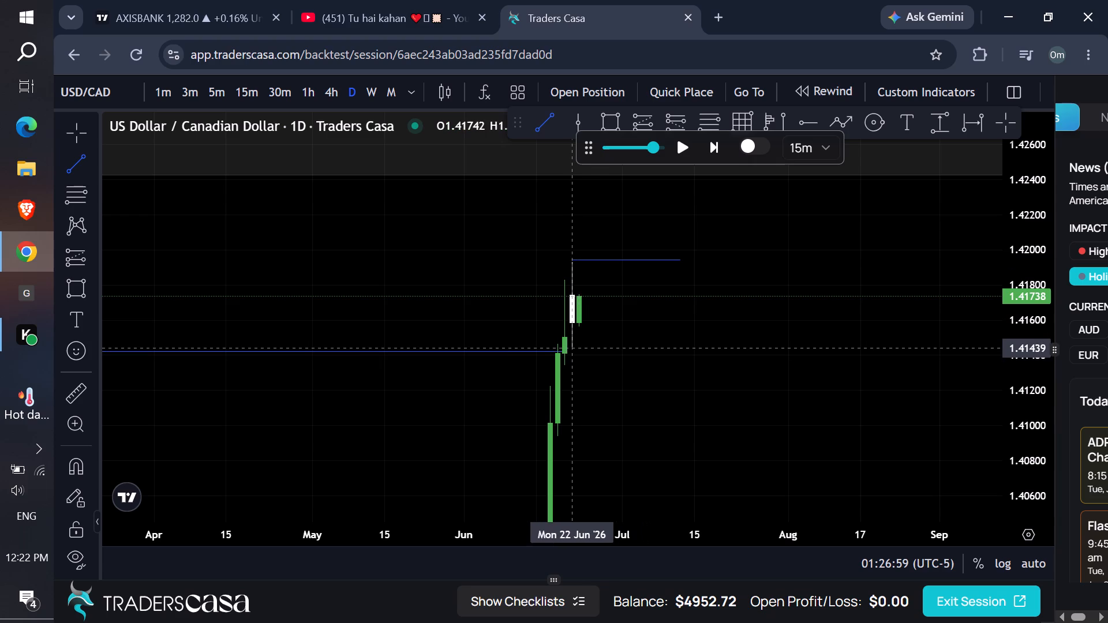
left_click(572, 347)
left_click(663, 346, "shift")
left_click(676, 322)
Shorten both lines from the 22 June candle's high and low so they end around 30 June 2026.
left_click_drag(680, 261, 640, 268)
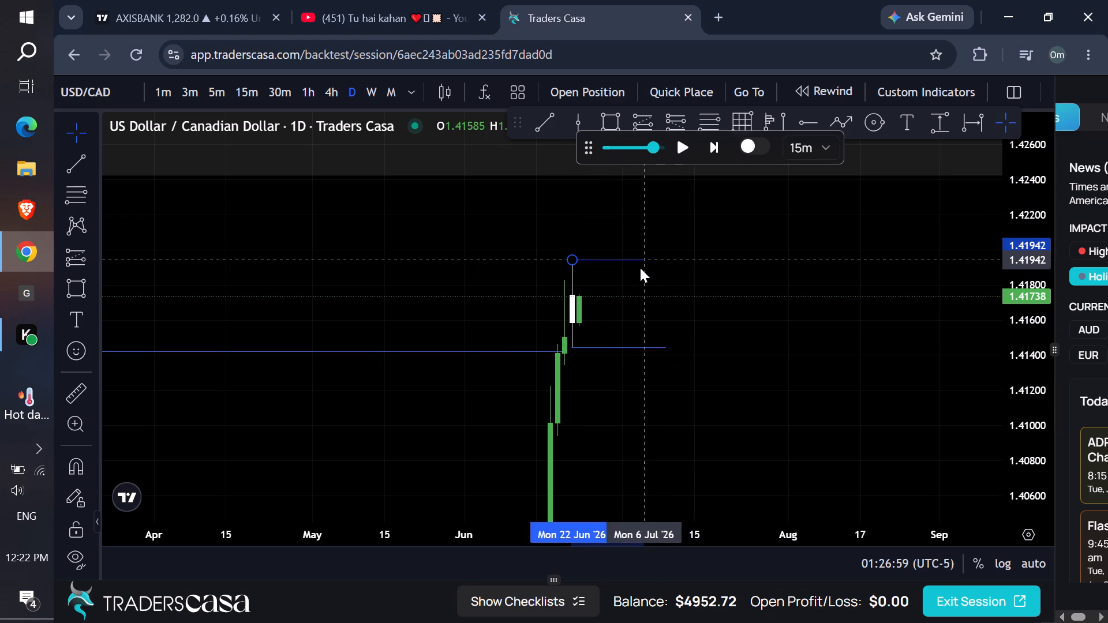
left_click_drag(640, 268, 615, 269)
left_click_drag(662, 344, 624, 346, "shift")
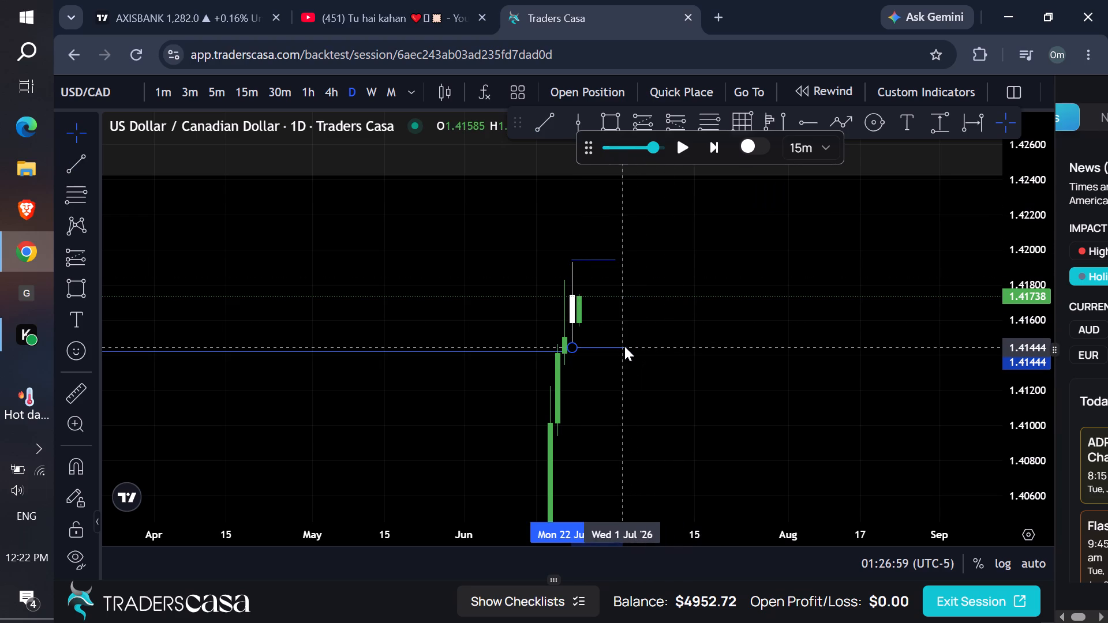
left_click_drag(624, 346, 612, 346, "shift")
left_click(673, 321)
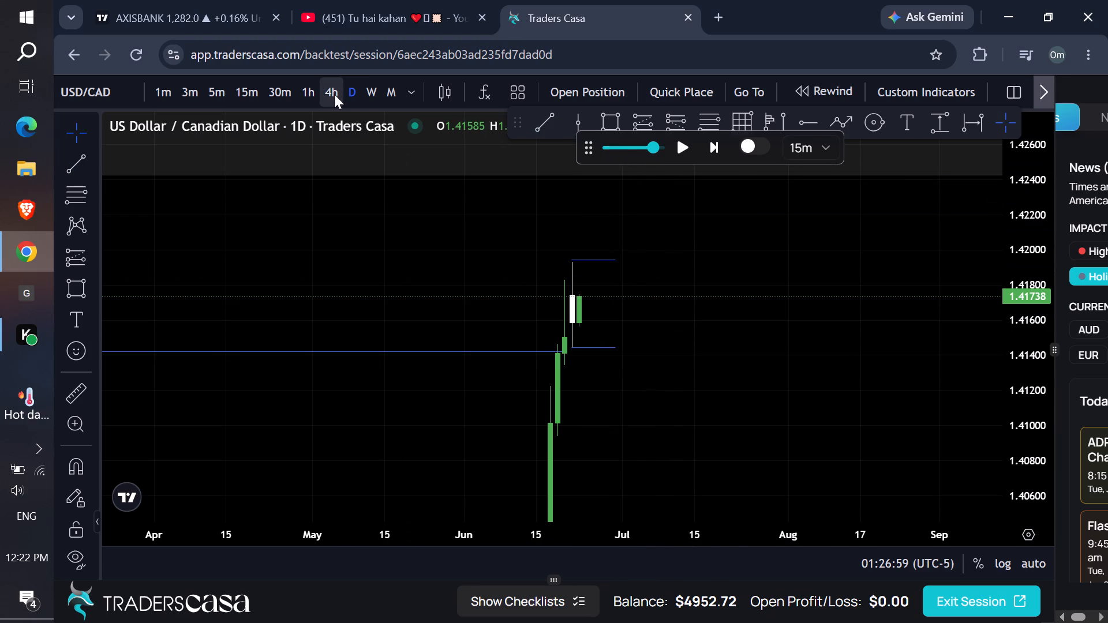
Check the 4-hour and 1-hour charts, and play the backtest replay forward on the 4-hour timeframe to 05:26:59.
left_click(334, 94)
left_click_drag(1023, 471, 919, 284)
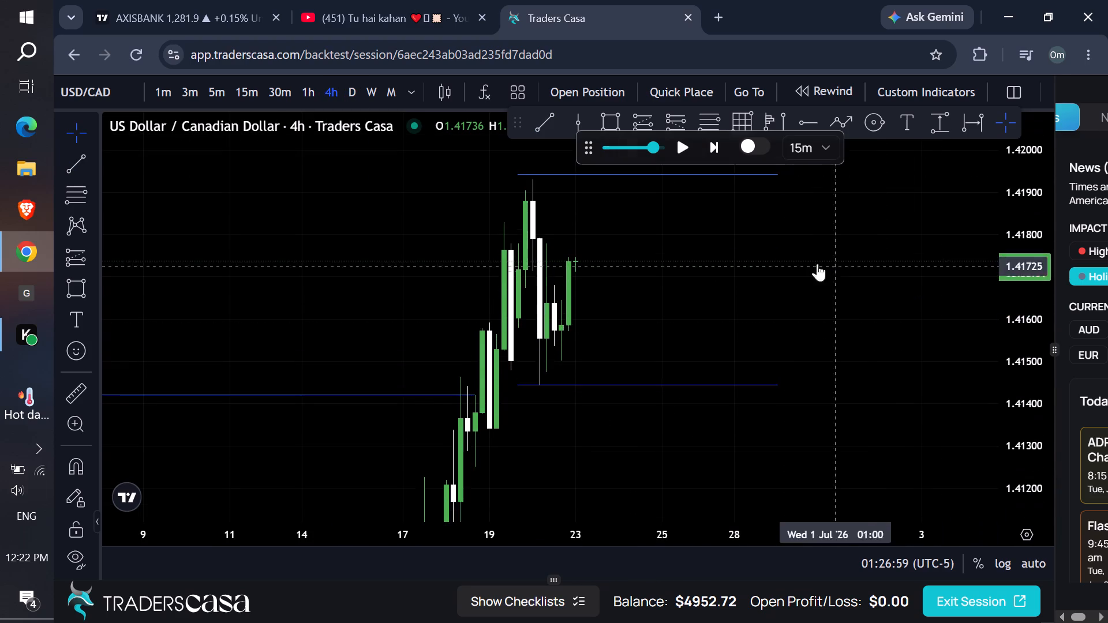
left_click_drag(800, 266, 791, 295)
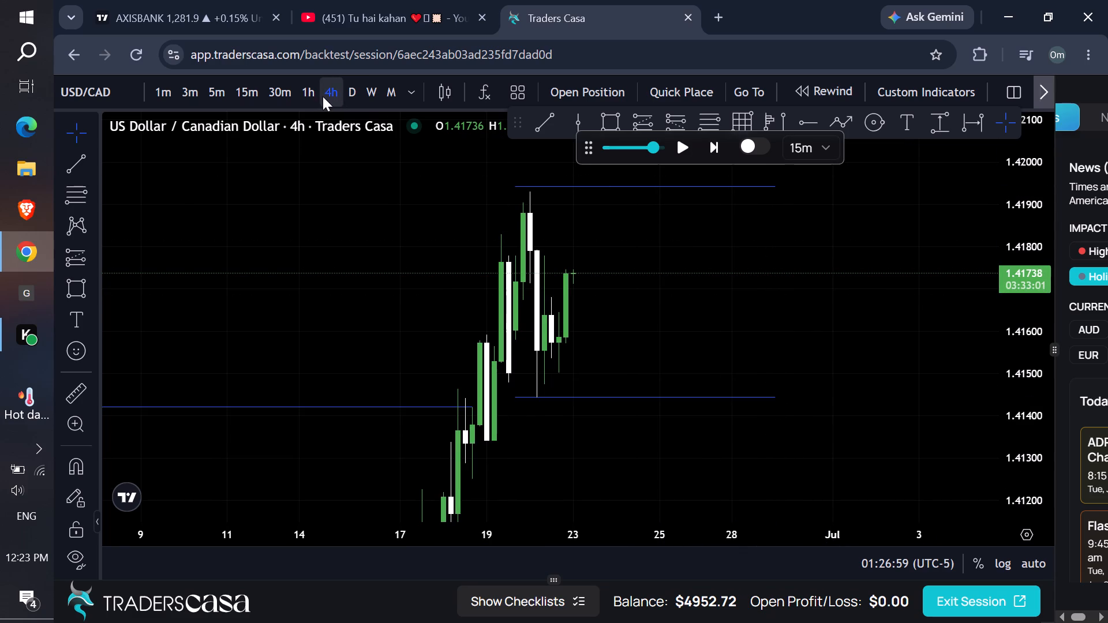
left_click(306, 92)
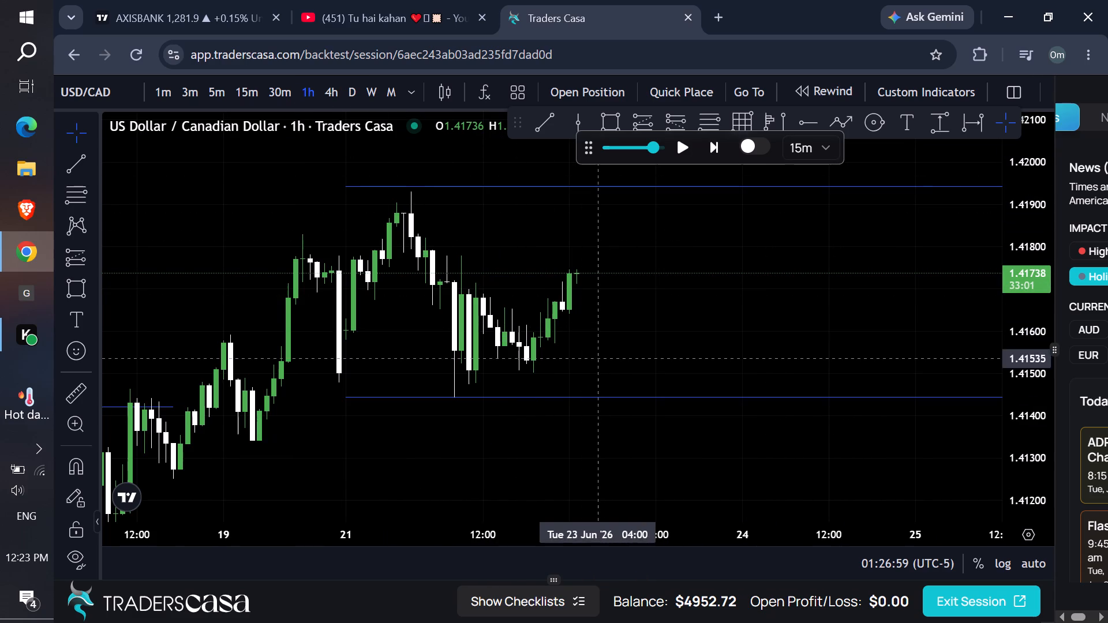
left_click(336, 97)
left_click_drag(653, 223, 645, 224)
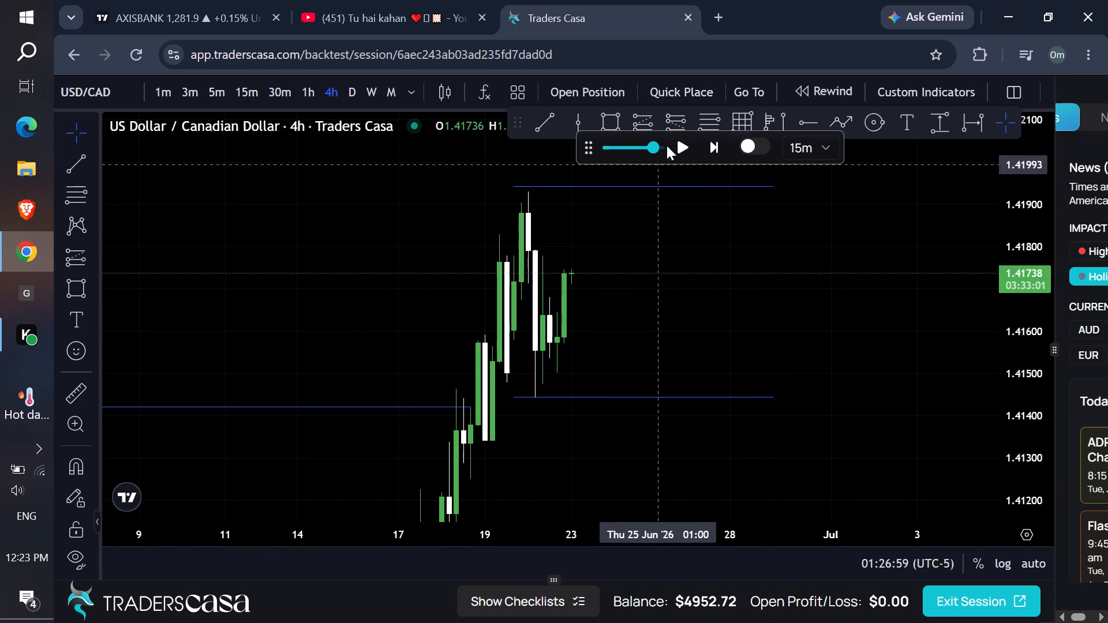
left_click(676, 146)
double_click(677, 147)
left_click(677, 147)
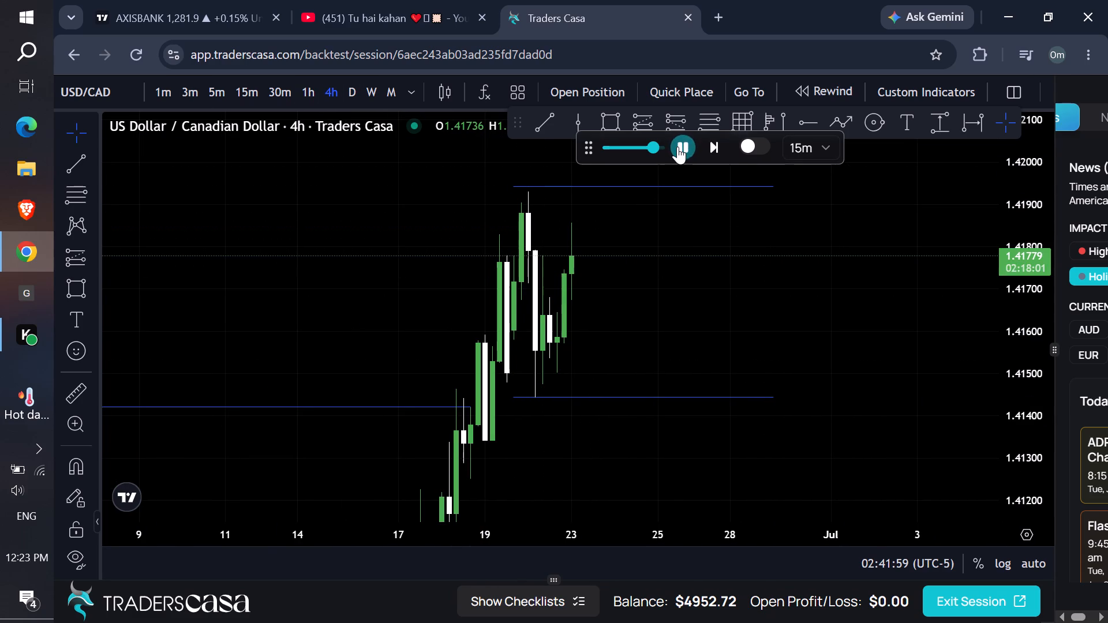
double_click(677, 147)
double_click(677, 147)
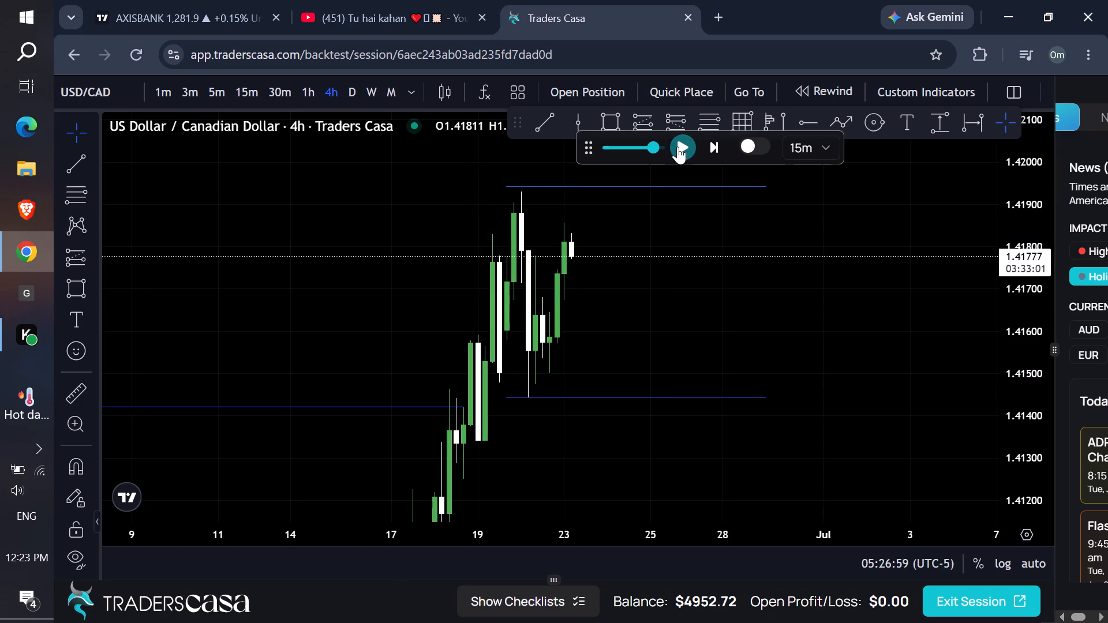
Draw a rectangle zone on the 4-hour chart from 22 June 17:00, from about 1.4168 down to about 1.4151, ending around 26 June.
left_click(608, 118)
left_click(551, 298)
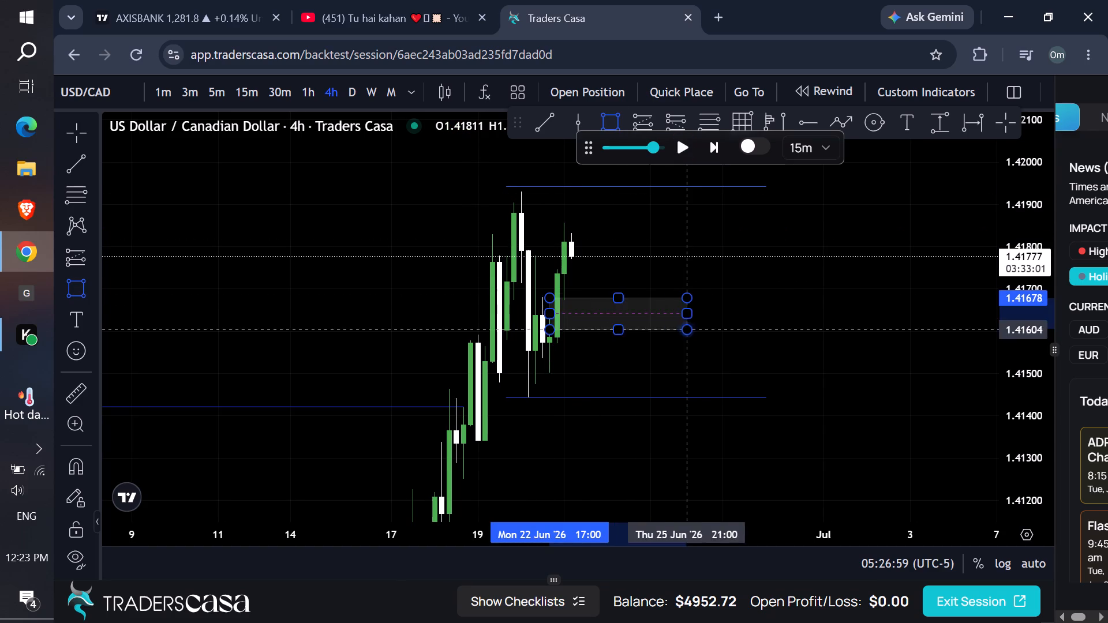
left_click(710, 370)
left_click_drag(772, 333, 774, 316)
Play the replay forward on the 4-hour timeframe beyond the 22 June high line, to 14:11:59 on 23 June.
left_click(685, 146)
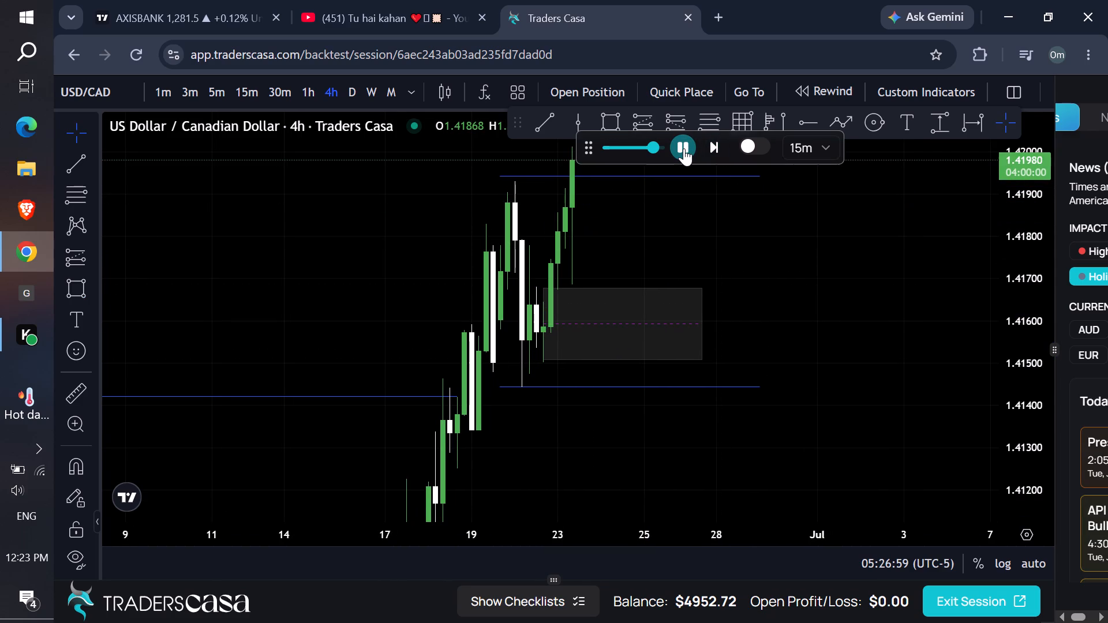
left_click(309, 85)
left_click_drag(648, 217, 642, 247)
left_click(339, 92)
left_click_drag(656, 232, 613, 282)
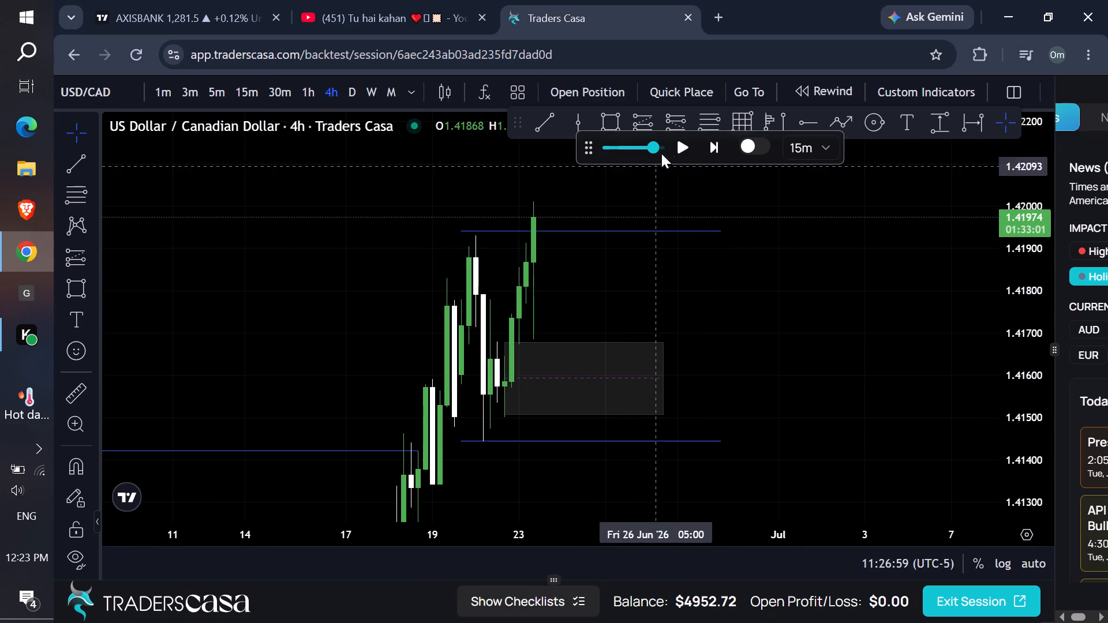
left_click(679, 144)
left_click(679, 144)
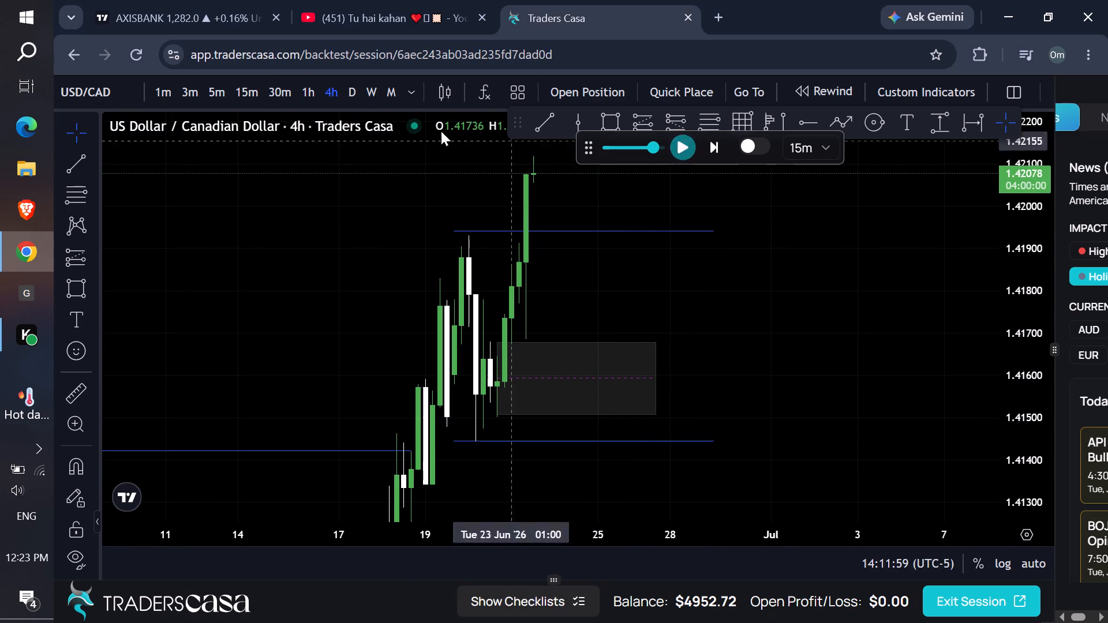
On the daily timeframe, delete the 22 June high line and the small rectangle zone beneath it.
left_click(354, 100)
left_click_drag(1010, 221, 842, 429)
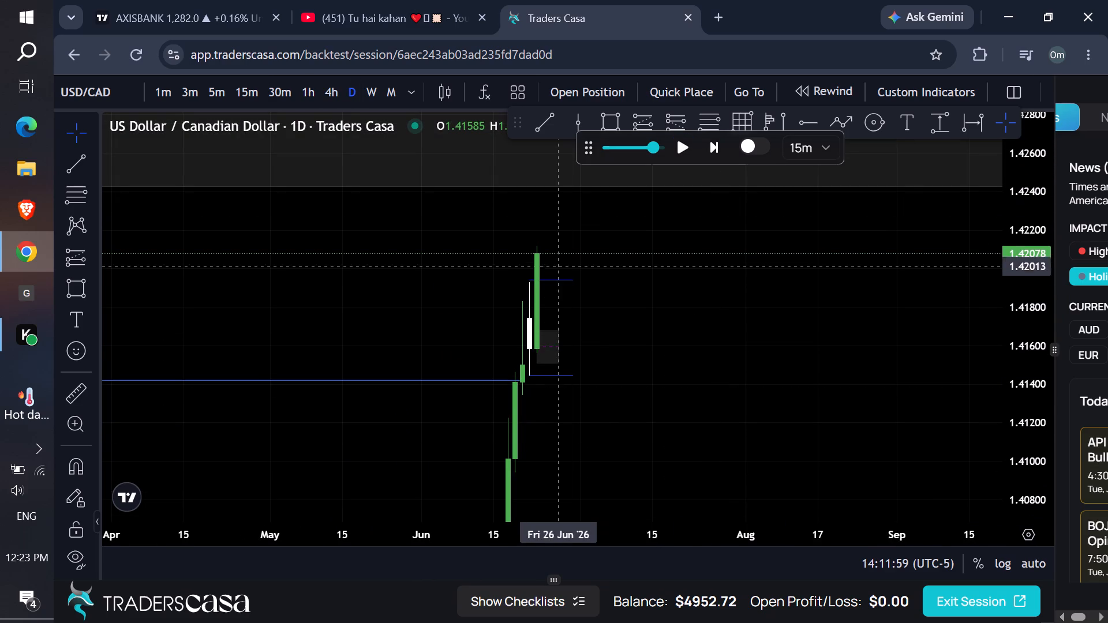
left_click(560, 280)
left_click(994, 188)
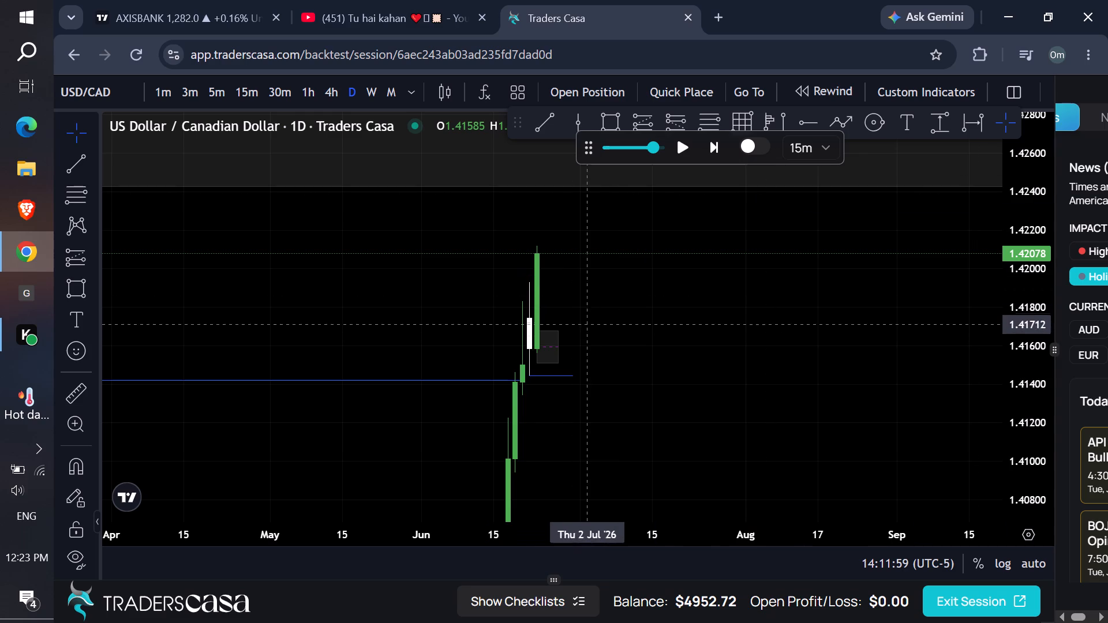
left_click(558, 326)
left_click(1000, 199)
Play the replay forward on the daily timeframe to 21:26:59 on 23 June.
left_click(683, 153)
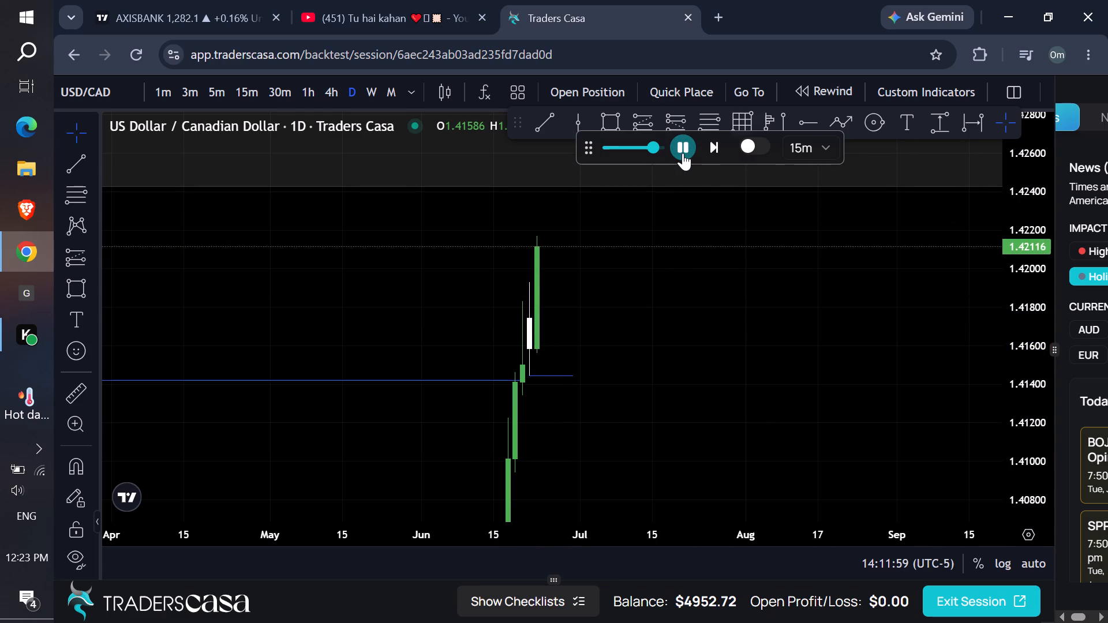
On the 4-hour timeframe, draw a rectangle zone from the 23 June rally, about 1.4191 down to 1.4179, extending to about 28 June.
left_click(328, 96)
left_click_drag(1004, 381, 979, 323)
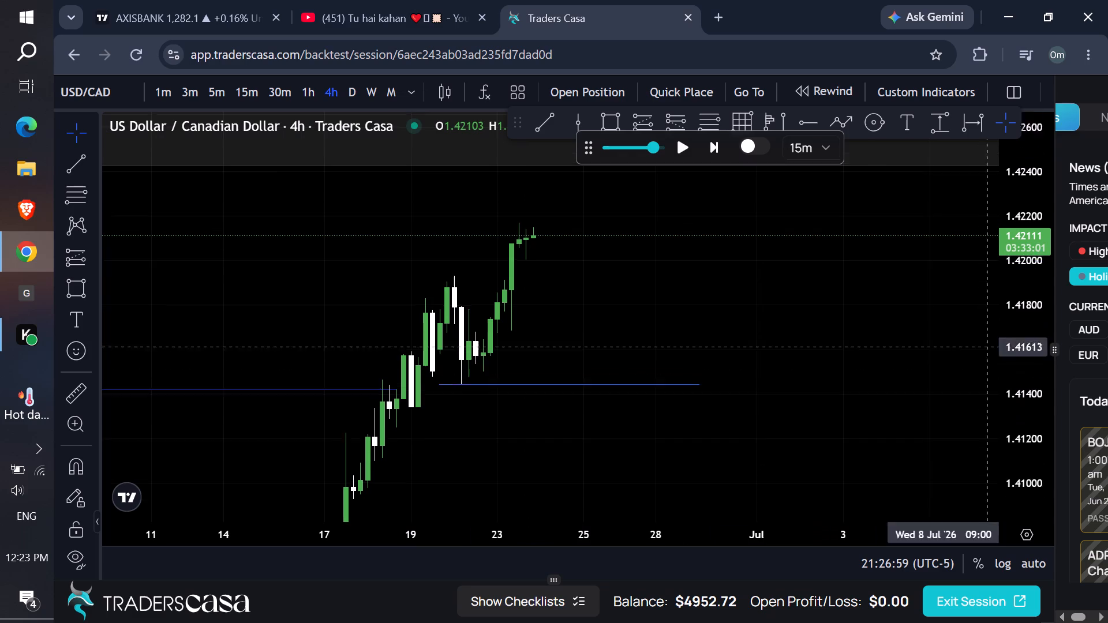
left_click_drag(979, 323, 886, 205)
left_click_drag(761, 226, 766, 298)
left_click(614, 124)
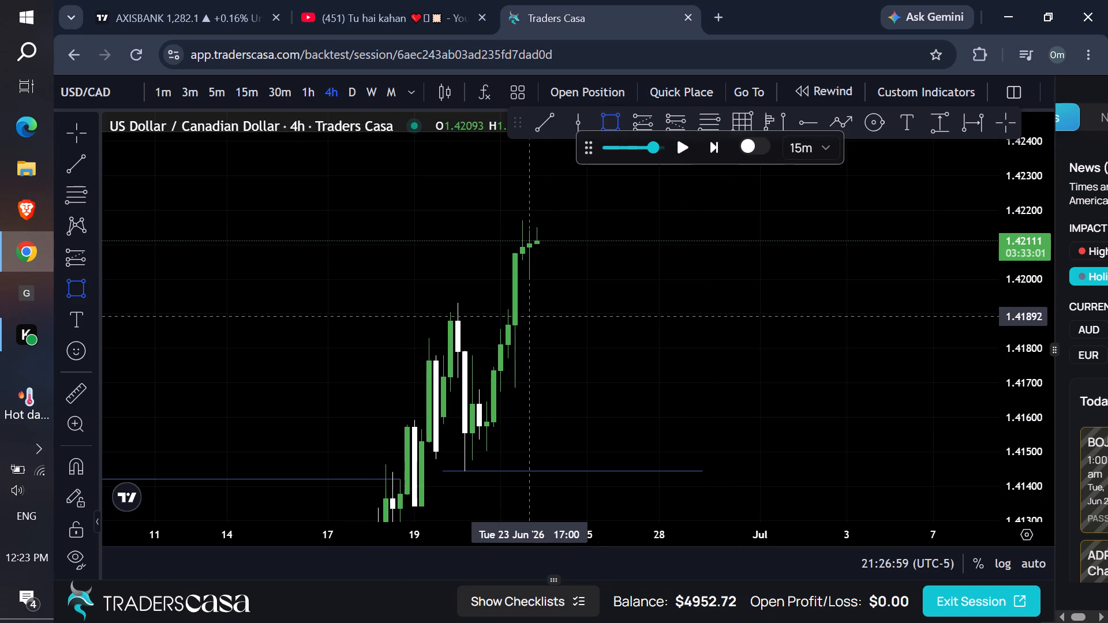
left_click(507, 309)
left_click_drag(688, 350, 690, 344)
left_click(656, 220)
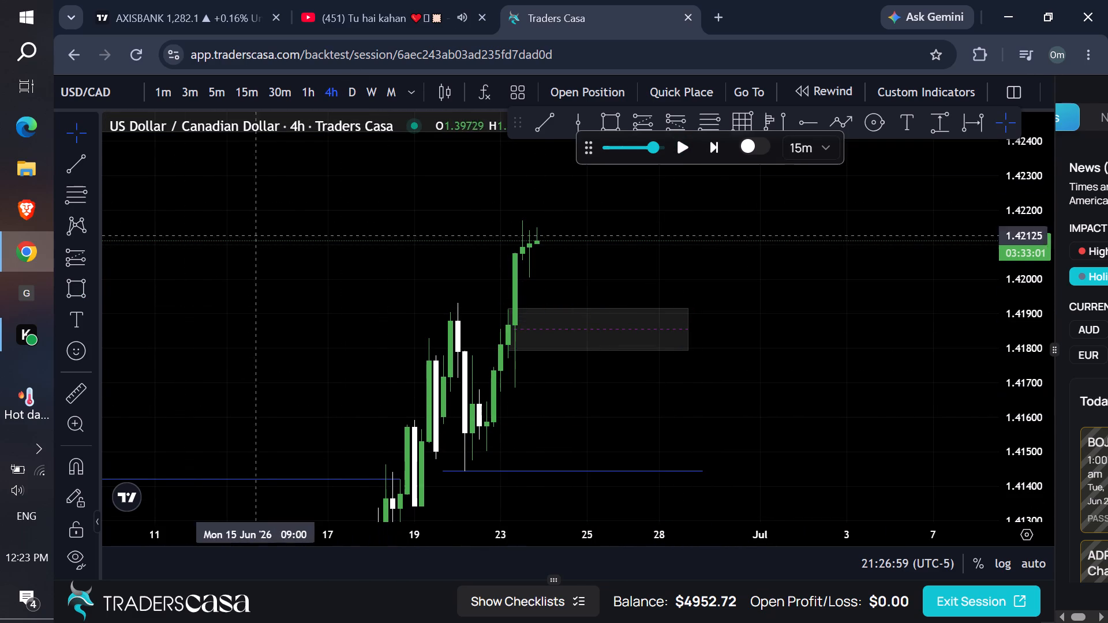
Adjust the system sound volume.
left_click(16, 487)
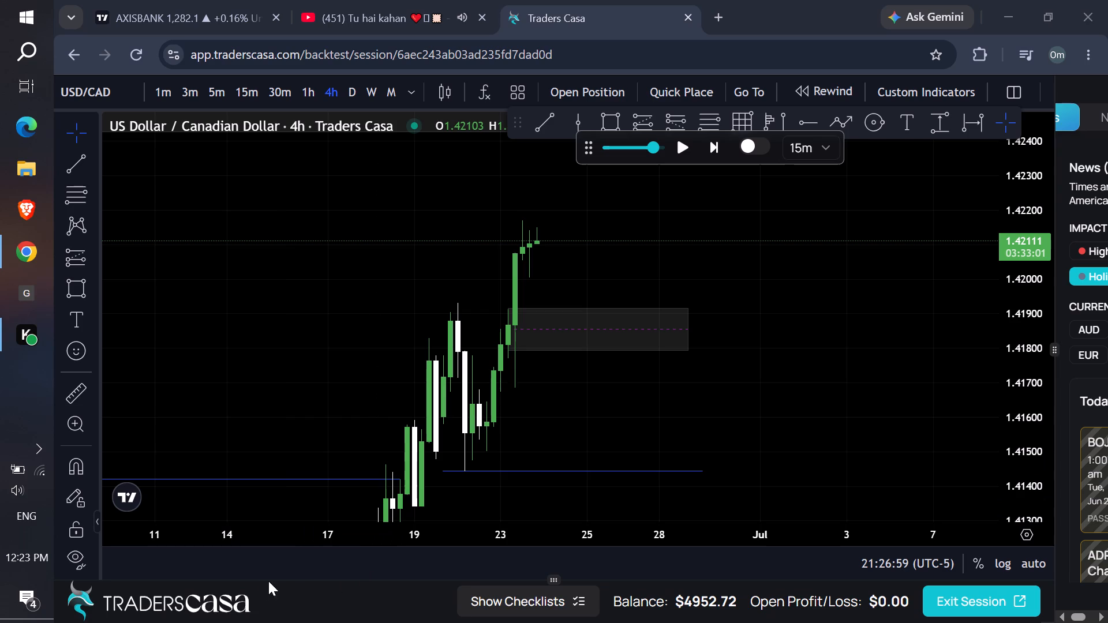
left_click(170, 599)
left_click_drag(354, 388, 355, 381)
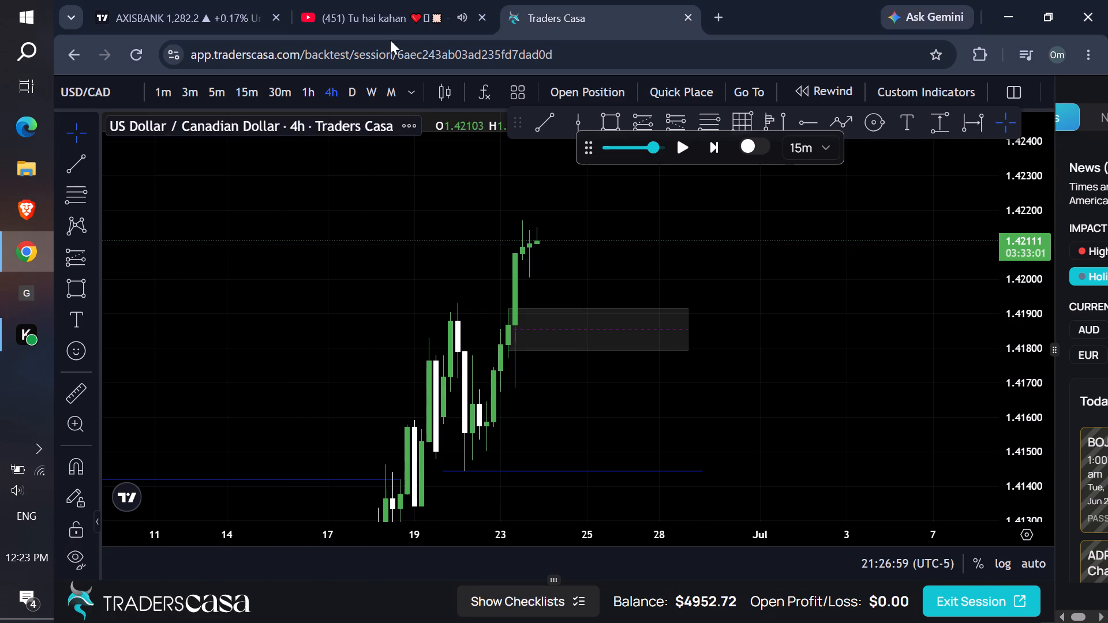
Switch to YouTube, play the mix's first track, Aarzu, and return to the Traders Casa backtest.
left_click(394, 0)
left_click(845, 264)
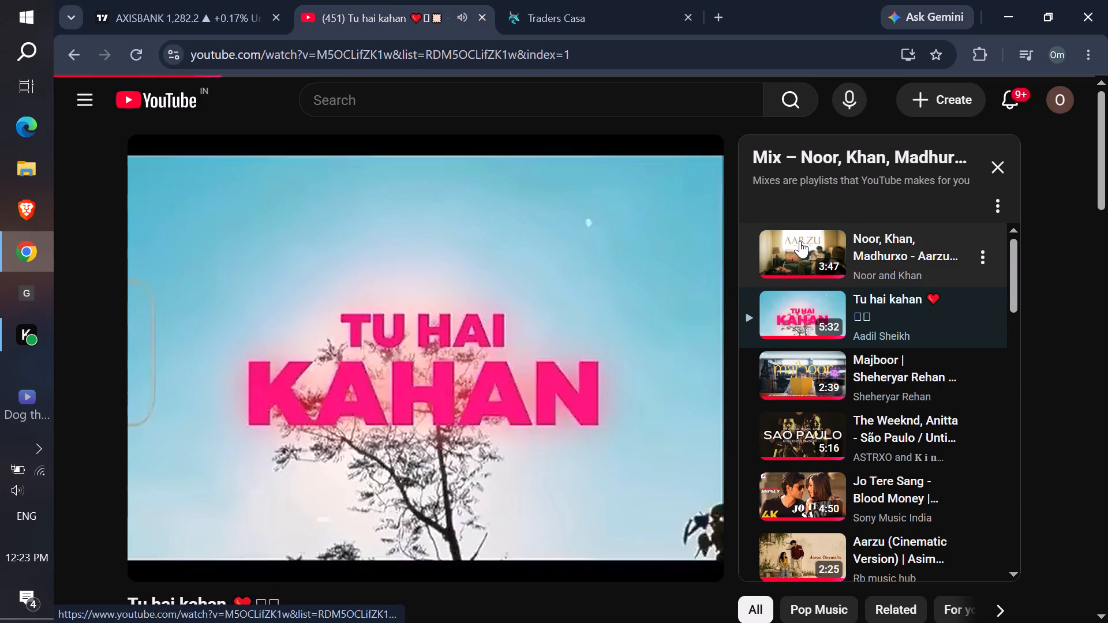
left_click(578, 13)
On the 1-hour timeframe, draw a horizontal trend line from the 23 June 14:00 high at about 1.4217 to the start of 24 June.
left_click_drag(690, 219, 683, 249)
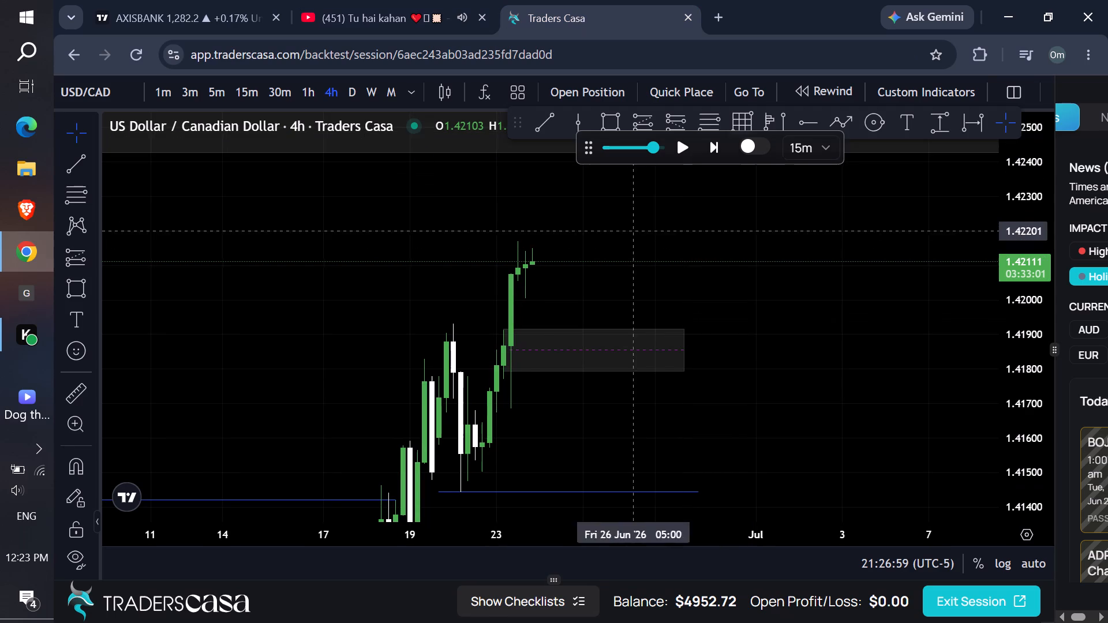
left_click(311, 99)
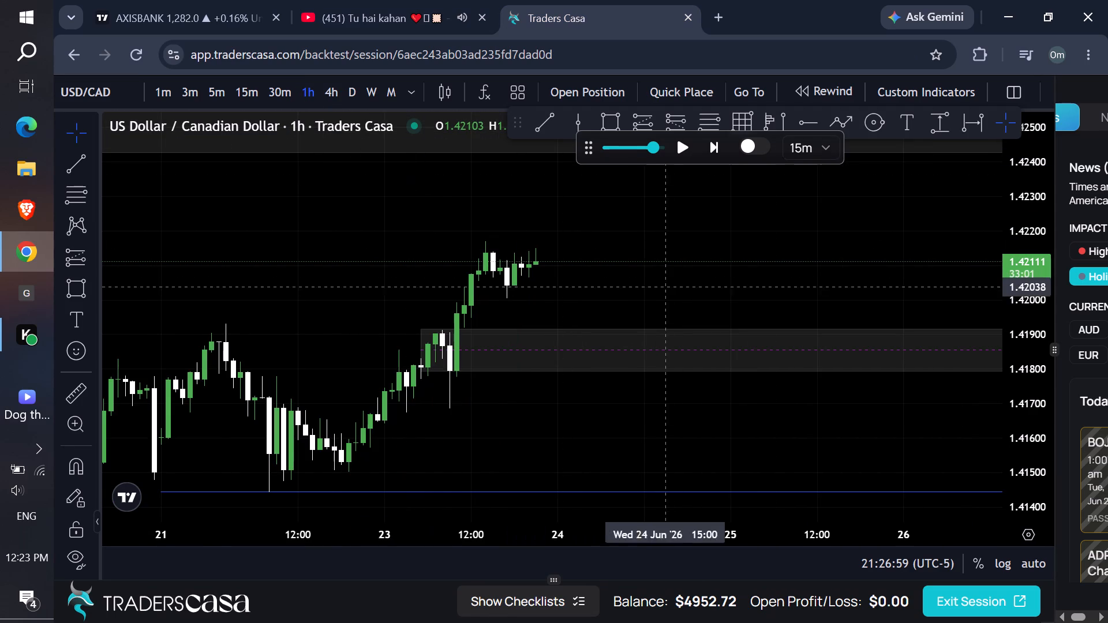
left_click_drag(774, 271, 763, 335)
left_click_drag(1024, 468, 980, 389)
left_click_drag(736, 231, 694, 219)
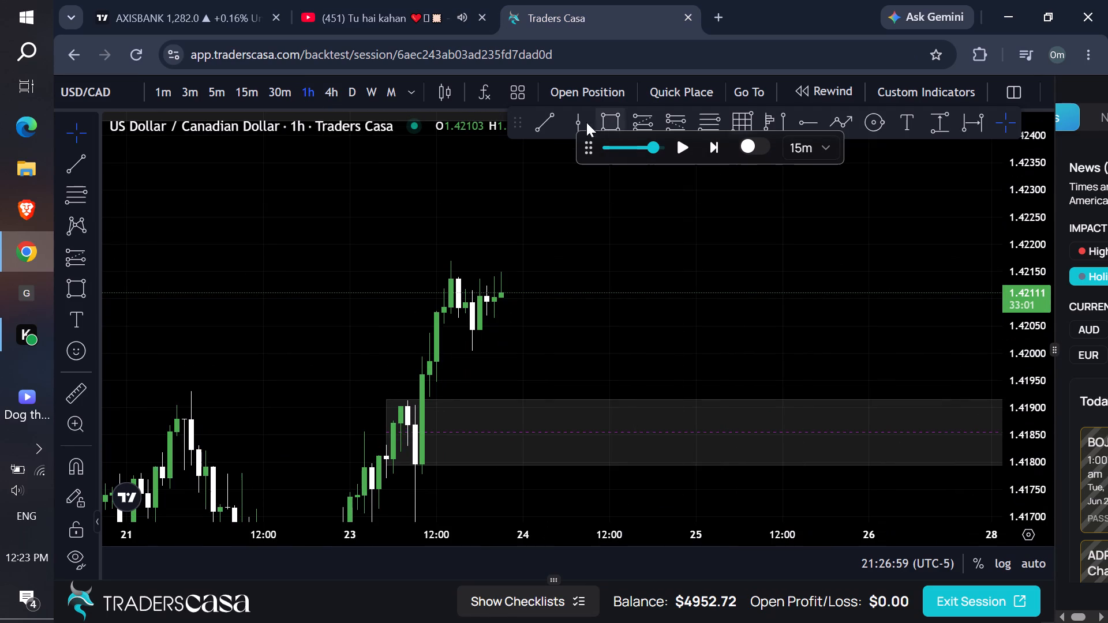
left_click(546, 123)
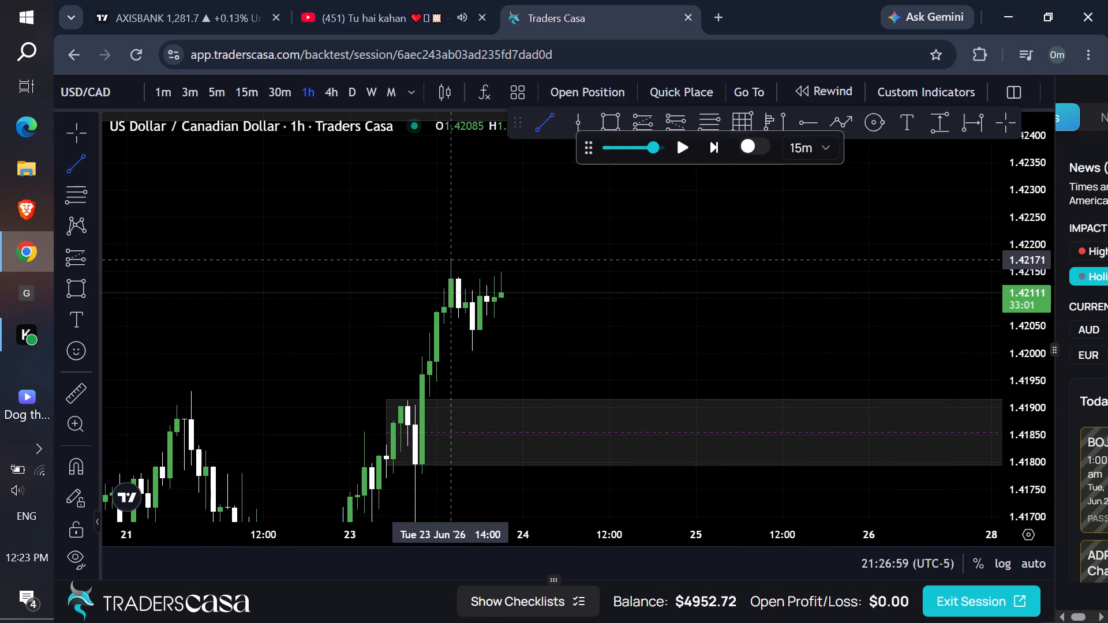
left_click(449, 258, "shift")
left_click(525, 266, "shift")
double_click(592, 275, "shift")
Play the replay forward on the 1-hour timeframe beyond the 1.4217 high line, to 00:26:59 on 24 June.
left_click(684, 150)
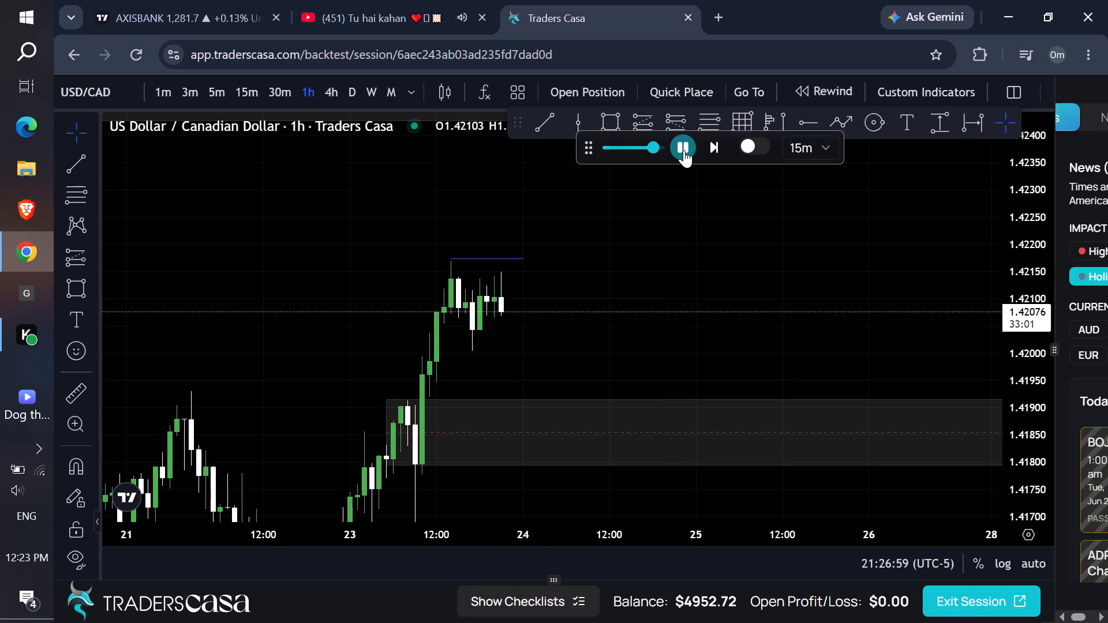
left_click(684, 150)
double_click(684, 150)
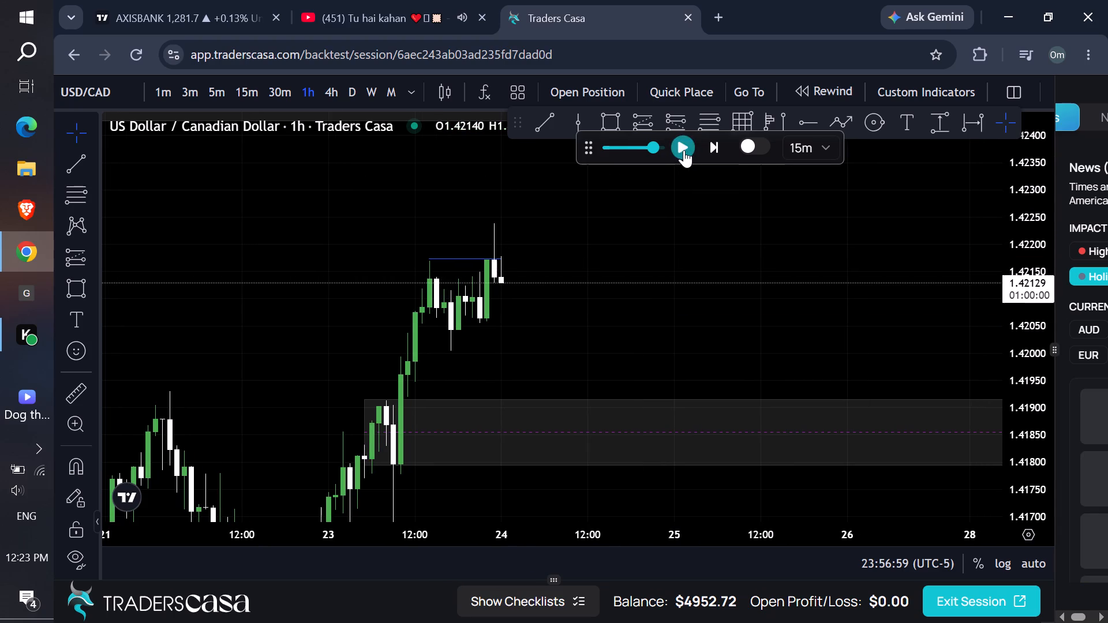
On the 15-minute timeframe, place a short position drawing at 24 June 00:15 with entry at 1.42129 and stop at 1.42239.
left_click(220, 95)
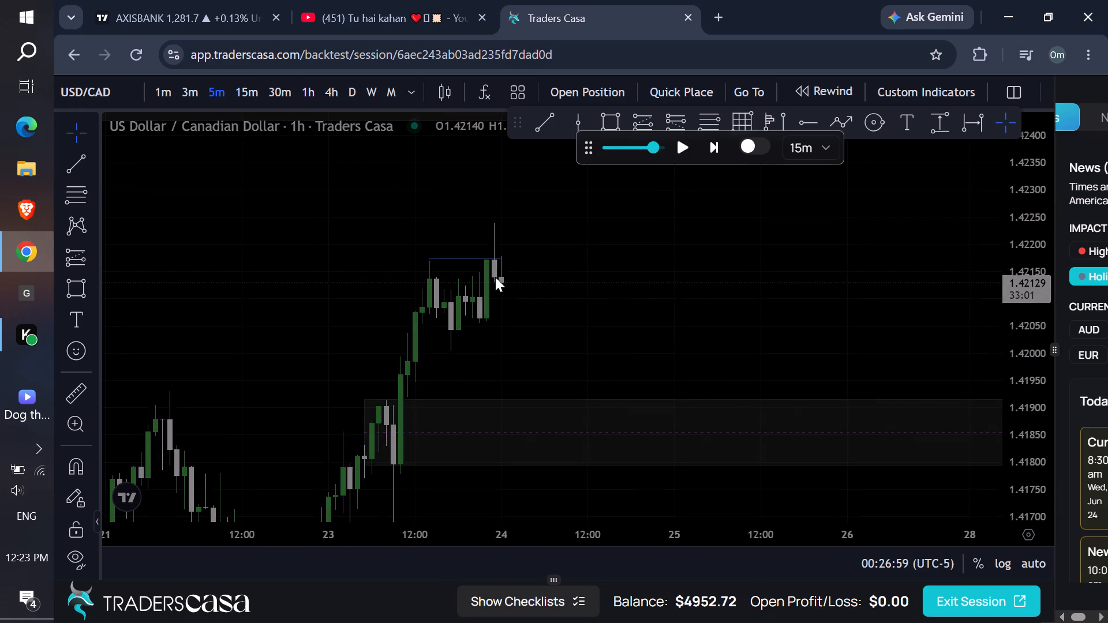
left_click_drag(611, 258, 628, 293)
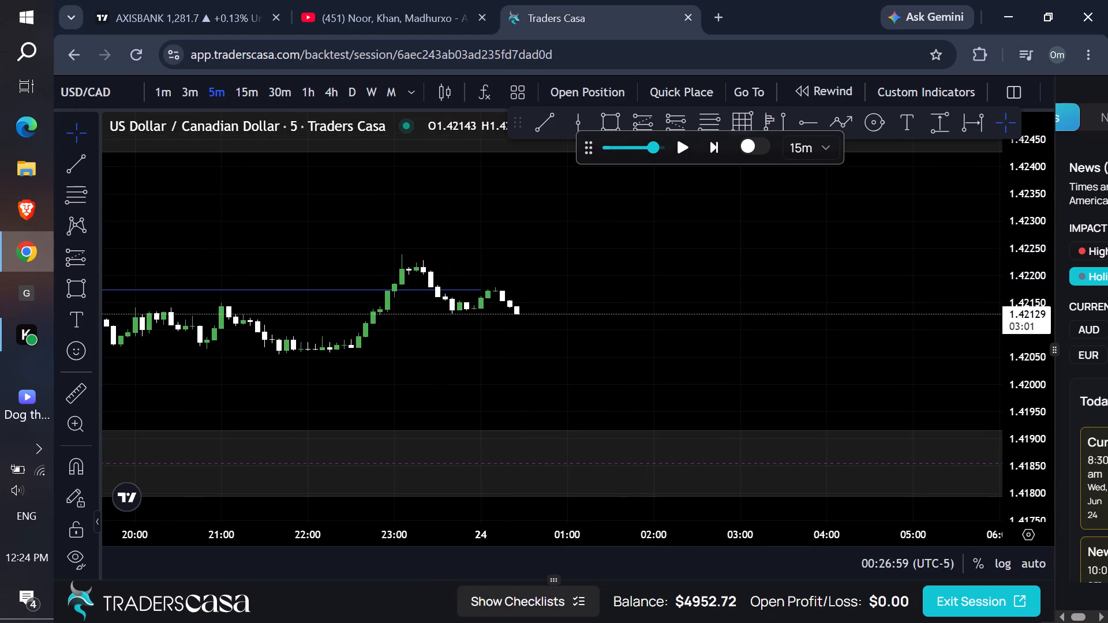
left_click_drag(1021, 508, 907, 132)
scroll(756, 235, "up", 1)
scroll(752, 247, "down", 5)
left_click_drag(760, 215, 680, 347)
left_click(244, 97)
left_click_drag(1017, 210, 1013, 328)
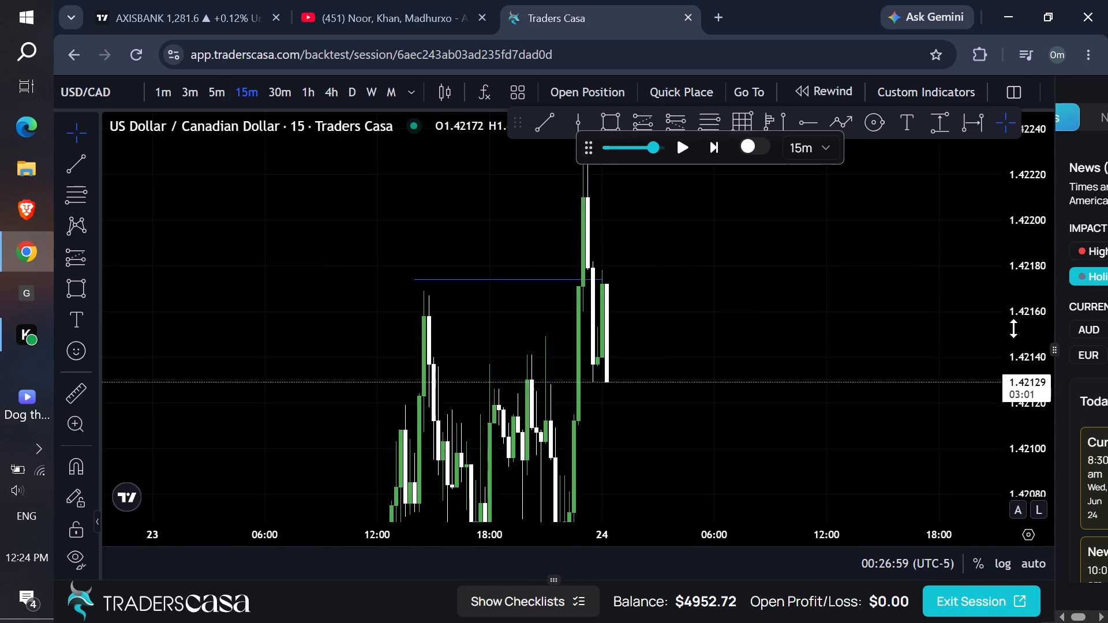
left_click_drag(1013, 328, 995, 375)
left_click(672, 118)
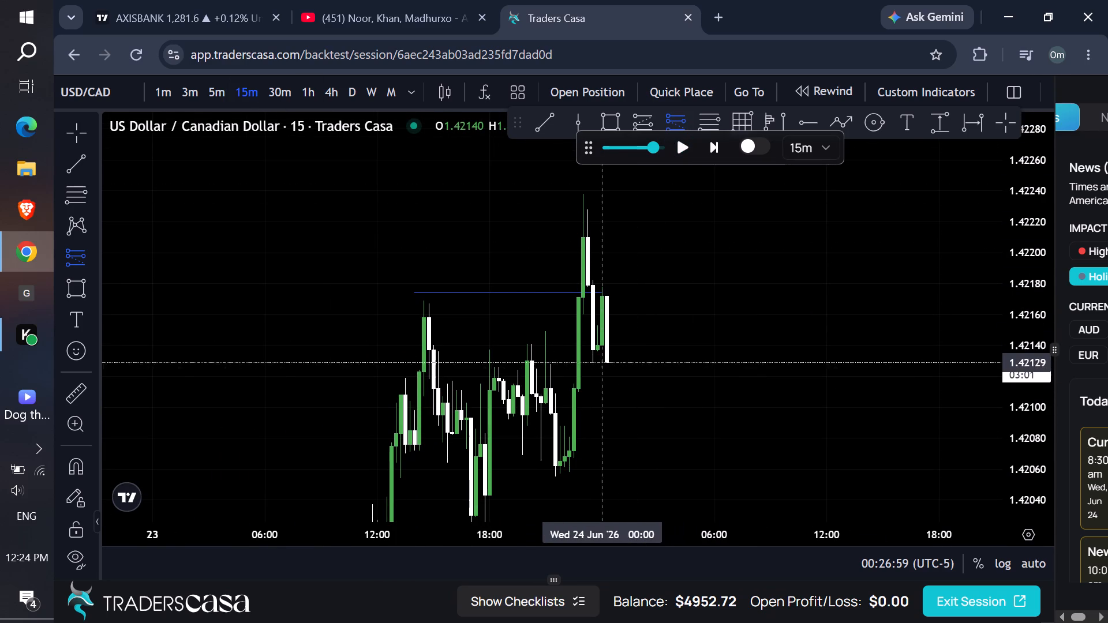
left_click(606, 363)
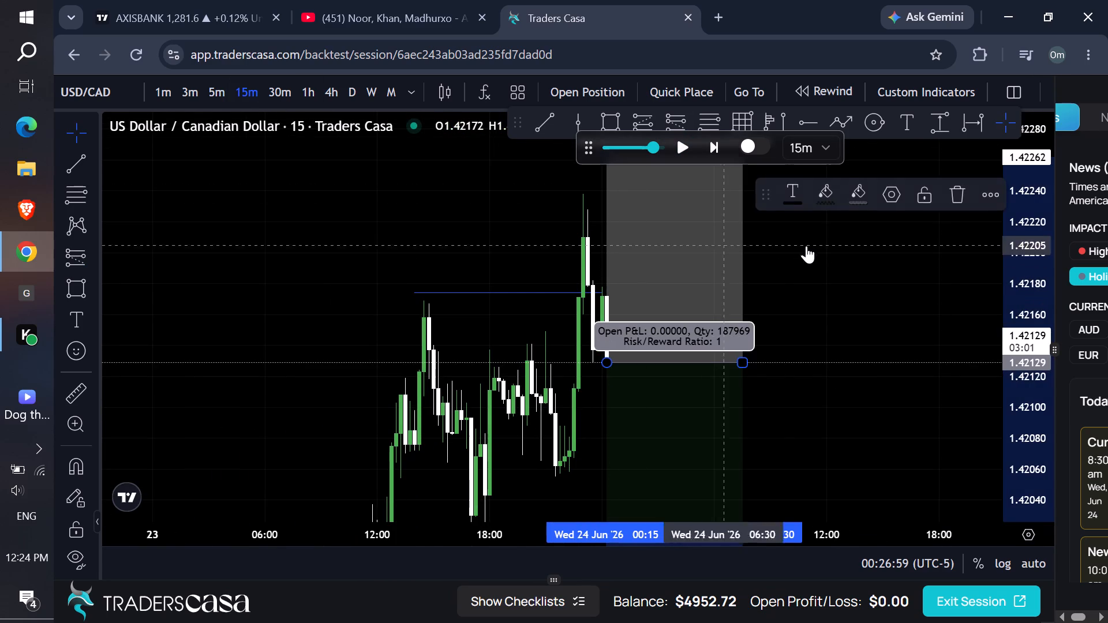
left_click_drag(1015, 209, 968, 314)
left_click_drag(606, 198, 611, 226)
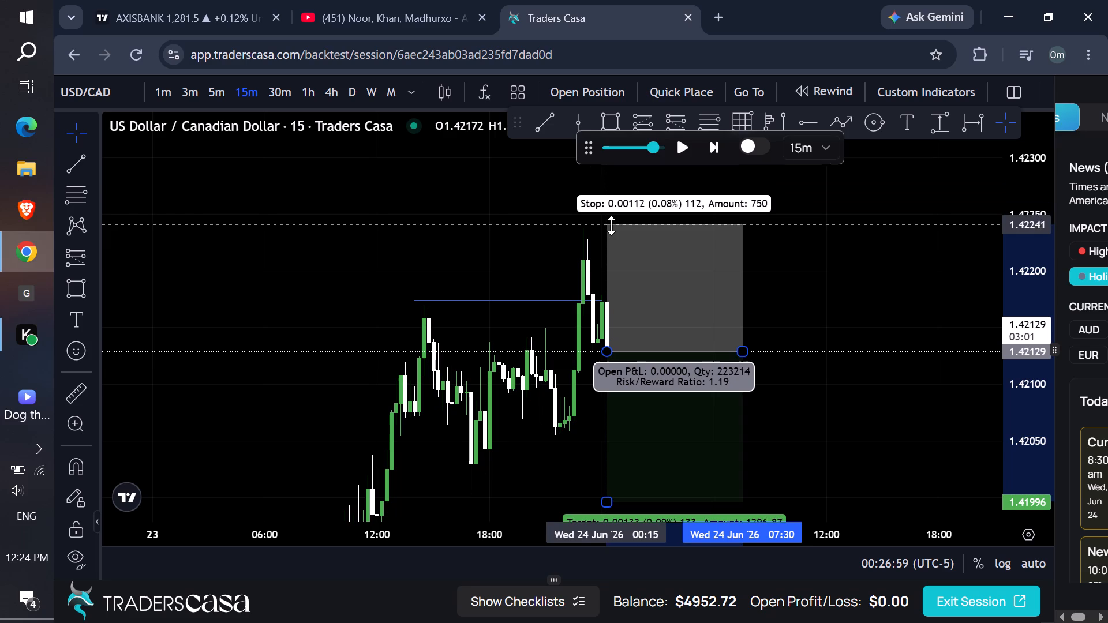
left_click_drag(611, 226, 611, 227)
Extend the short position drawing's target down to 1.41904, inside the zone below price.
left_click_drag(1038, 219, 848, 426)
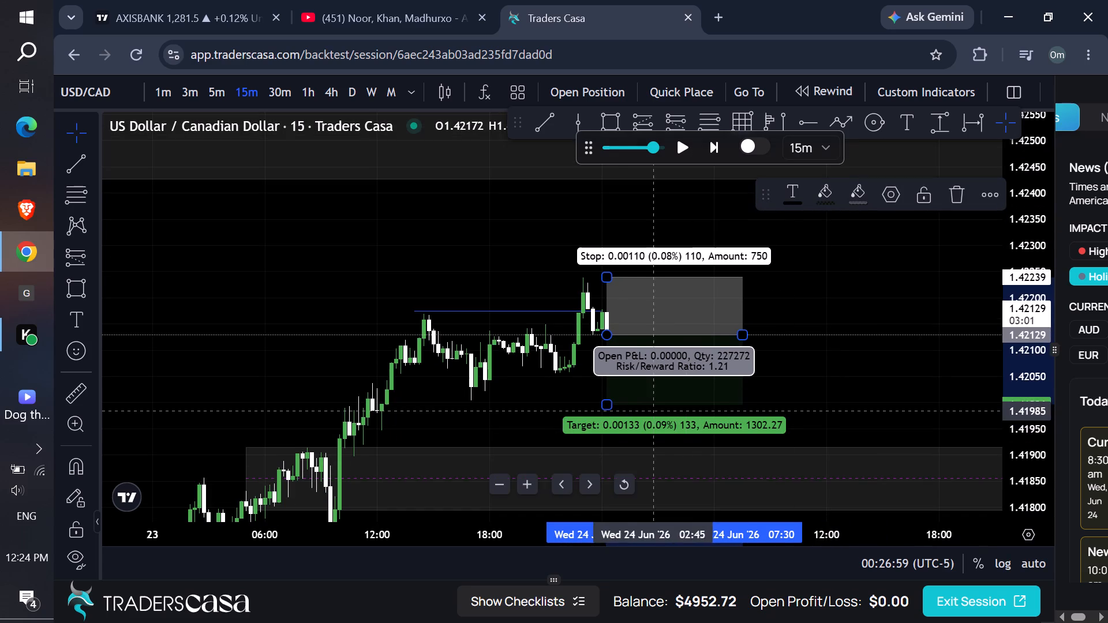
left_click_drag(611, 404, 608, 447)
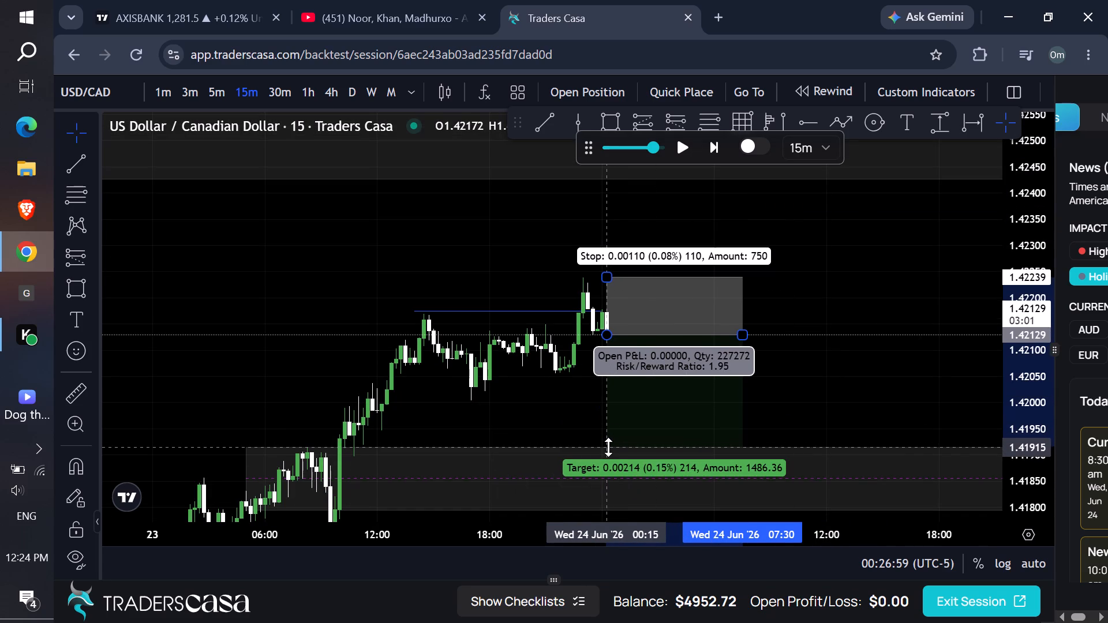
left_click_drag(608, 447, 608, 453)
Open a short USD/CAD position at 1.42129 with stop loss 1.42239, take profit 1.41904 and $50 at risk.
left_click(607, 95)
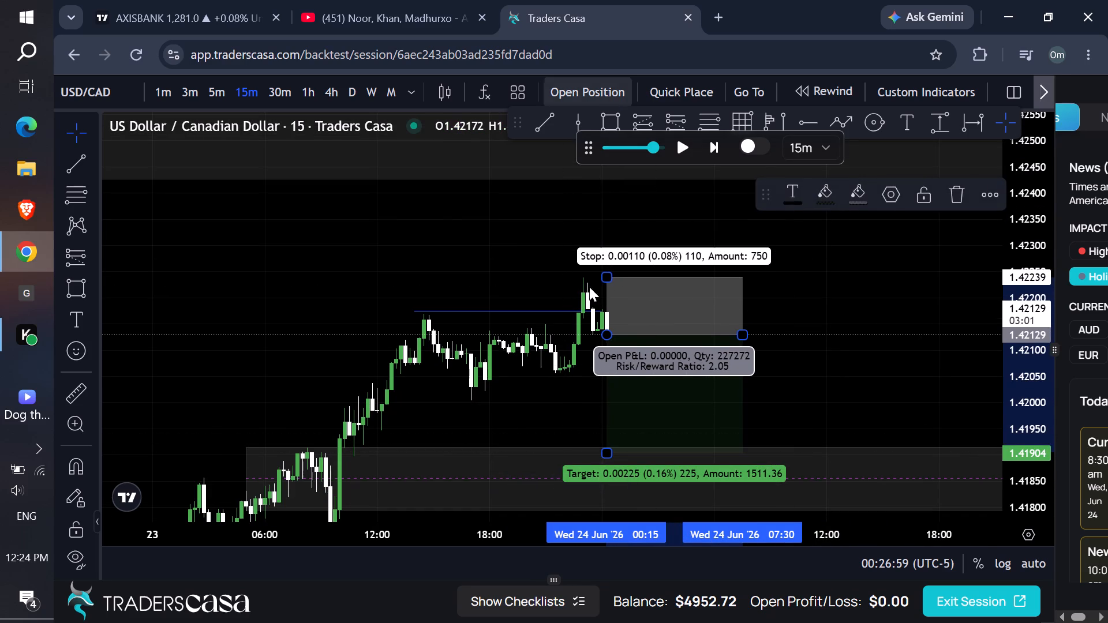
left_click(550, 557)
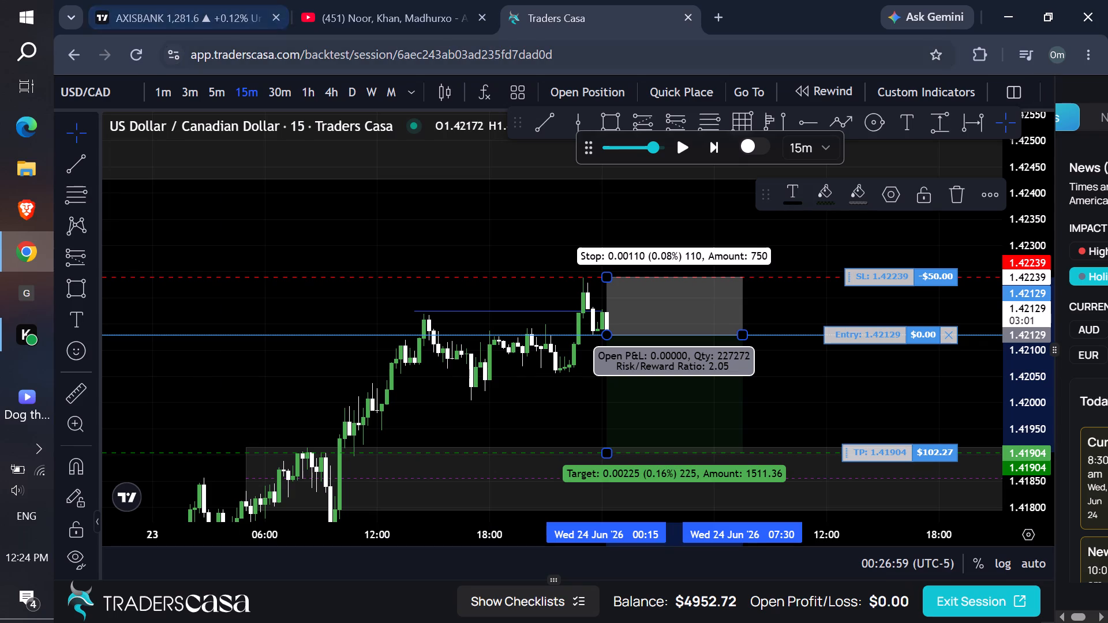
On the 1-hour timeframe, play the replay in 2-minute steps to 03:08:59 on 24 June and widen the short position drawing.
left_click(311, 102)
left_click(675, 215)
left_click(833, 144)
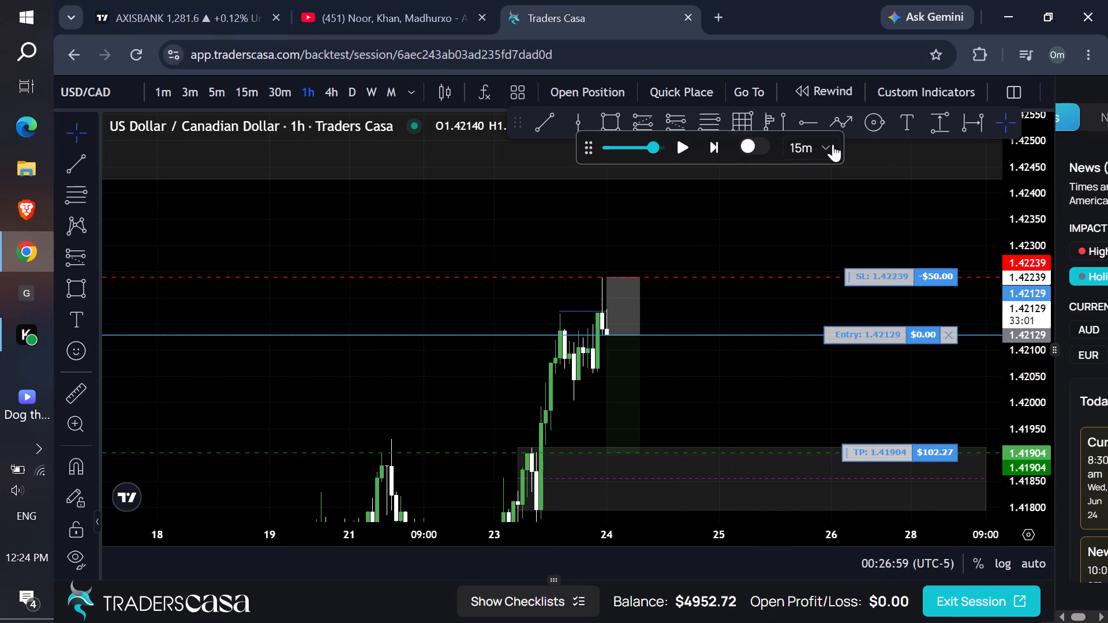
left_click(826, 201)
left_click_drag(736, 231, 697, 214)
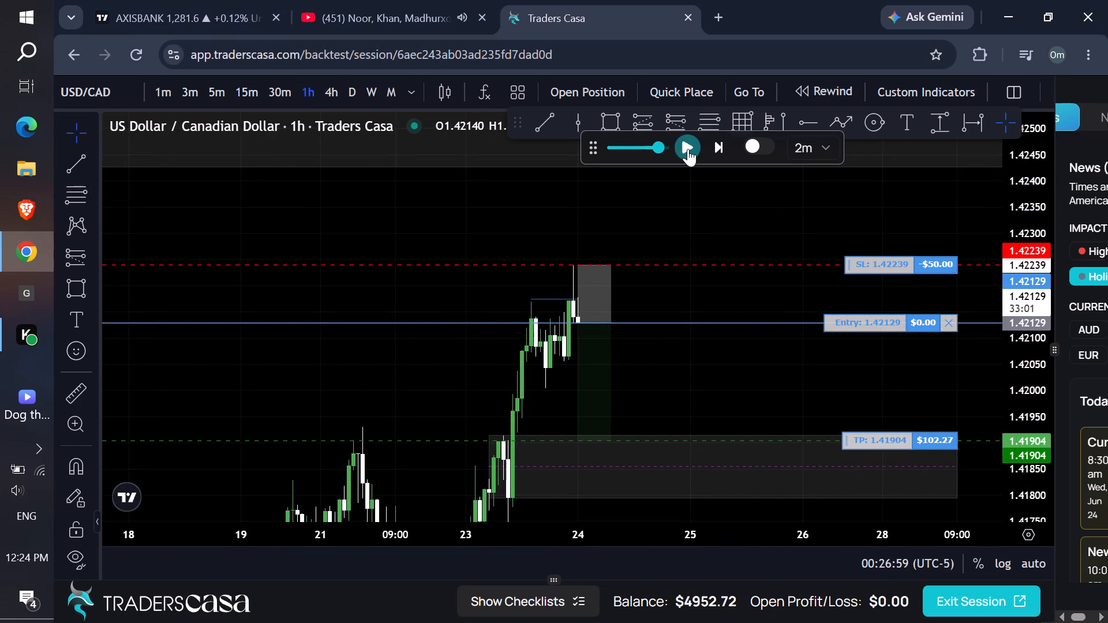
left_click(688, 149)
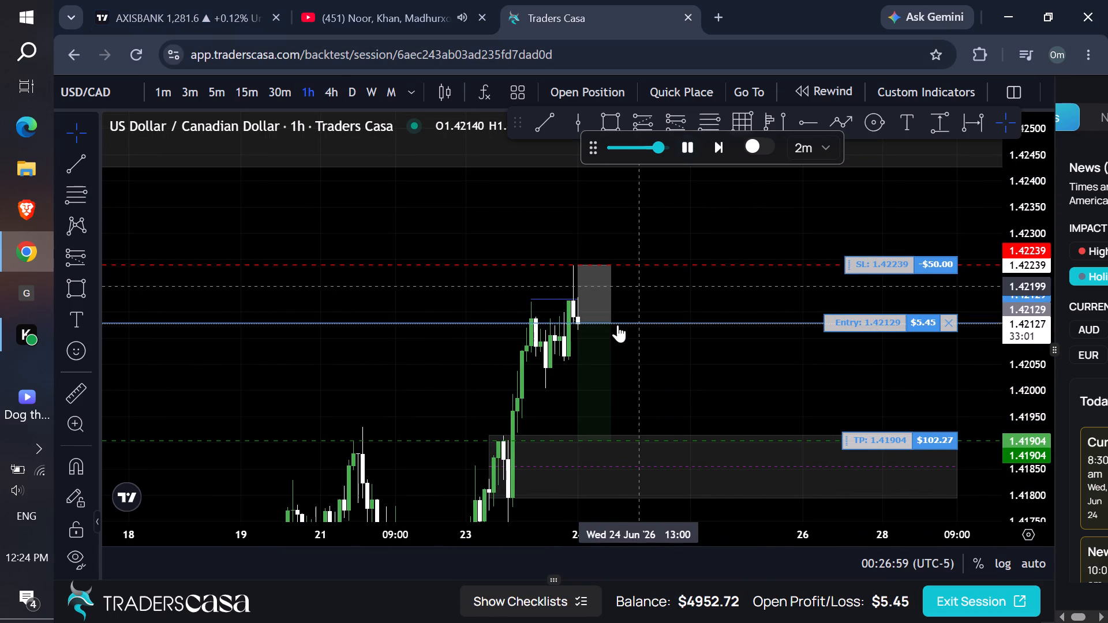
left_click_drag(607, 323, 677, 329)
left_click_drag(754, 363, 721, 351)
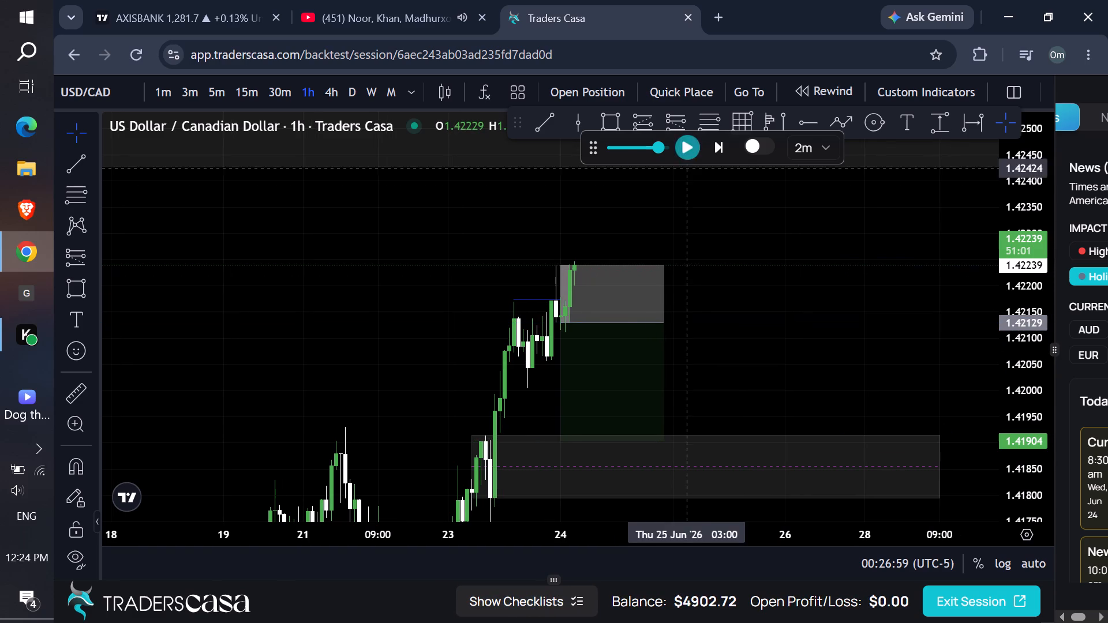
Delete the short position drawing from the chart.
left_click(656, 319)
left_click(955, 193)
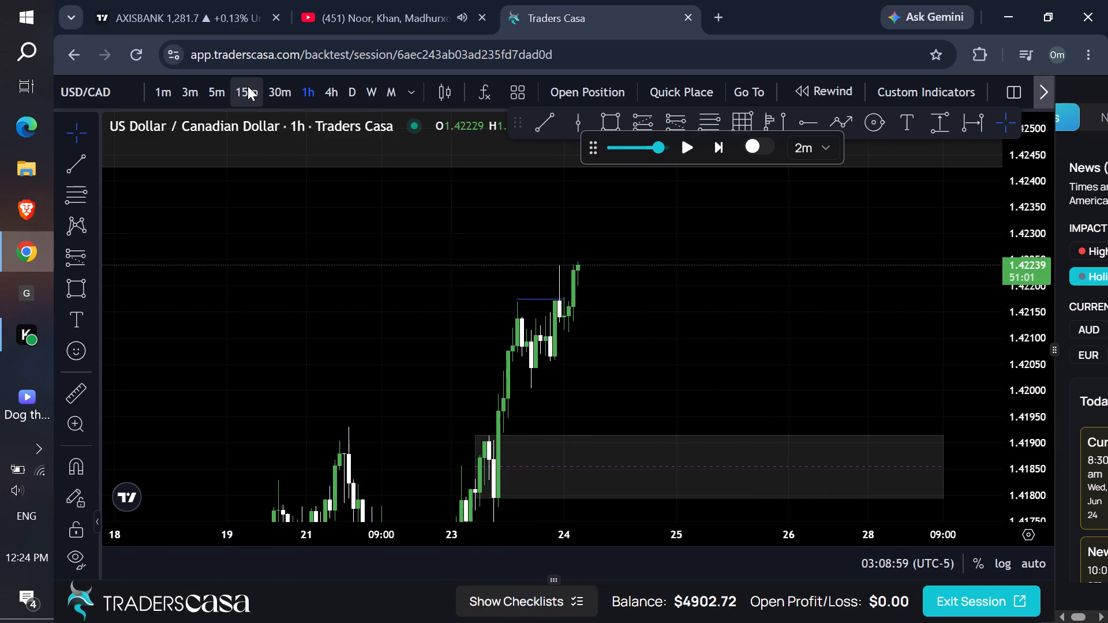
Check the 15-minute and daily charts, and play the replay in 15-minute steps on the 4-hour timeframe to 13:23:59 on 24 June.
left_click(248, 86)
left_click_drag(1034, 491, 782, 98)
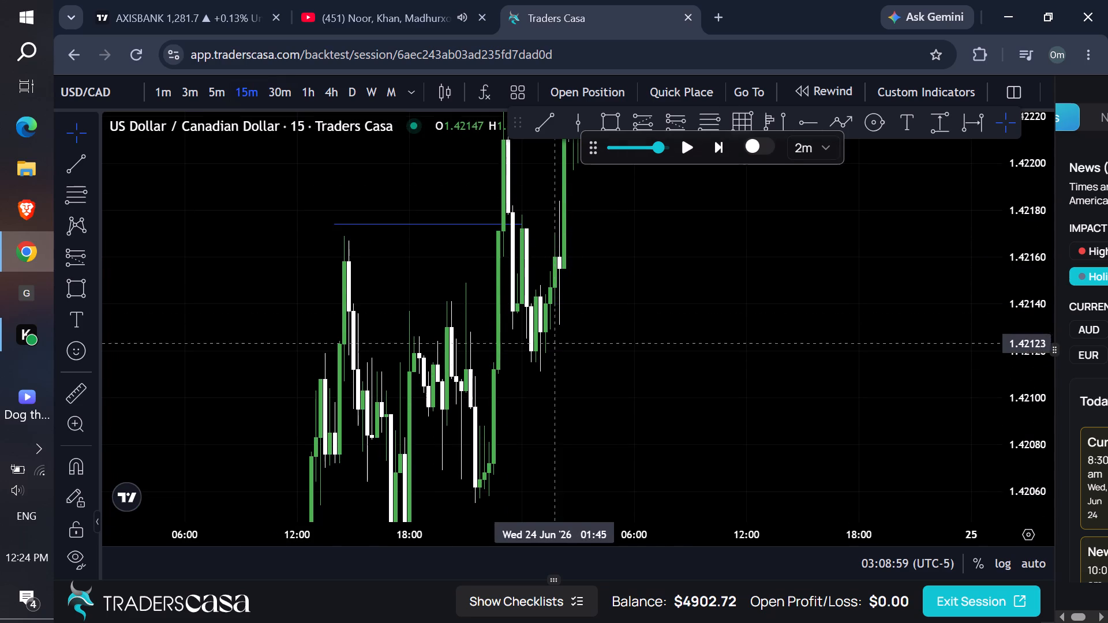
left_click_drag(1031, 208, 797, 516)
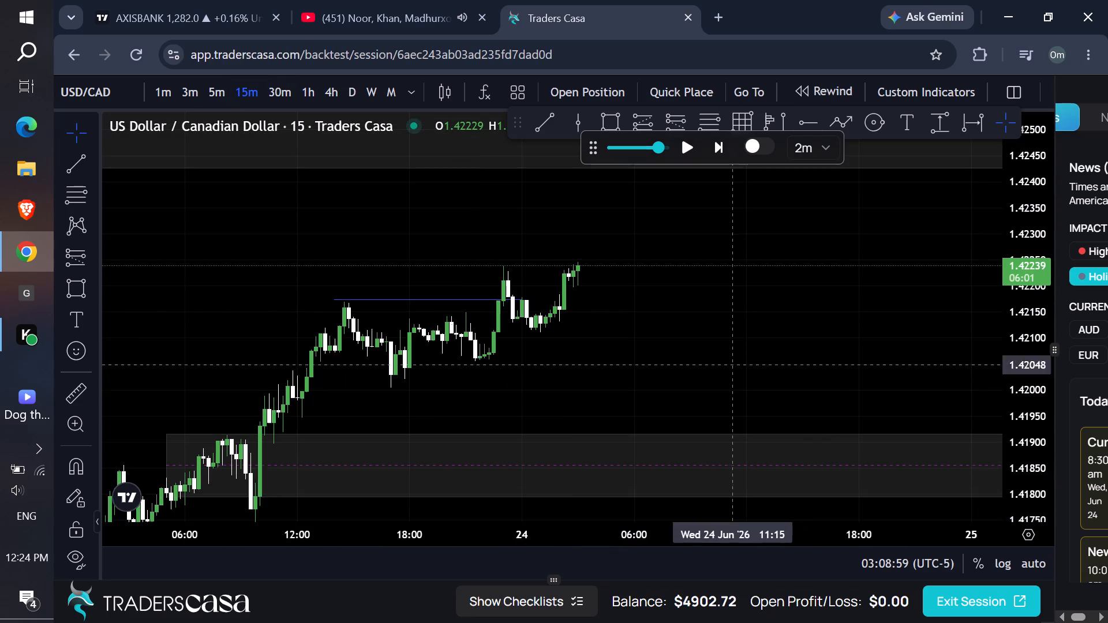
left_click_drag(741, 318, 557, 344)
left_click(350, 89)
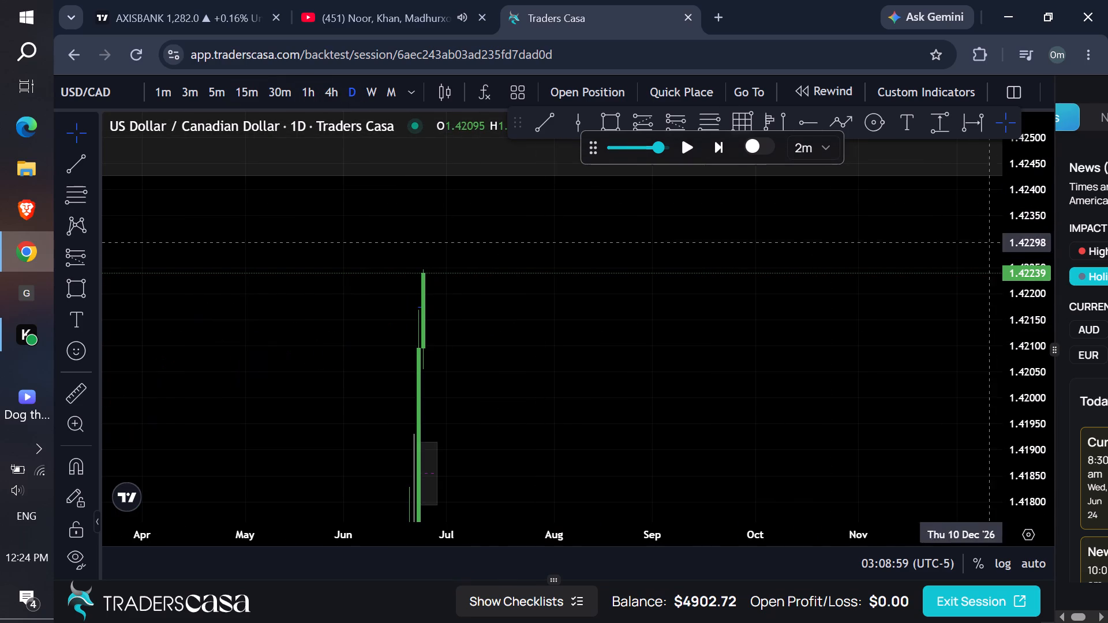
left_click_drag(1011, 227, 834, 456)
left_click(332, 84)
left_click_drag(569, 296, 601, 303)
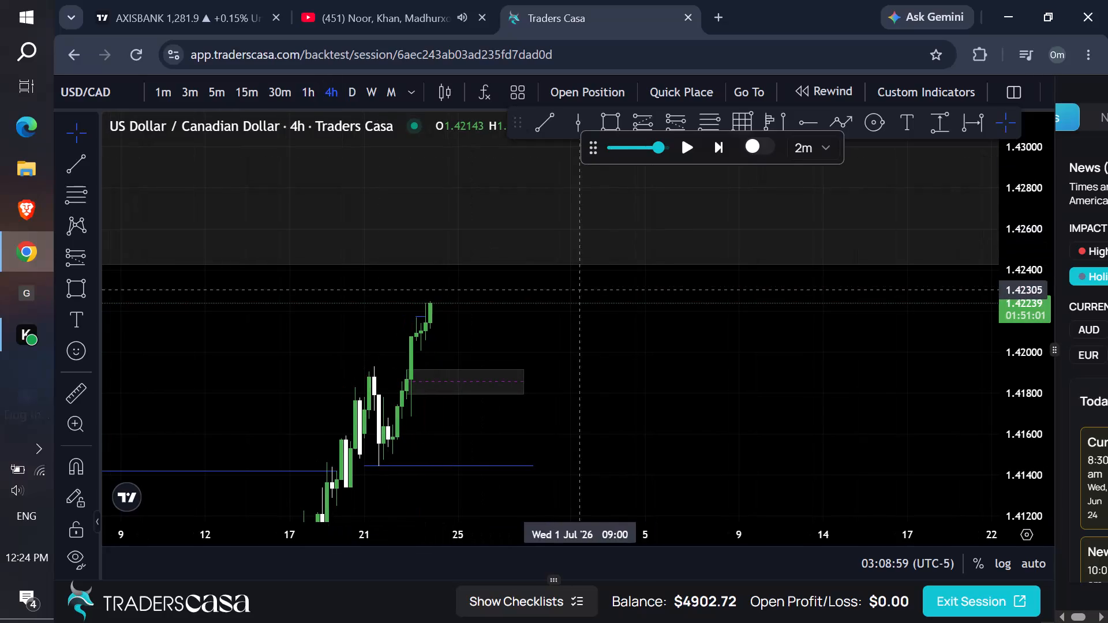
left_click(819, 139)
left_click(839, 310)
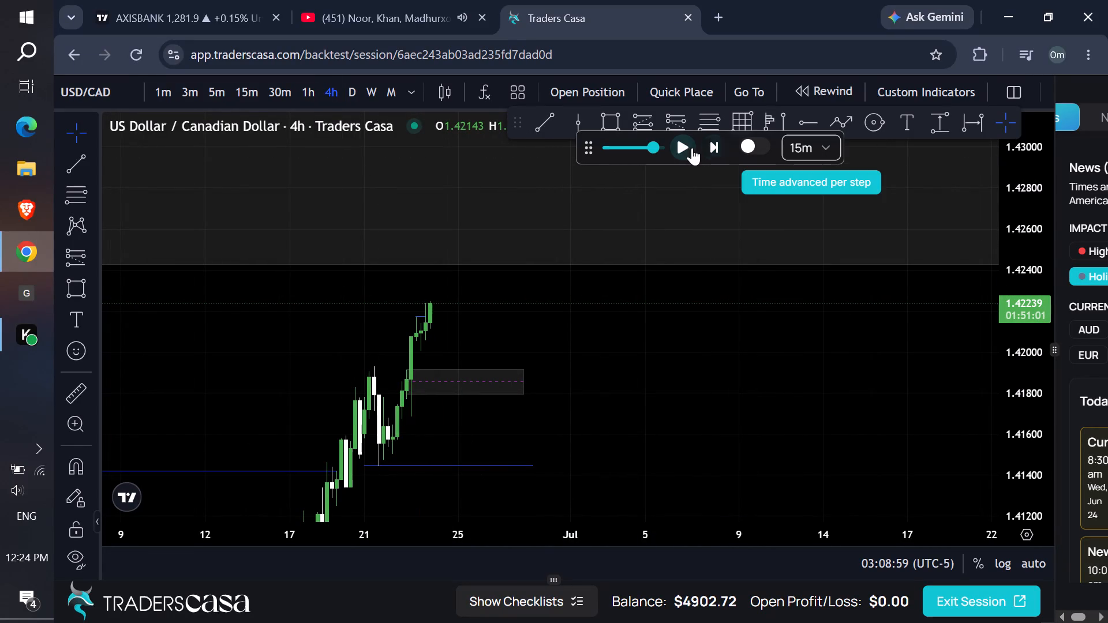
left_click(690, 148)
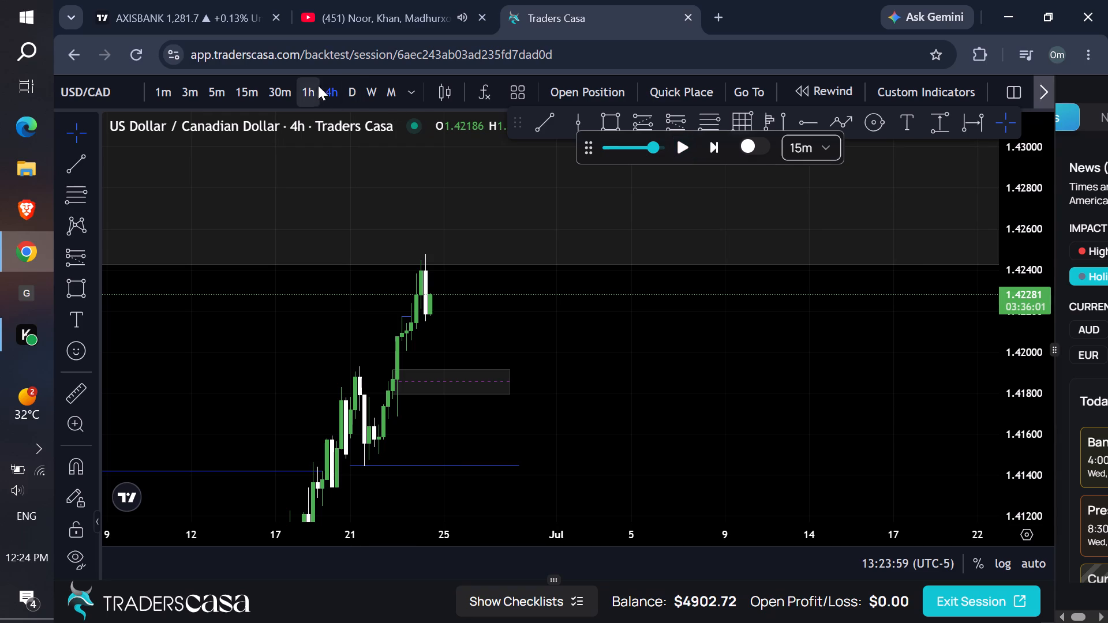
On the daily timeframe, examine the early-2025 price history around the large zone above current price.
left_click(351, 92)
scroll(481, 247, "down", 2)
scroll(443, 325, "up", 1)
scroll(430, 335, "down", 1)
scroll(420, 340, "up", 1)
scroll(415, 341, "down", 2)
left_click_drag(320, 332, 1081, 331)
left_click_drag(379, 335, 477, 351)
left_click_drag(1023, 185, 878, 618)
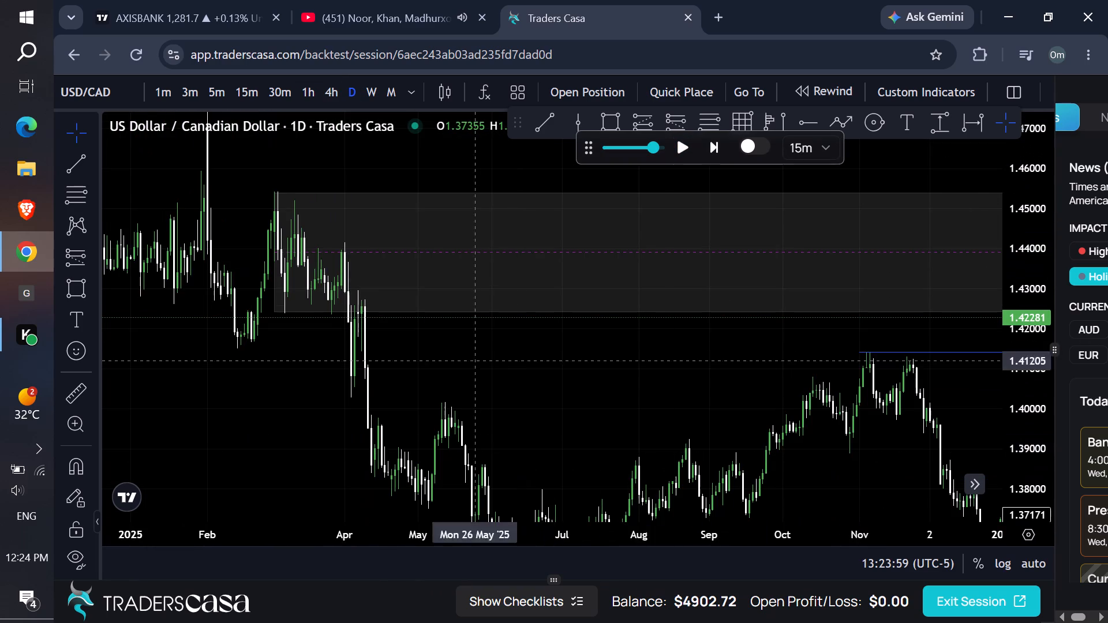
left_click_drag(519, 344, 491, 352)
On the weekly timeframe, narrow the large zone starting in March 2025 to between about 1.4235 and 1.431.
left_click(379, 102)
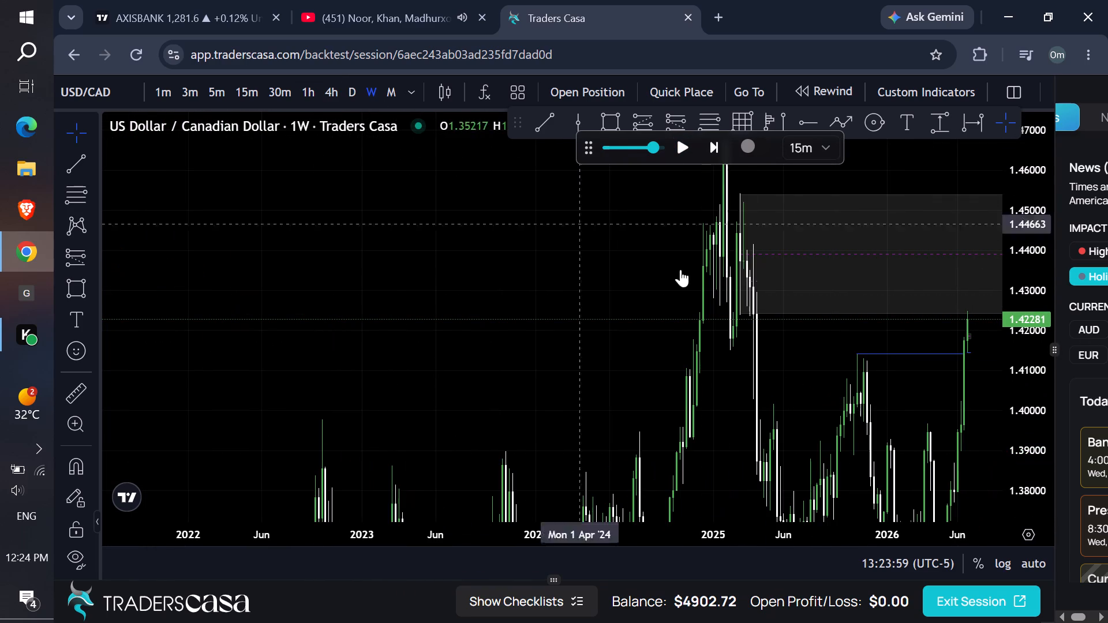
left_click_drag(826, 371, 588, 328)
scroll(554, 314, "down", 1)
scroll(553, 313, "up", 3)
scroll(548, 306, "down", 1)
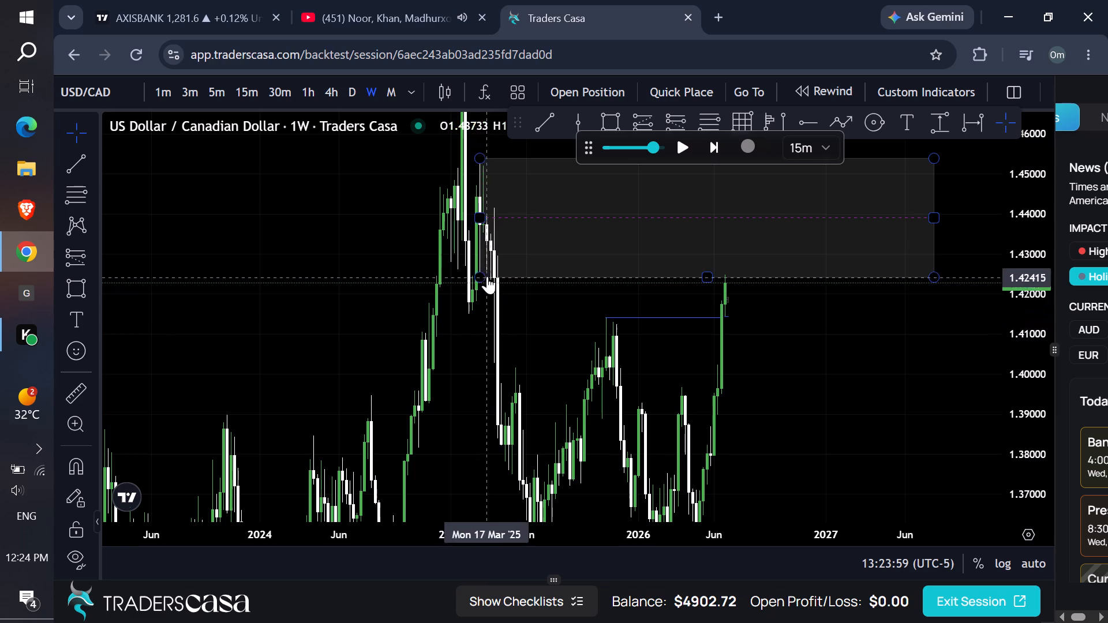
left_click_drag(477, 278, 485, 280)
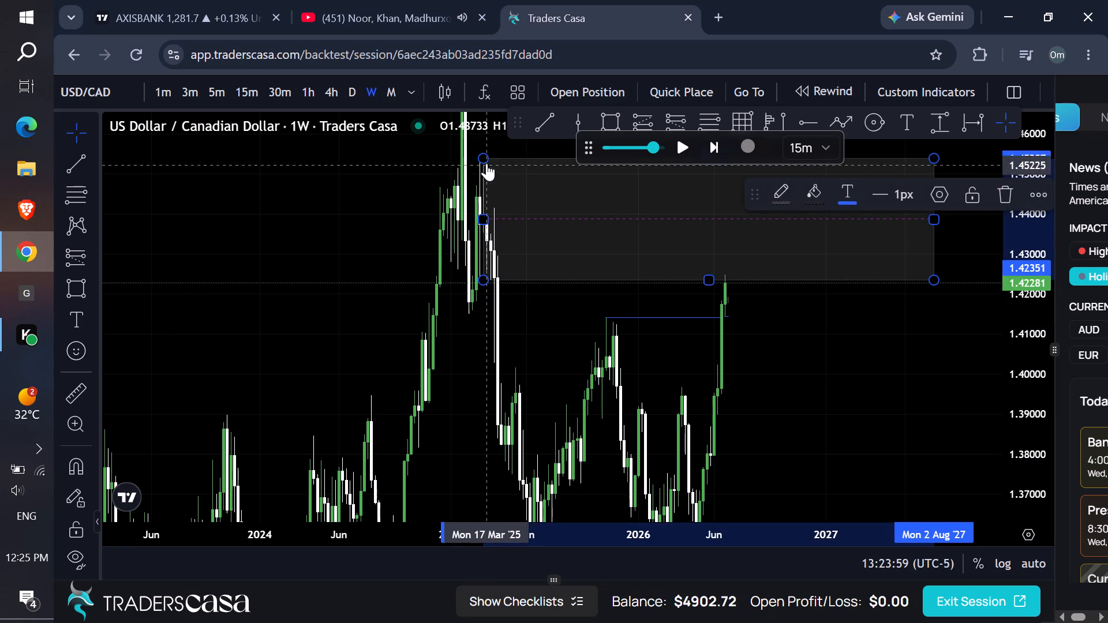
left_click_drag(482, 158, 486, 249)
left_click(543, 226)
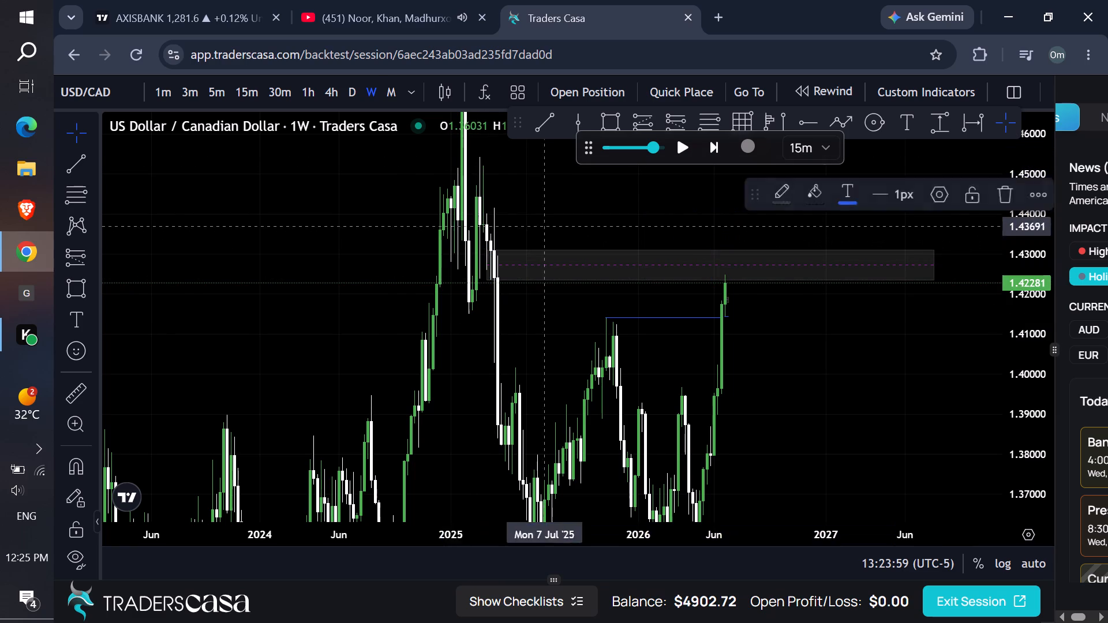
On the daily timeframe, play the replay forward to 07:08:59 on 25 June.
left_click(349, 99)
scroll(377, 196, "up", 1)
scroll(400, 212, "down", 1)
scroll(409, 215, "up", 1)
scroll(417, 217, "down", 3)
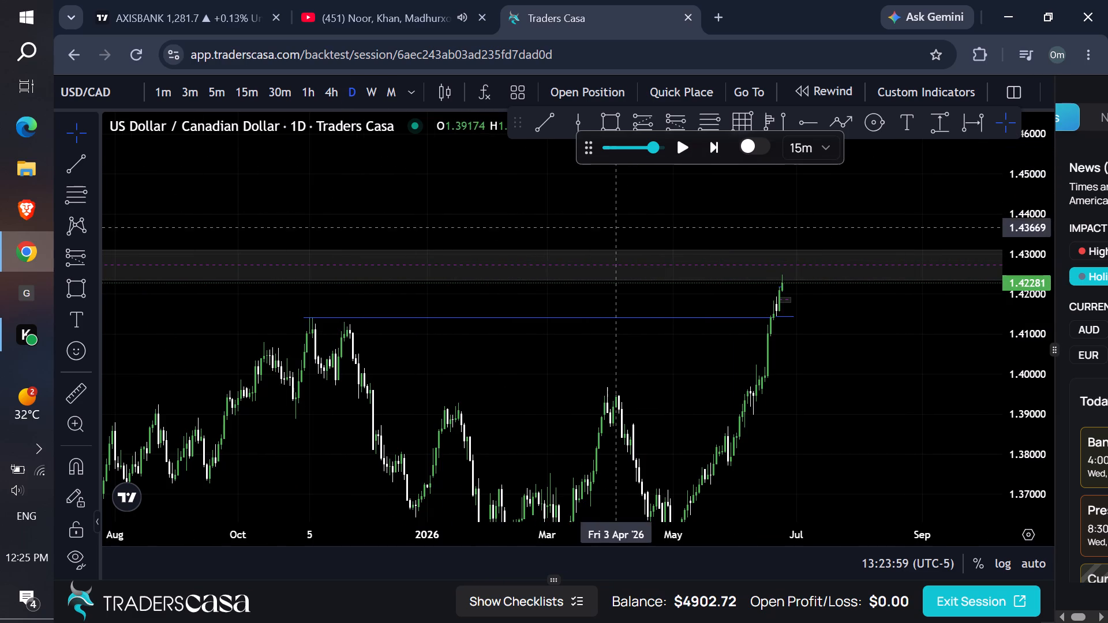
left_click_drag(909, 369, 841, 366)
scroll(832, 382, "up", 4)
scroll(832, 382, "down", 1)
scroll(832, 382, "up", 1)
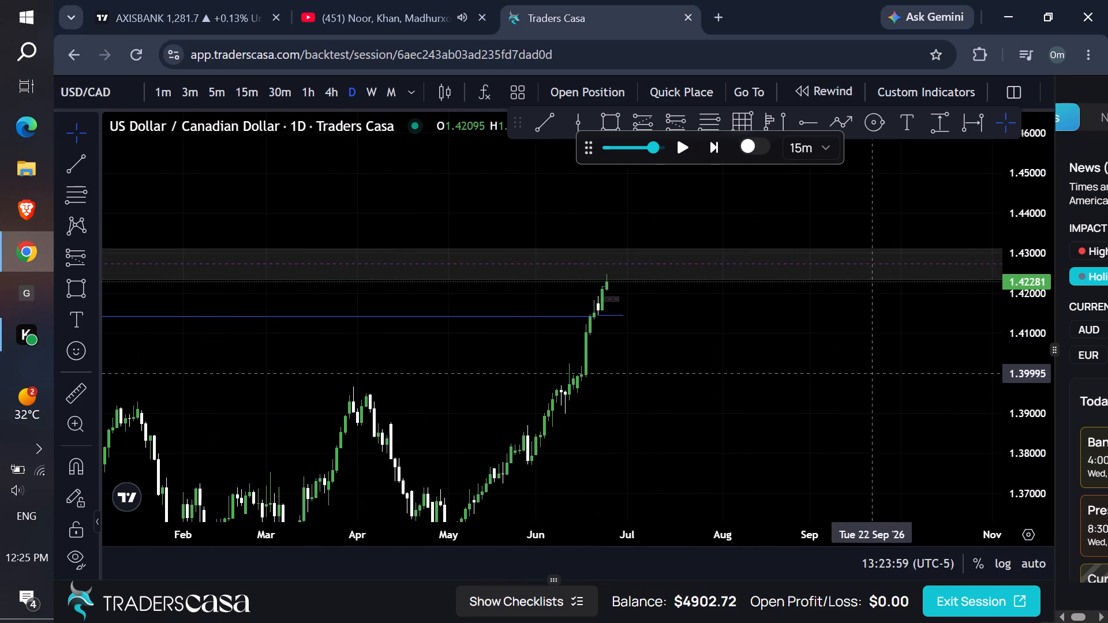
left_click_drag(1025, 453, 931, 275)
left_click_drag(805, 300, 775, 340)
left_click(688, 141)
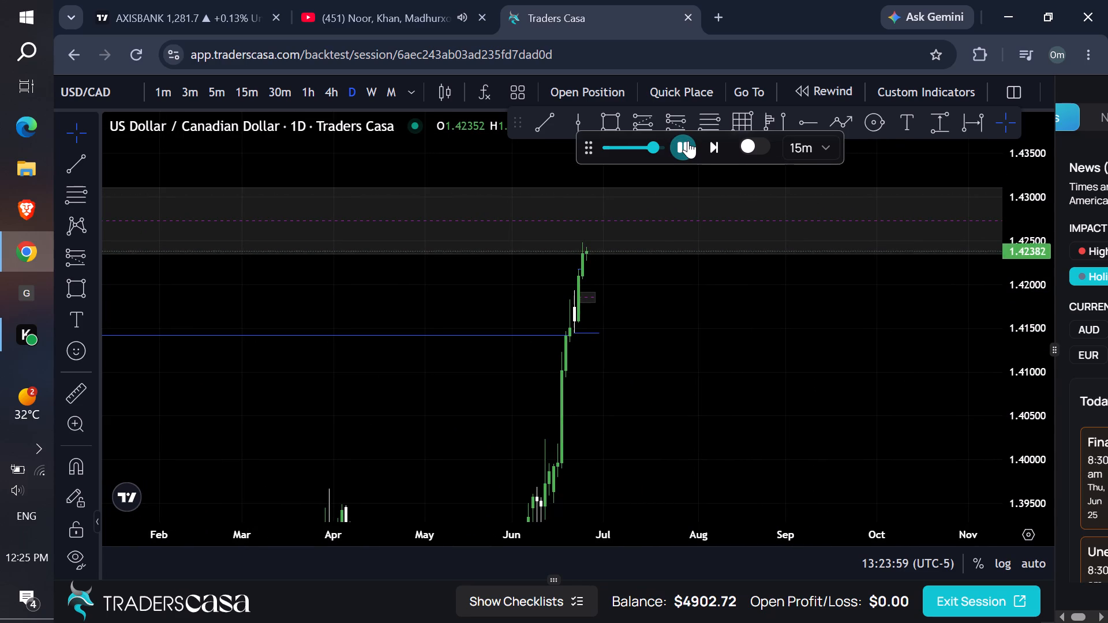
Draw a vertical line at 26 June 2026 on the daily chart, just after the latest candle.
scroll(792, 397, "up", 4)
left_click_drag(1036, 464, 935, 338)
left_click_drag(766, 332, 799, 397)
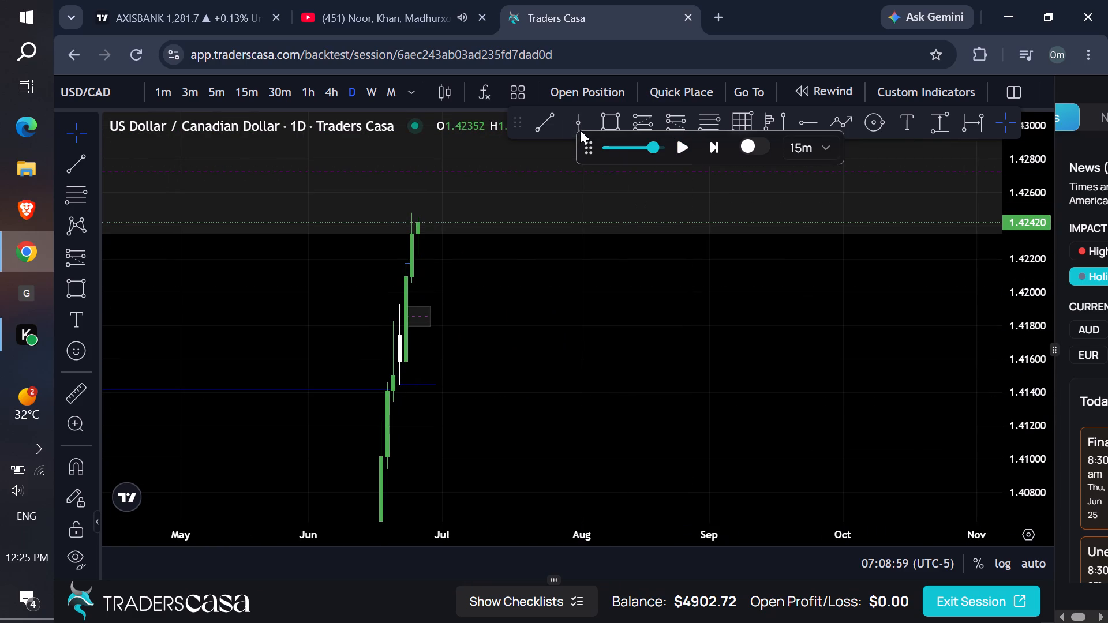
left_click(580, 130)
left_click(582, 123)
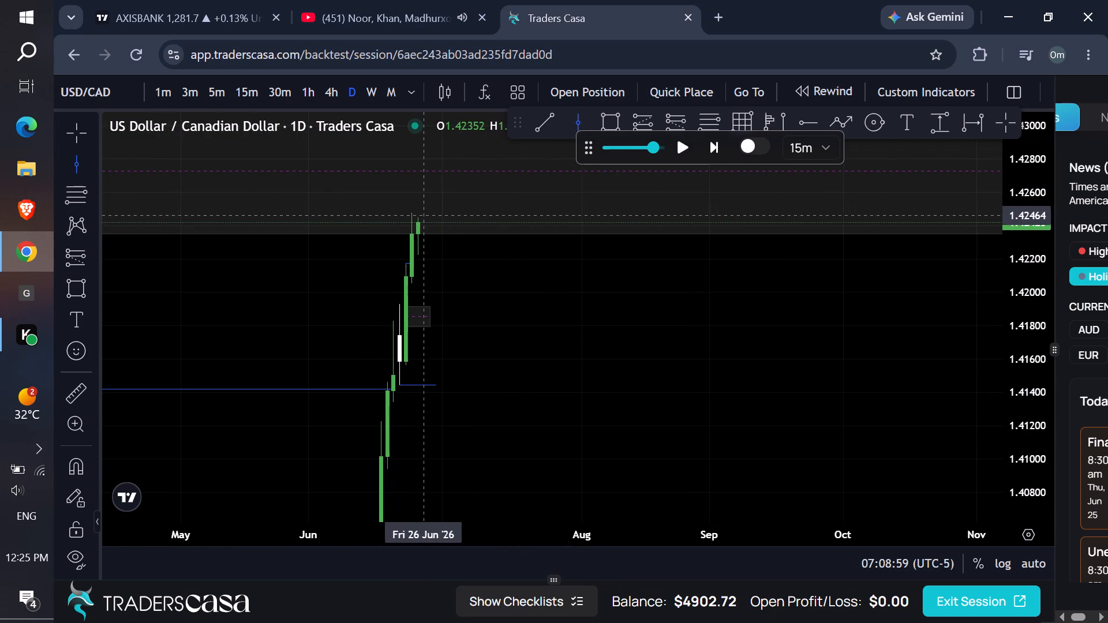
left_click(423, 215)
Play the replay forward on the 1-hour timeframe to 17:53:59 on 25 June, up to the vertical line.
left_click_drag(491, 266, 556, 317)
left_click(332, 98)
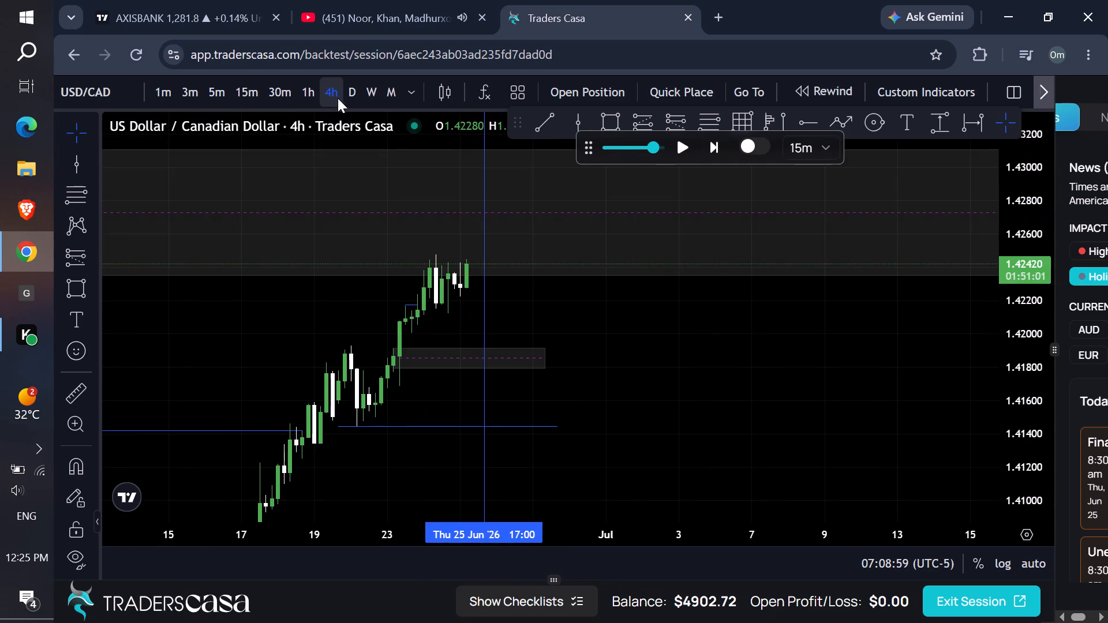
left_click_drag(692, 280, 712, 325)
left_click_drag(1026, 459, 971, 320)
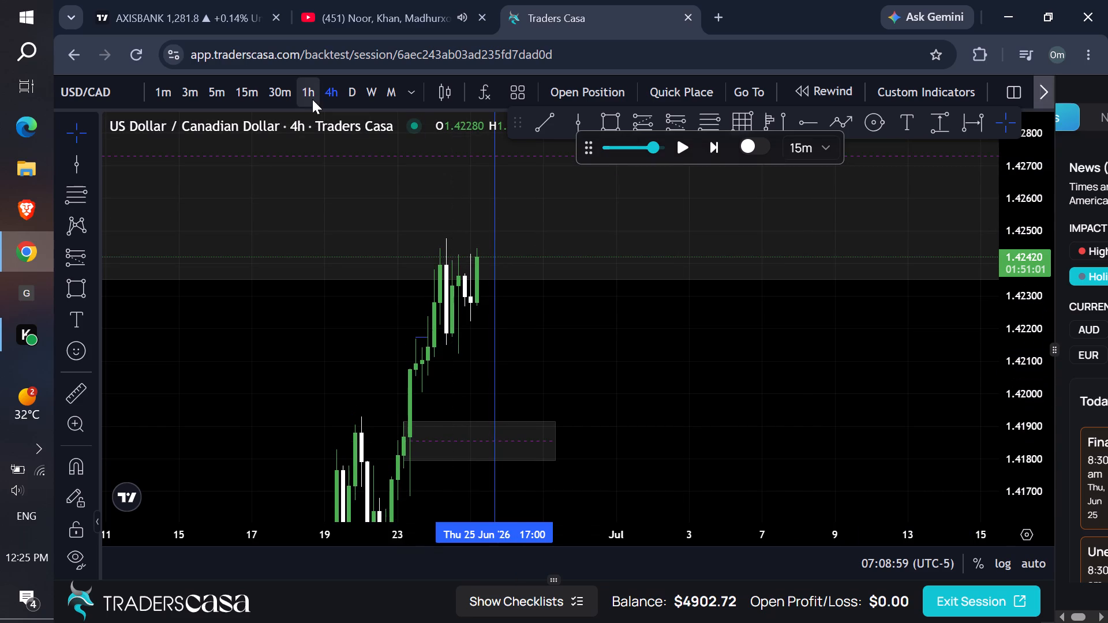
left_click(312, 99)
left_click_drag(750, 321, 783, 381)
left_click(683, 153)
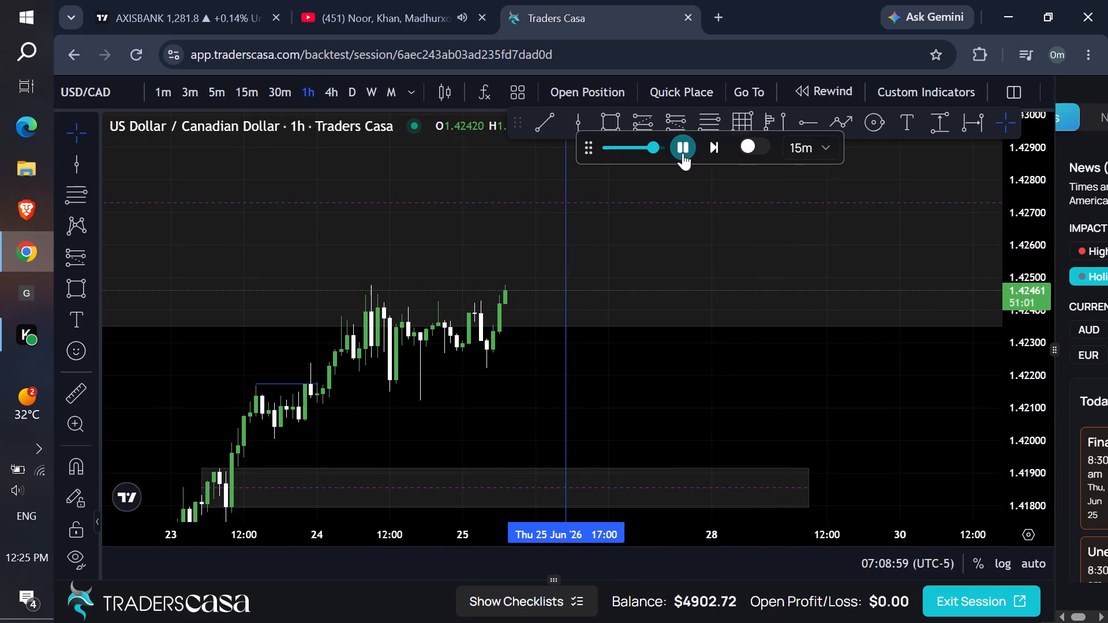
left_click(683, 153)
left_click(683, 153)
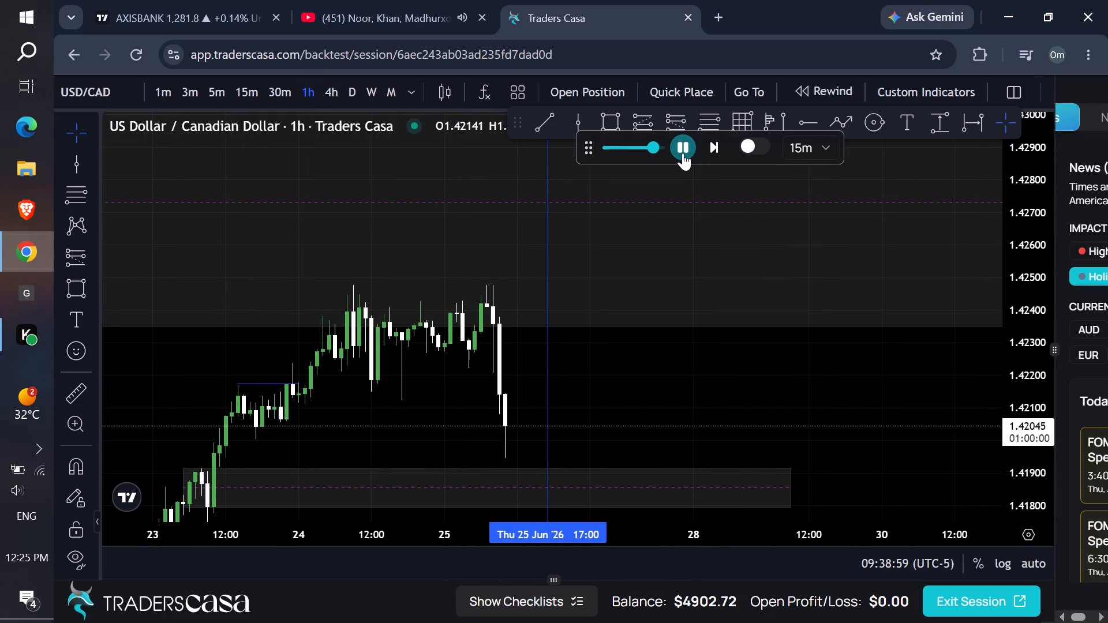
double_click(683, 153)
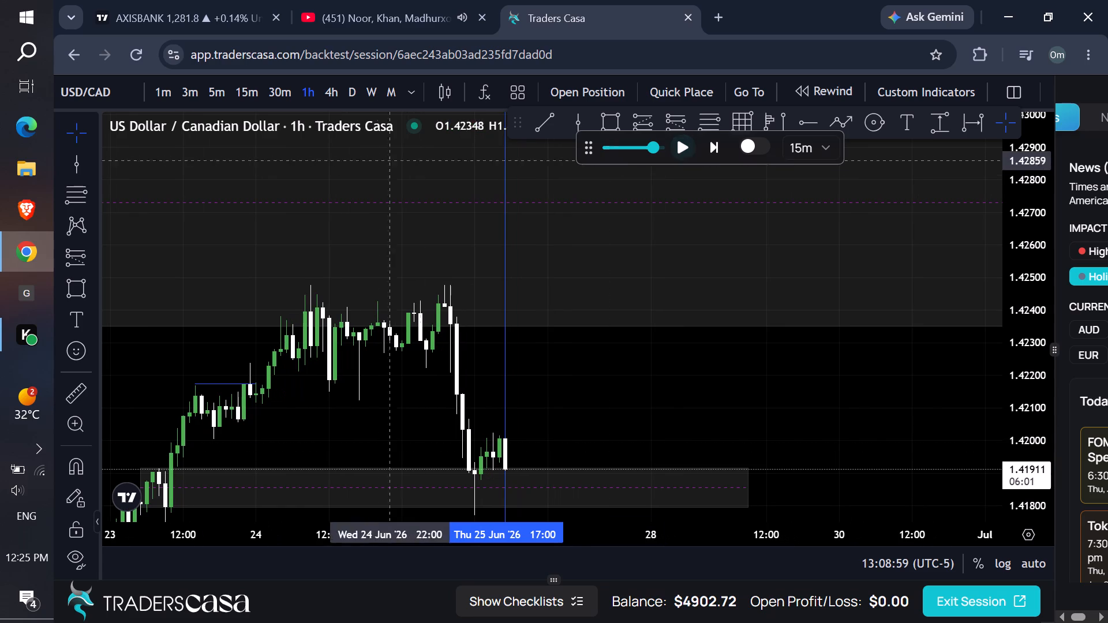
On the 4-hour timeframe, delete the vertical line at 25 June 17:00.
left_click(335, 104)
left_click_drag(1036, 315, 1002, 426)
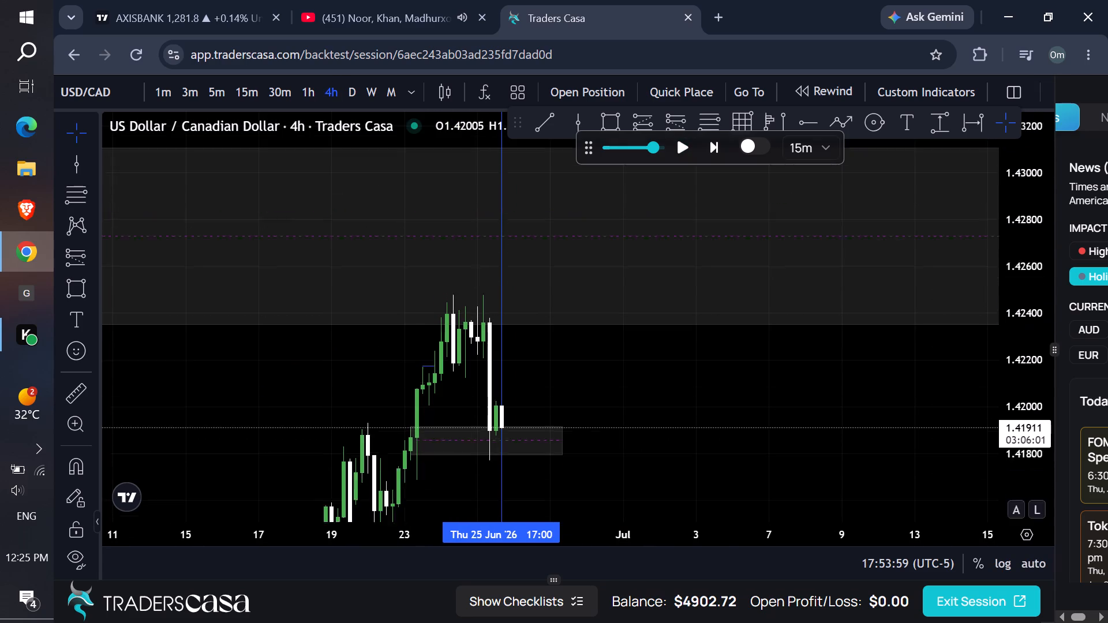
left_click_drag(1002, 426, 938, 515)
left_click(498, 338)
left_click(504, 333)
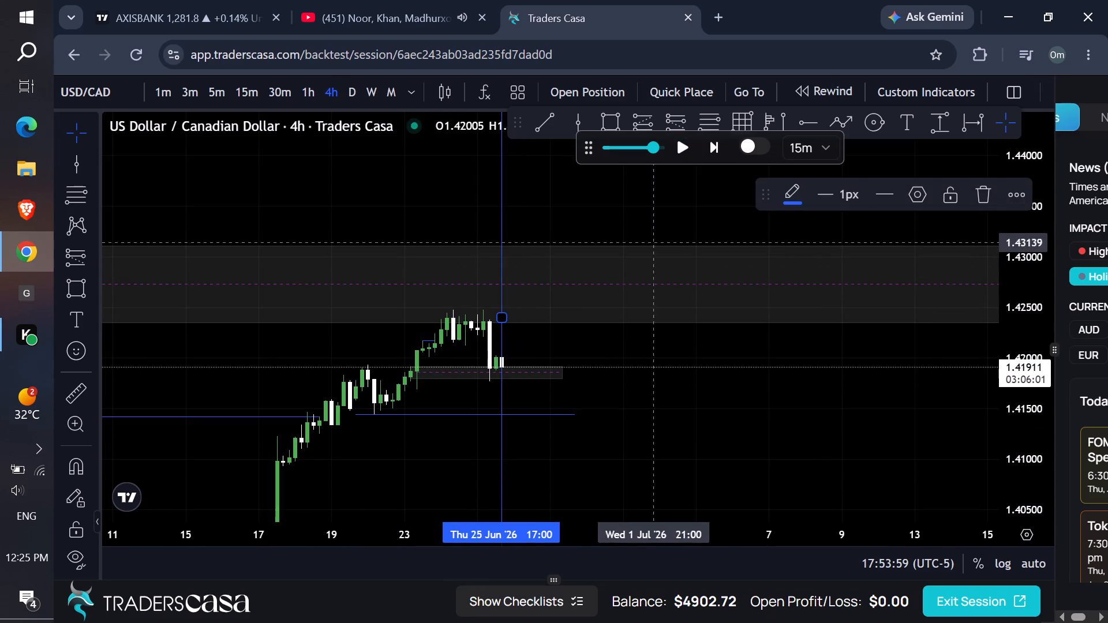
left_click(987, 194)
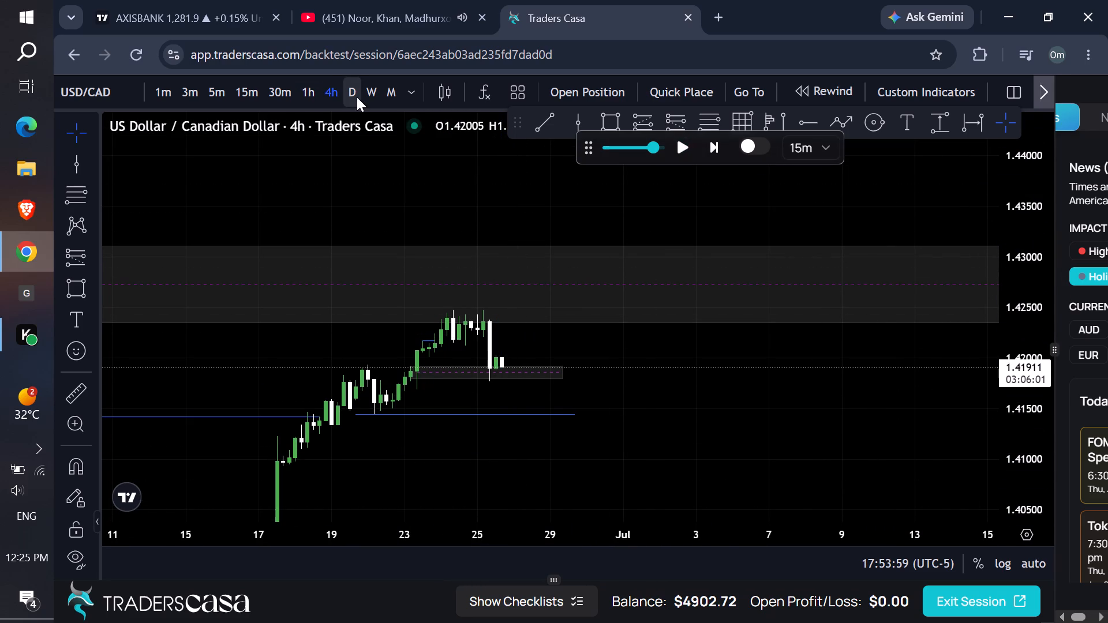
On the daily timeframe, delete the short horizontal line at 1.41444 beneath the latest candles.
left_click(357, 97)
left_click_drag(791, 380, 773, 337)
left_click_drag(691, 347, 699, 278)
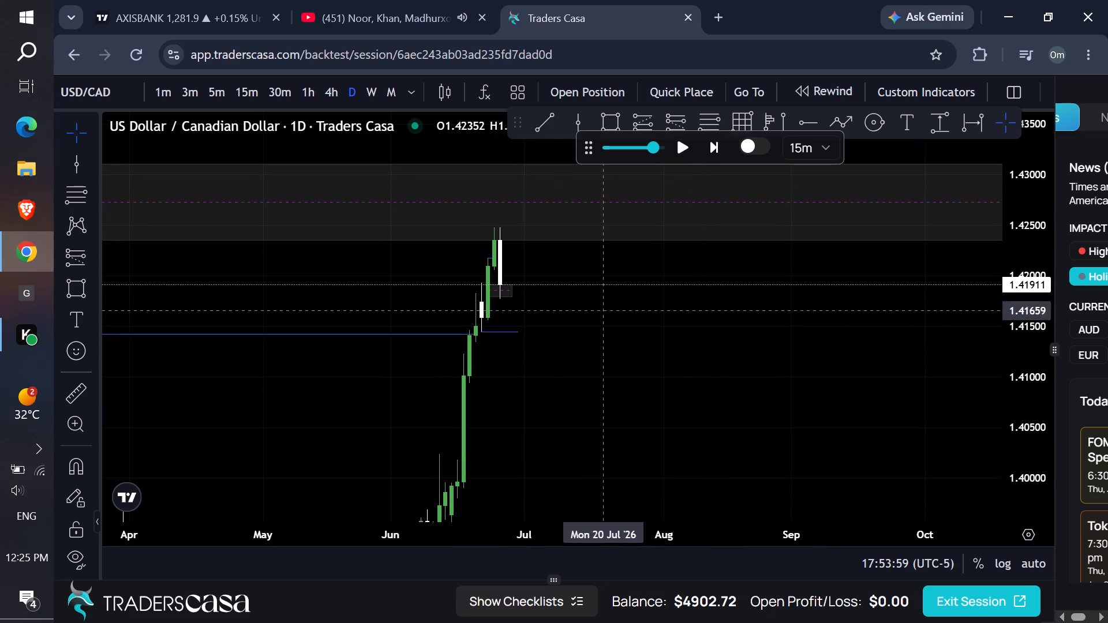
left_click_drag(518, 333, 501, 337)
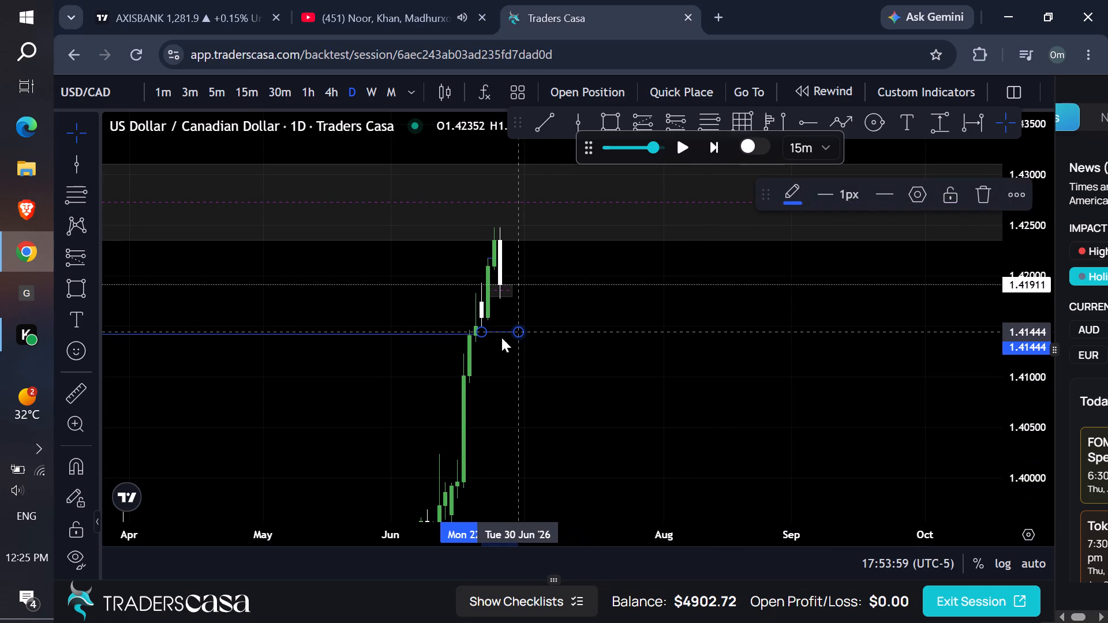
left_click_drag(501, 337, 459, 347)
left_click(980, 192)
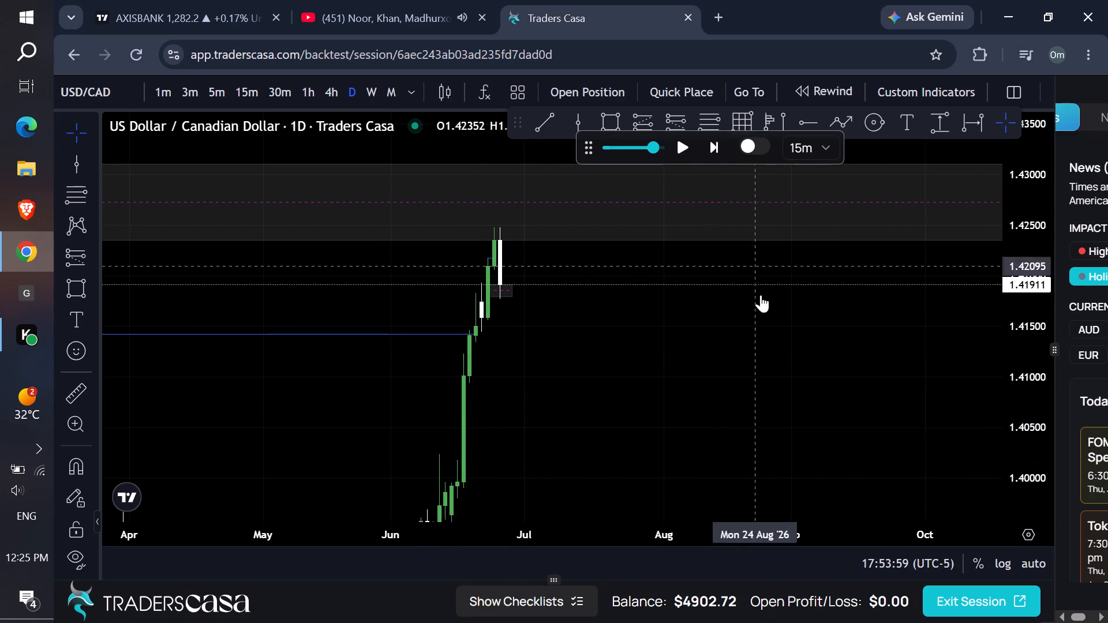
Draw a rectangle zone on the daily chart between about 1.4150 and 1.4158, running from 19 June to about 21 July.
left_click_drag(1021, 467, 888, 197)
left_click(613, 129)
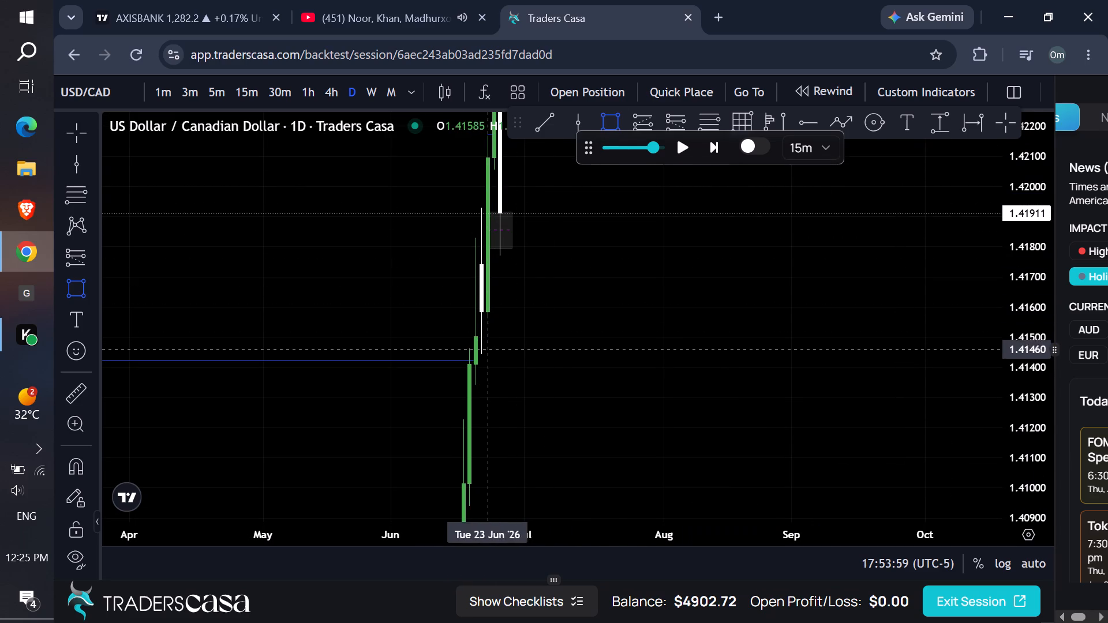
left_click(474, 336)
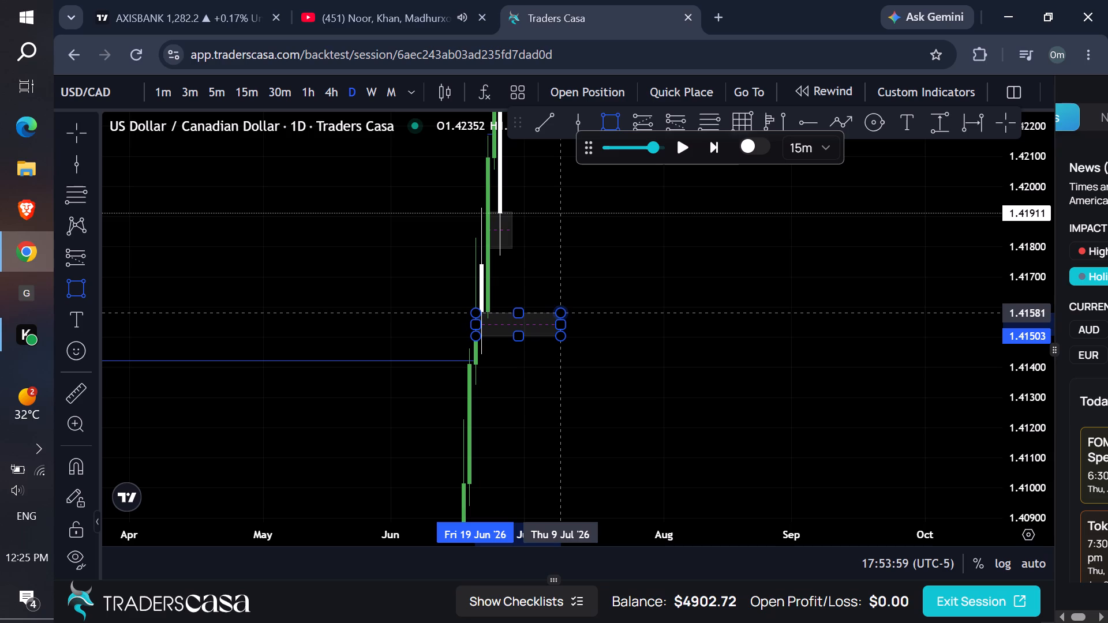
left_click(562, 311)
left_click_drag(560, 324, 610, 333)
left_click_drag(669, 274, 694, 330)
left_click_drag(583, 185, 583, 191)
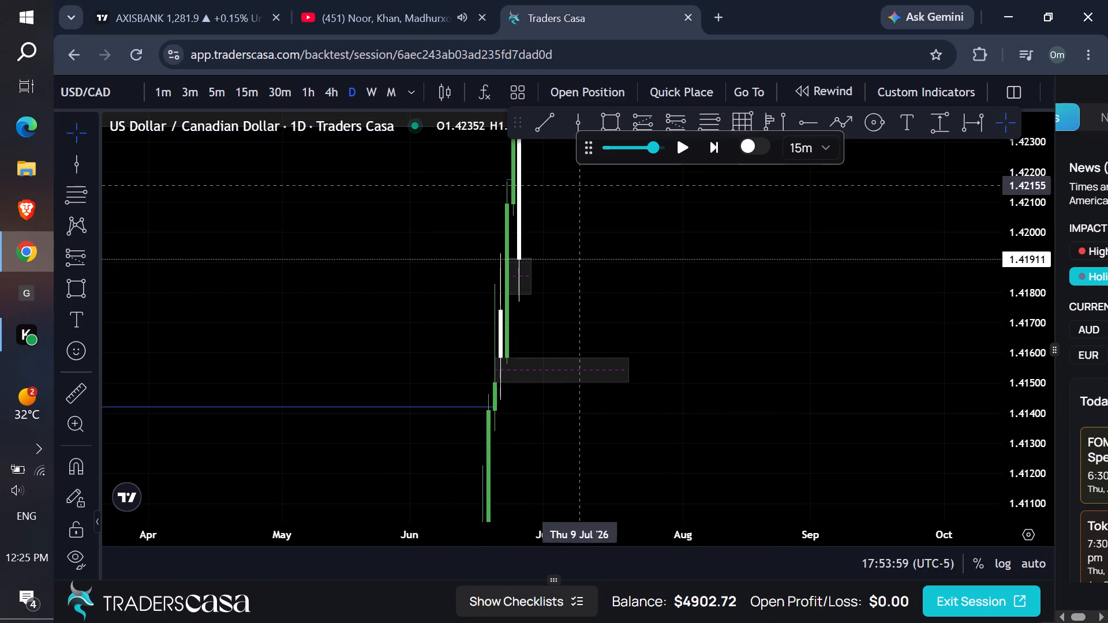
left_click_drag(583, 191, 581, 241)
On the 4-hour timeframe, play the replay forward to 00:38:59 on 26 June.
left_click(335, 95)
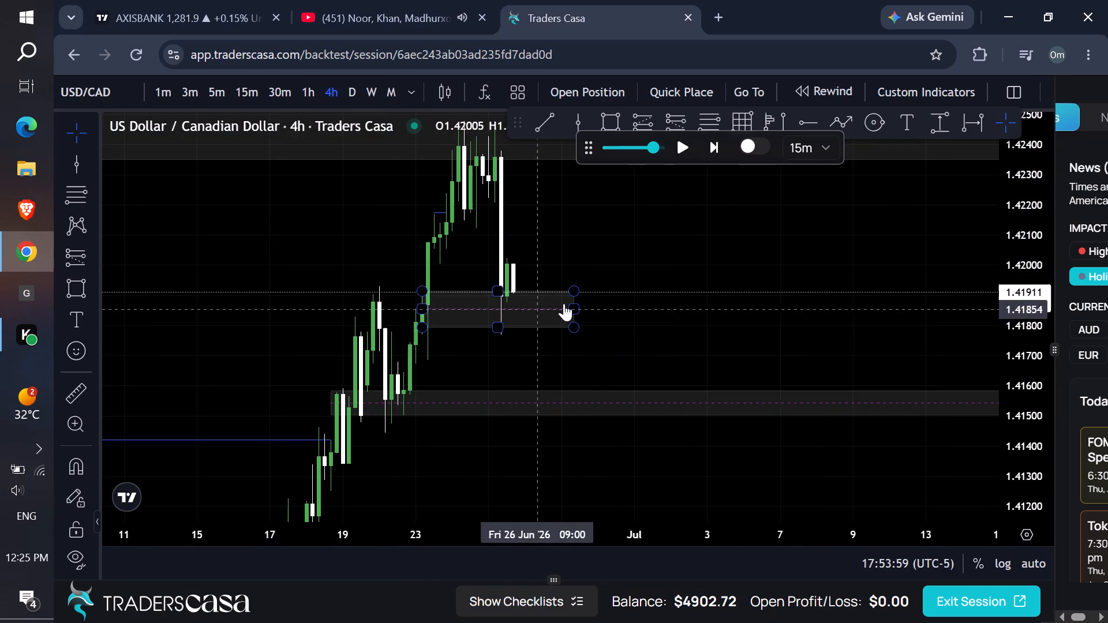
left_click_drag(683, 266, 677, 322)
left_click(683, 149)
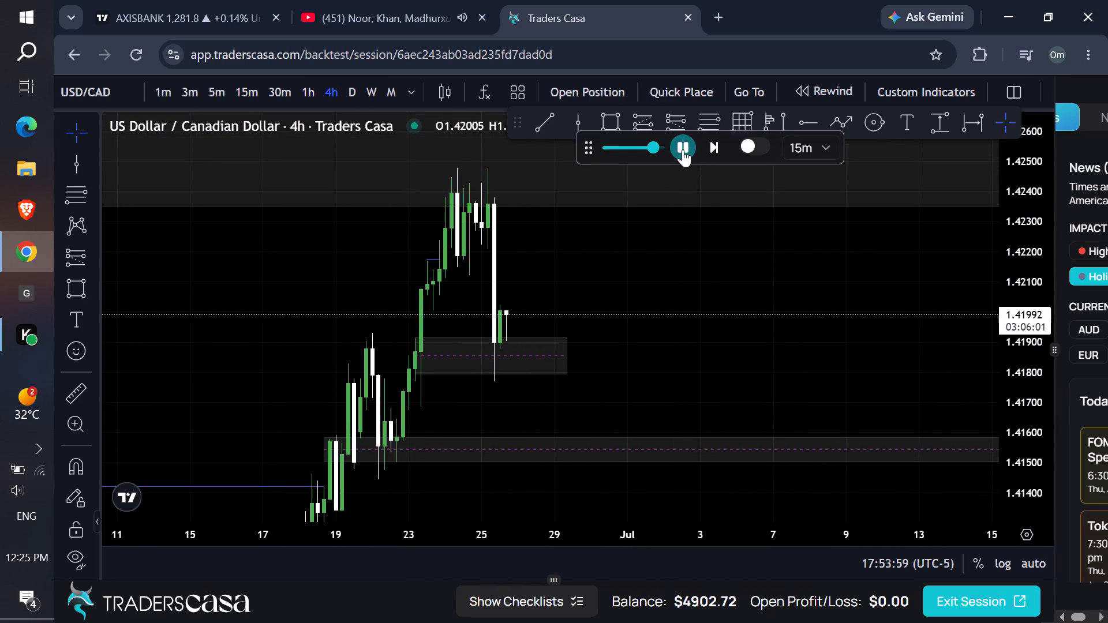
double_click(683, 149)
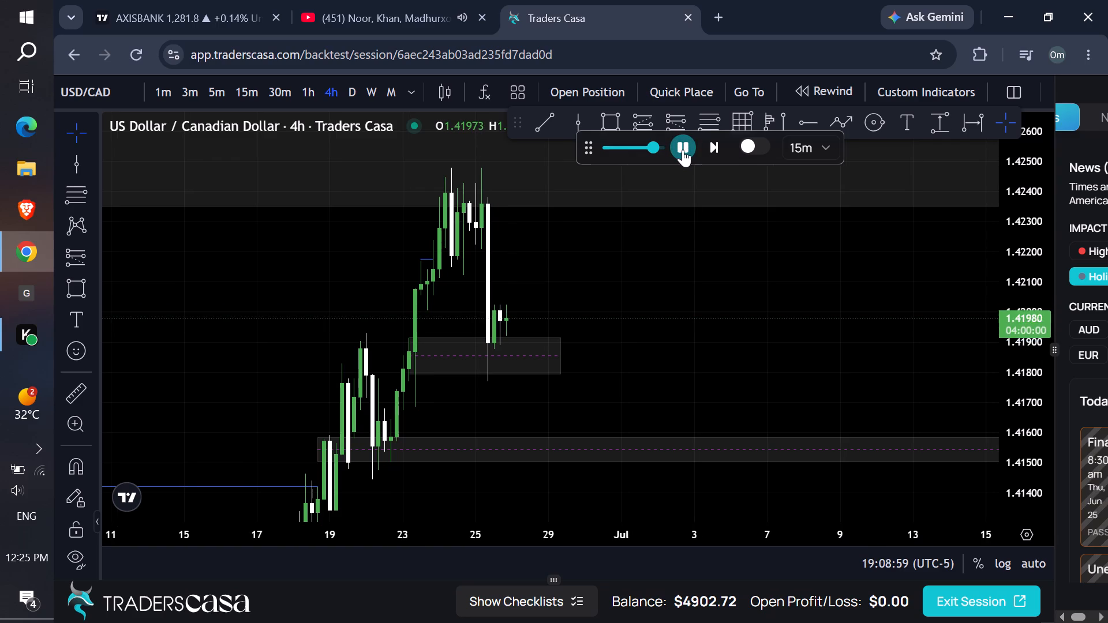
Draw a rectangle zone on the 4-hour chart from 24 June between about 1.4212 and 1.4218, above current price.
left_click(614, 125)
left_click(448, 277)
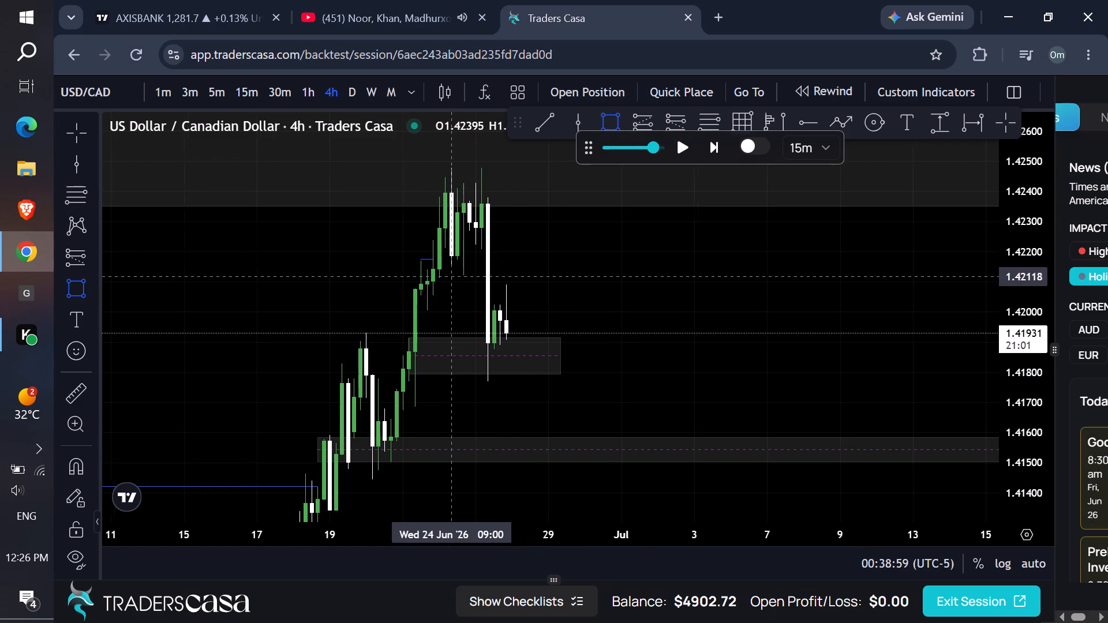
left_click(636, 257)
Play the replay forward to 01:23:59 on 26 June.
left_click_drag(739, 264, 739, 258)
double_click(687, 153)
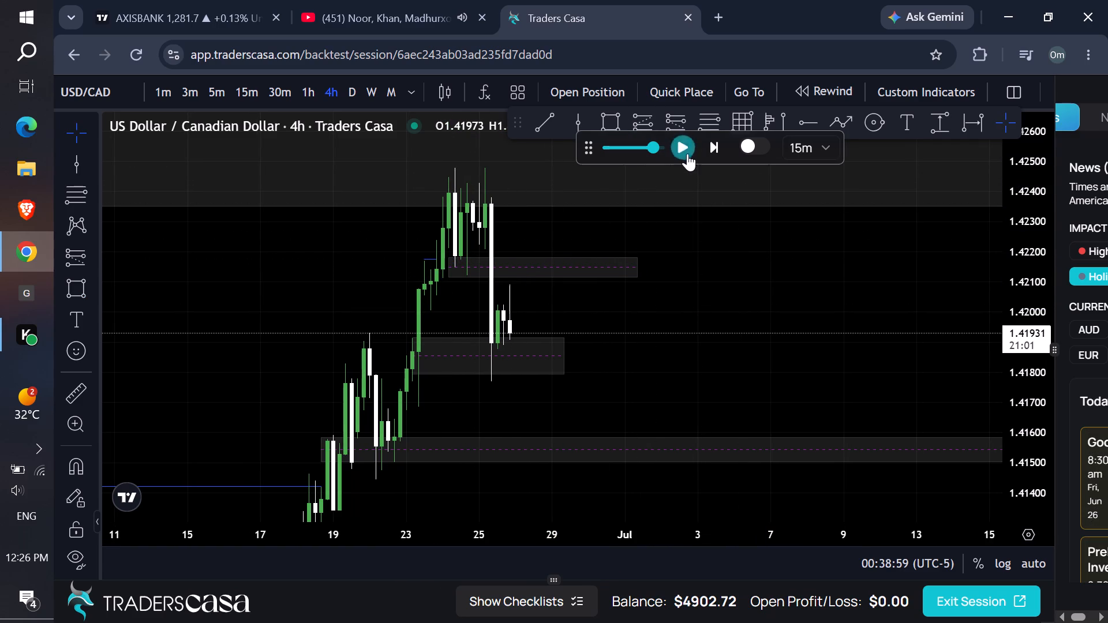
On the 15-minute timeframe, draw a short position with entry at 1.41993 and stop at 1.42093.
left_click(298, 98)
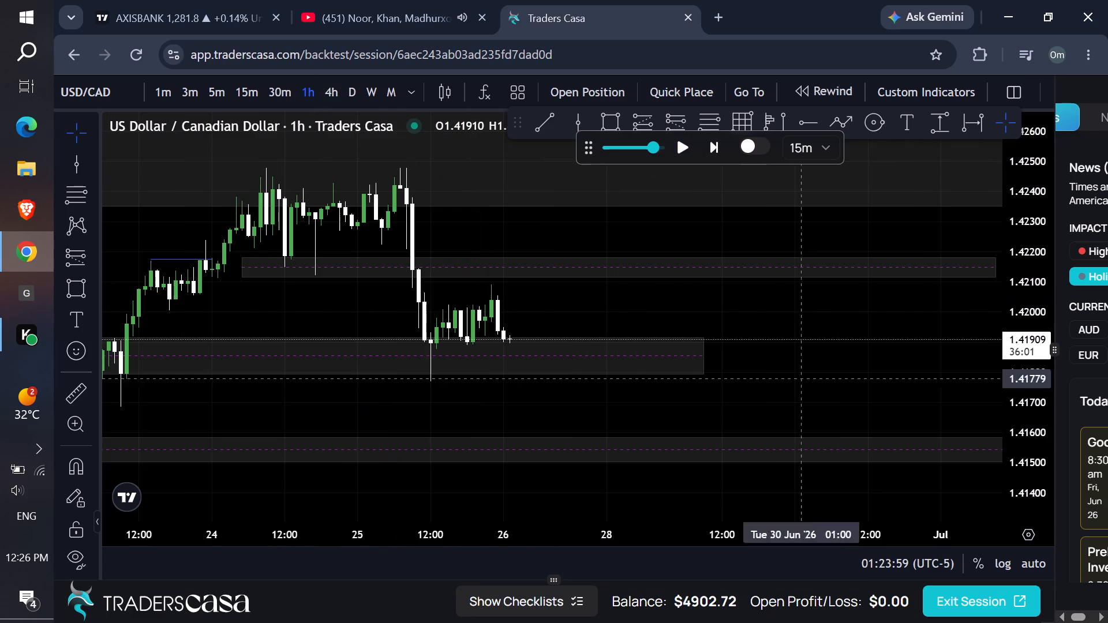
left_click_drag(1040, 487, 800, 68)
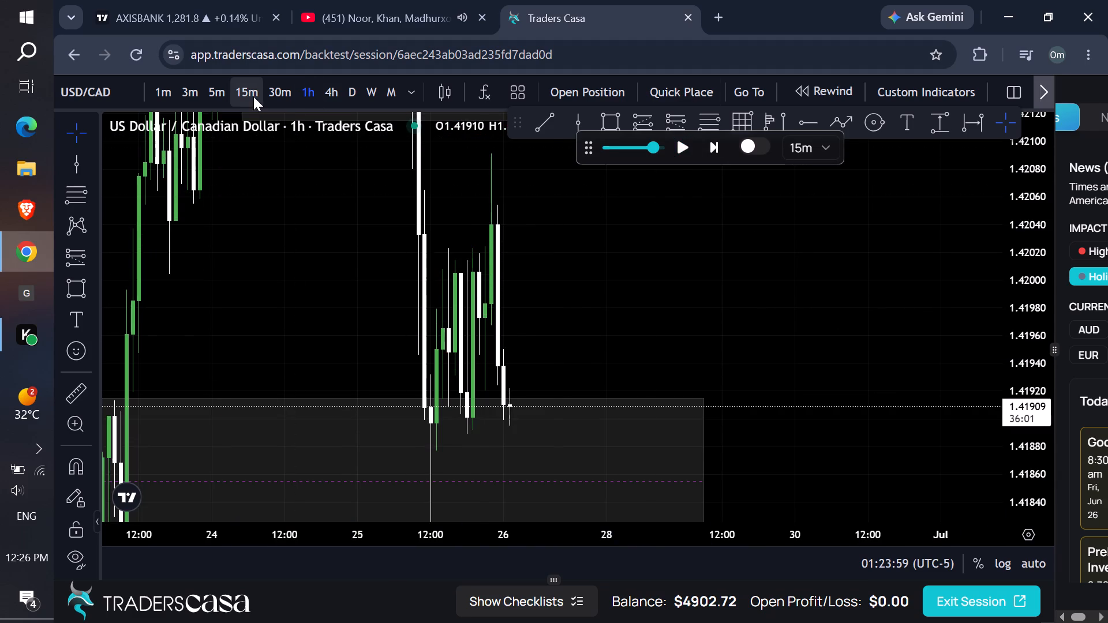
left_click(253, 96)
left_click(680, 125)
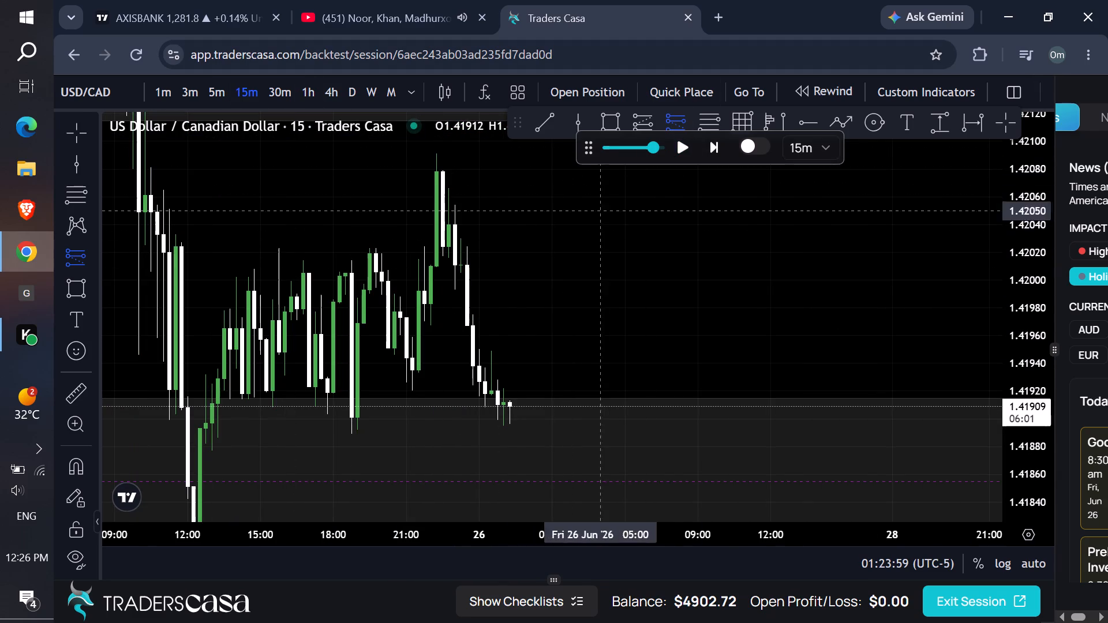
left_click(503, 290)
left_click_drag(1022, 209, 983, 482)
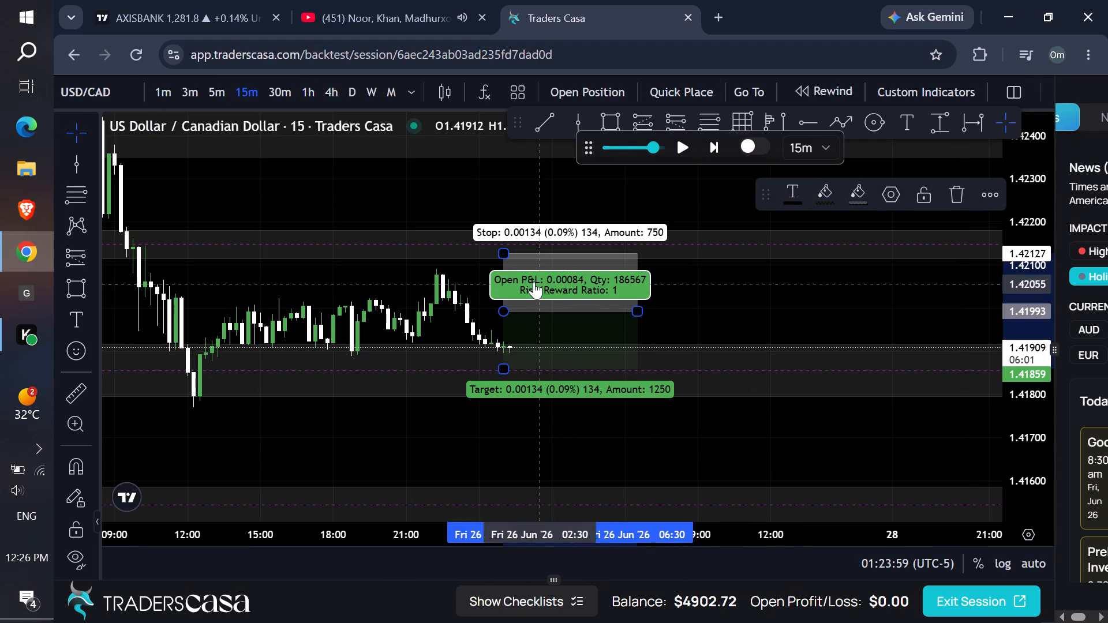
left_click_drag(508, 252, 506, 268)
Lower the short position's target to 1.41587, just above the lower zone.
scroll(801, 335, "down", 5)
scroll(880, 346, "up", 1)
scroll(886, 347, "down", 1)
scroll(904, 347, "up", 1)
left_click_drag(1036, 330, 1001, 446)
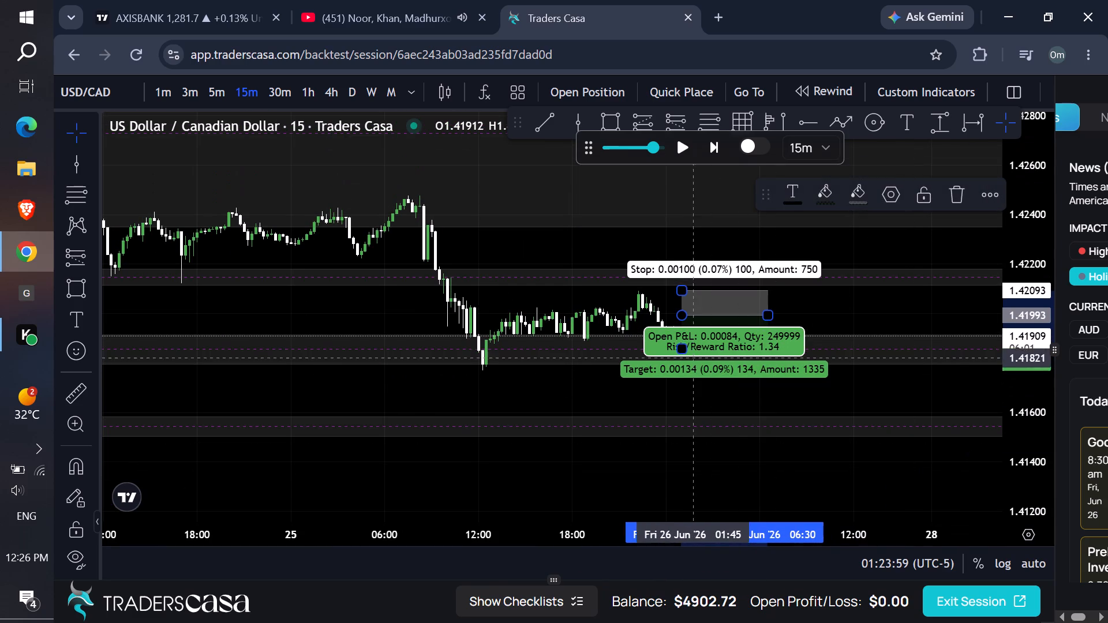
left_click_drag(685, 351, 688, 410)
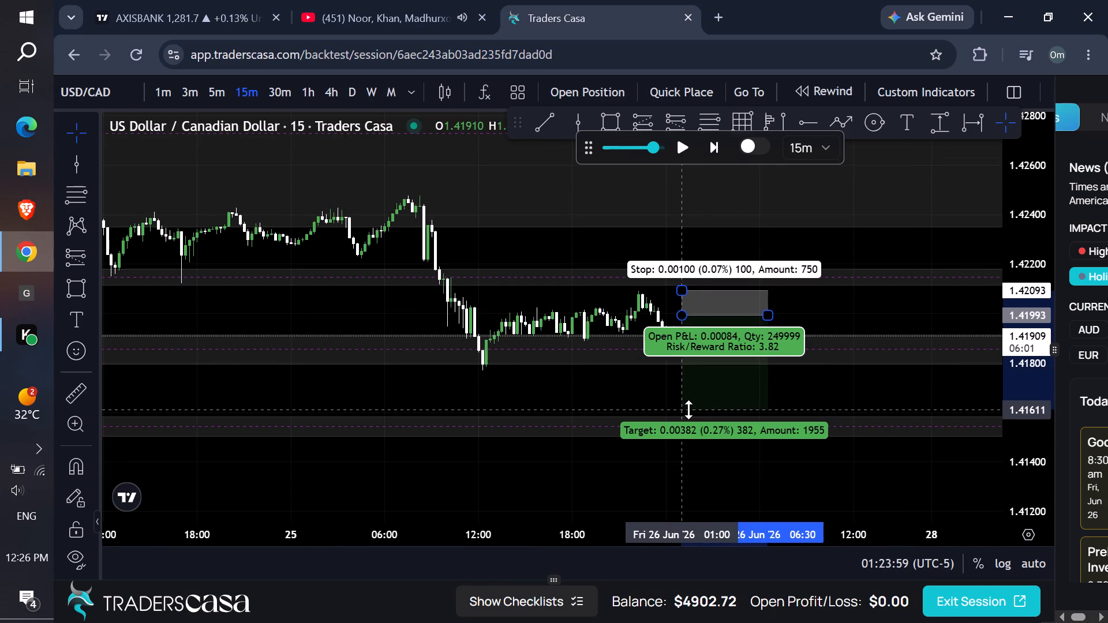
left_click_drag(688, 410, 692, 414)
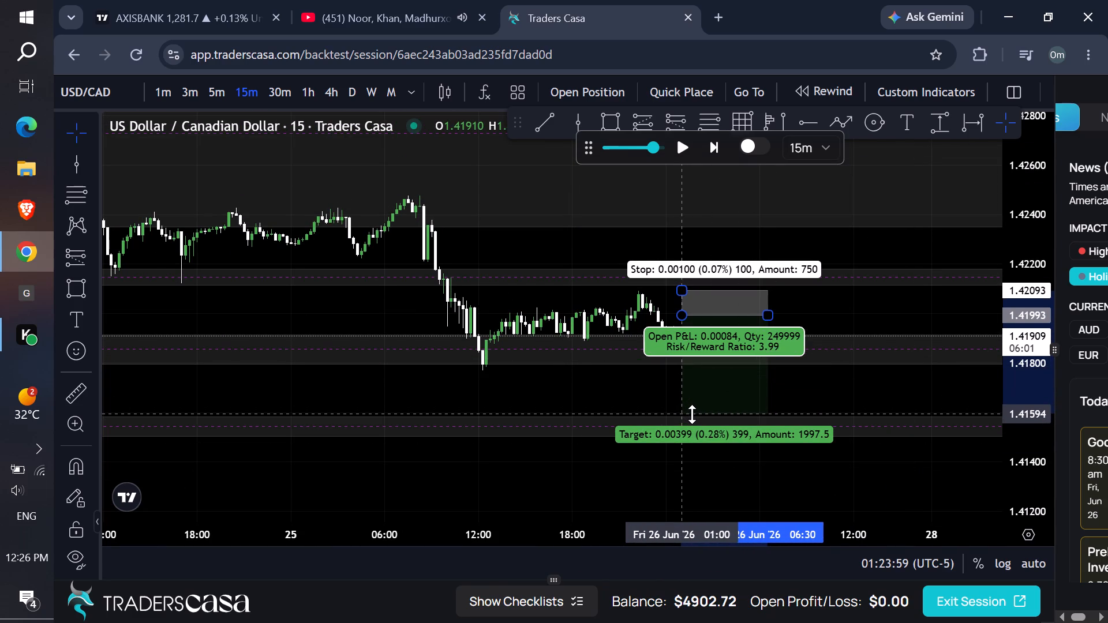
left_click_drag(692, 414, 693, 416)
Place a sell limit order at 1.41993 with take profit 1.41587, stop loss 1.42093 and 1% risk.
left_click(583, 91)
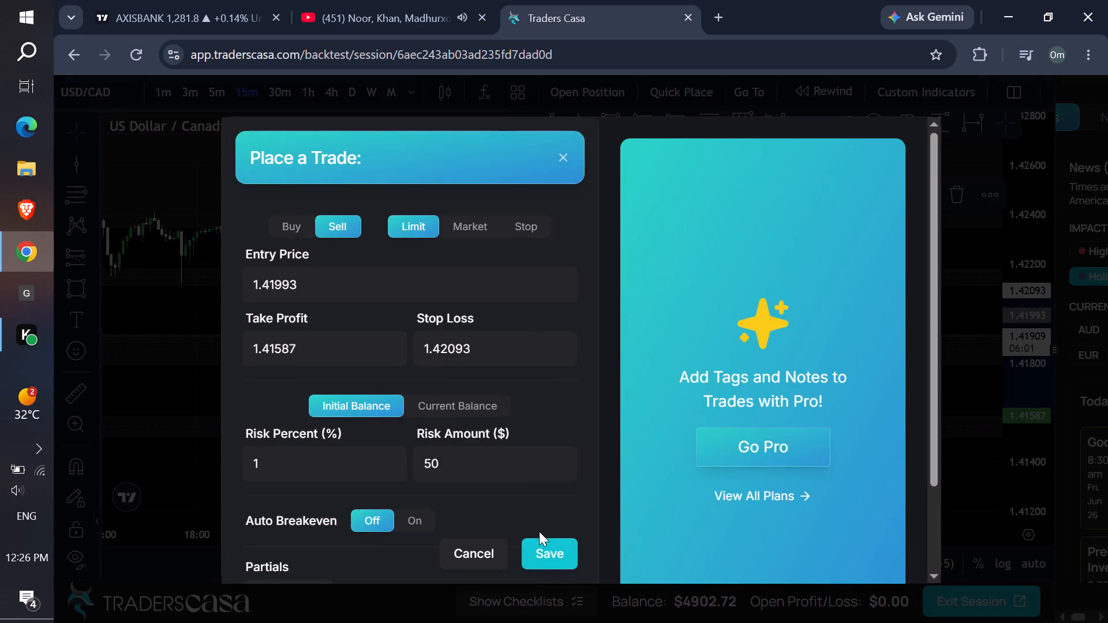
left_click_drag(556, 568, 557, 561)
On the 1-hour timeframe, set the replay step to 1 minute and start the replay.
left_click(313, 97)
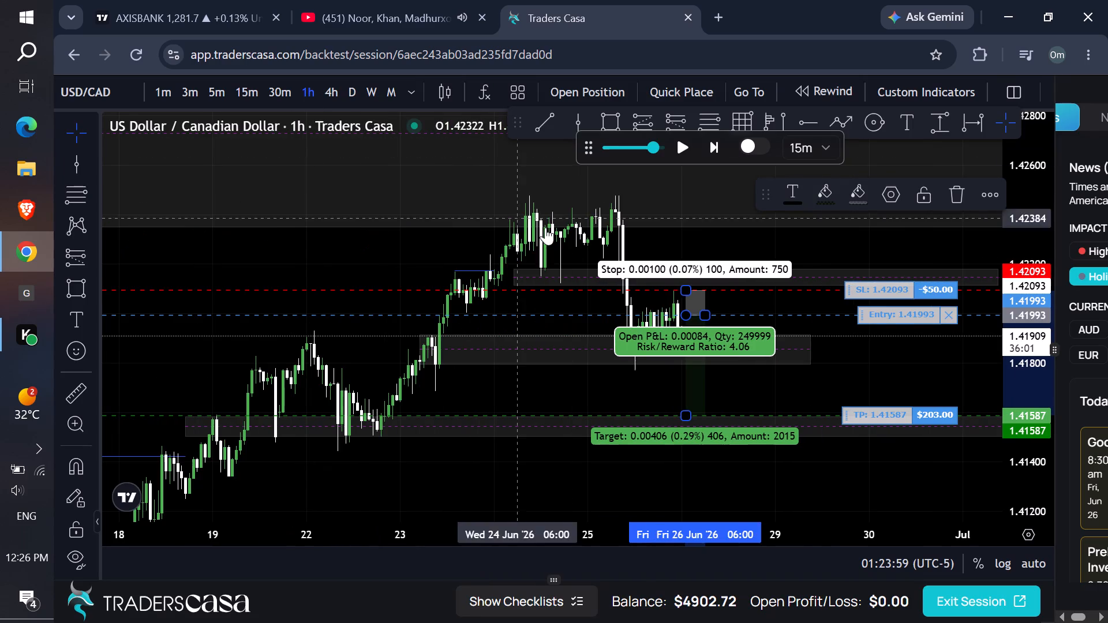
left_click(714, 255)
left_click(808, 147)
left_click(818, 181)
left_click_drag(1035, 365, 1021, 326)
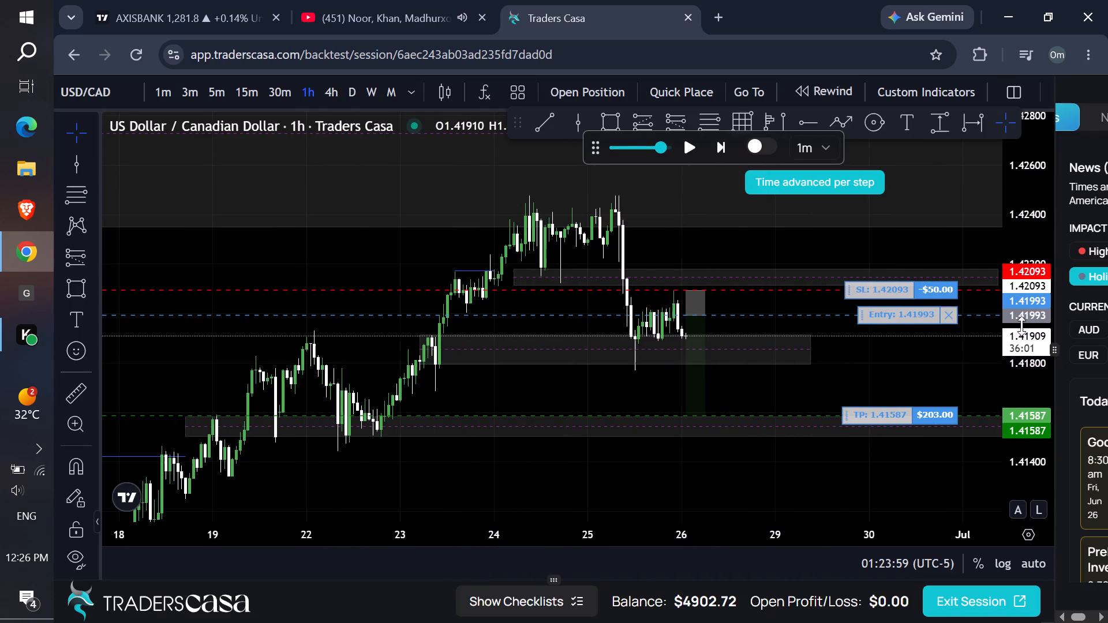
left_click_drag(1021, 326, 948, 243)
left_click_drag(884, 230, 784, 226)
left_click(688, 148)
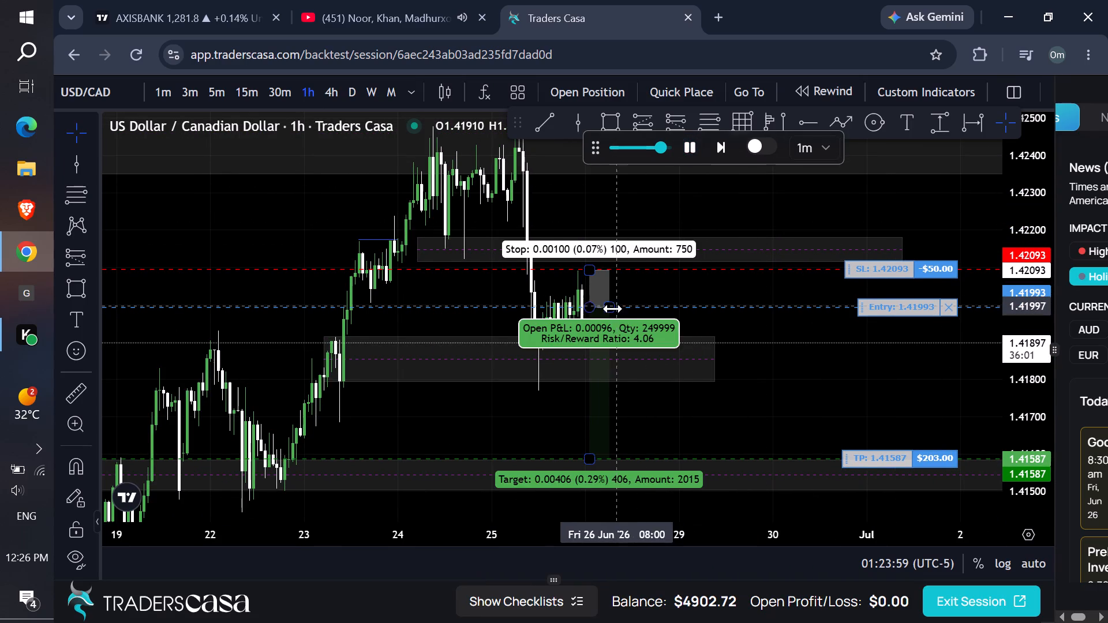
Extend the short position drawing forward in time to about midday on 29 June.
left_click_drag(613, 309, 727, 310)
left_click(874, 333)
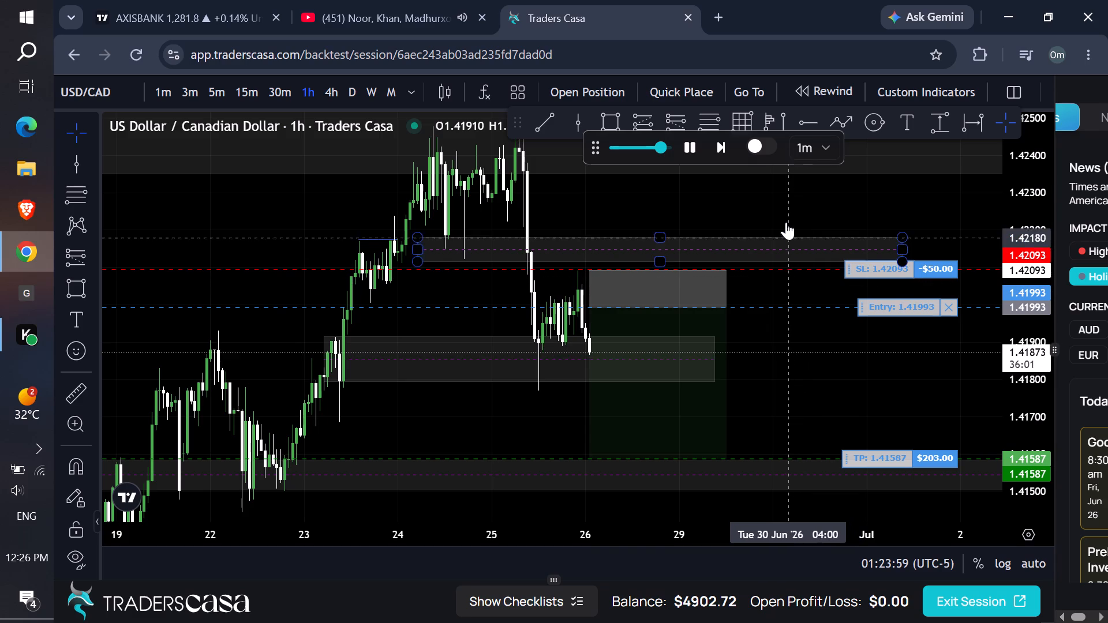
Set the replay step to 3 minutes and play forward past 04:09:59 on 26 June with the short trade open.
left_click(822, 141)
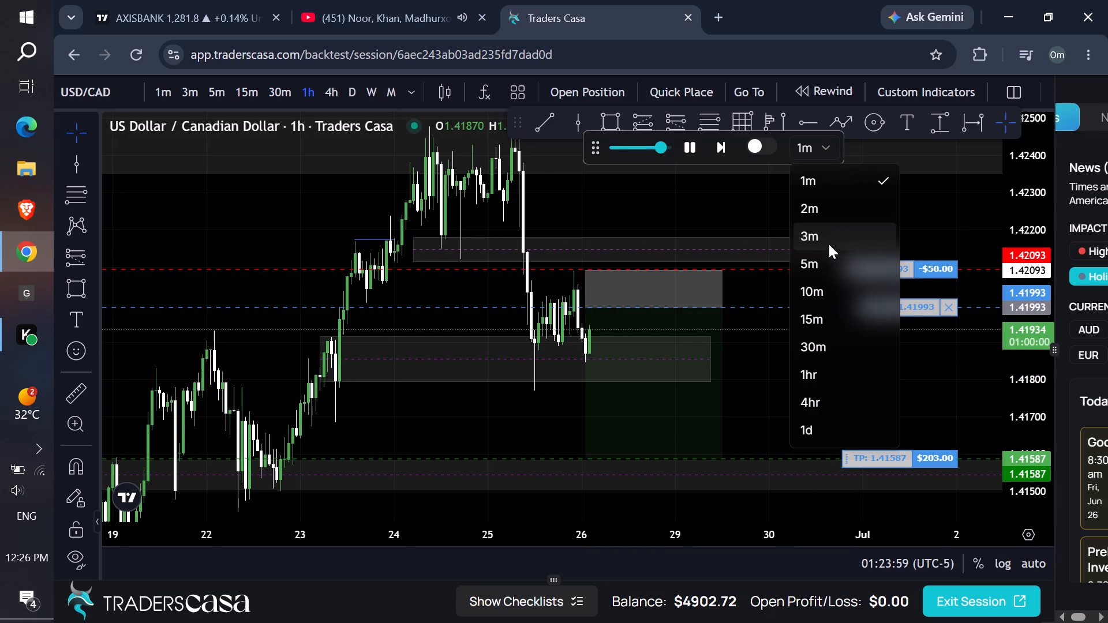
left_click(828, 234)
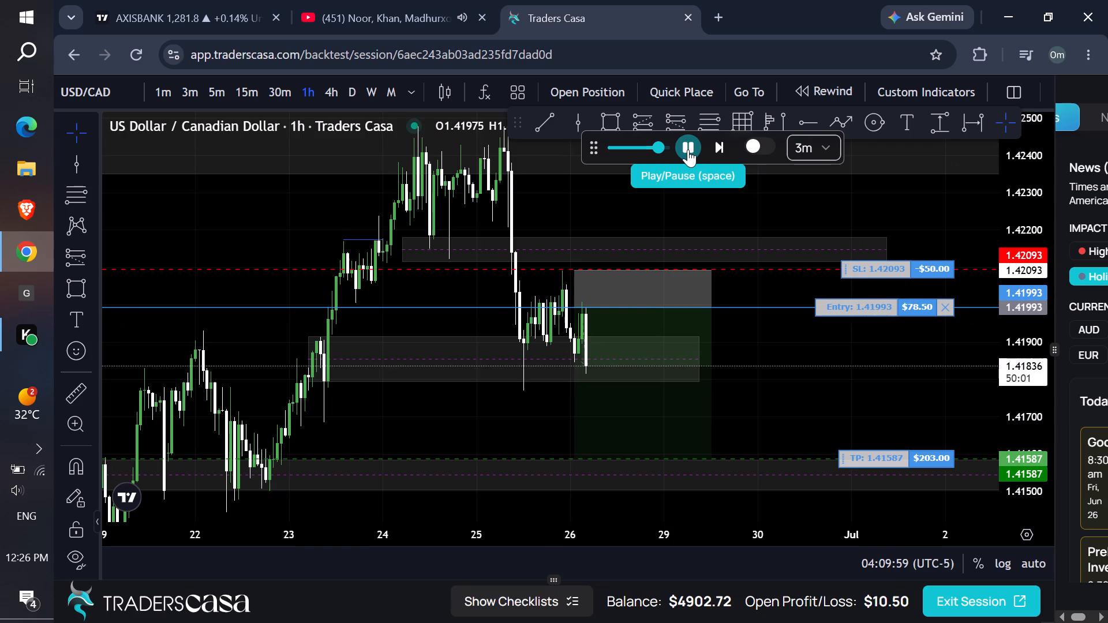
left_click(798, 348)
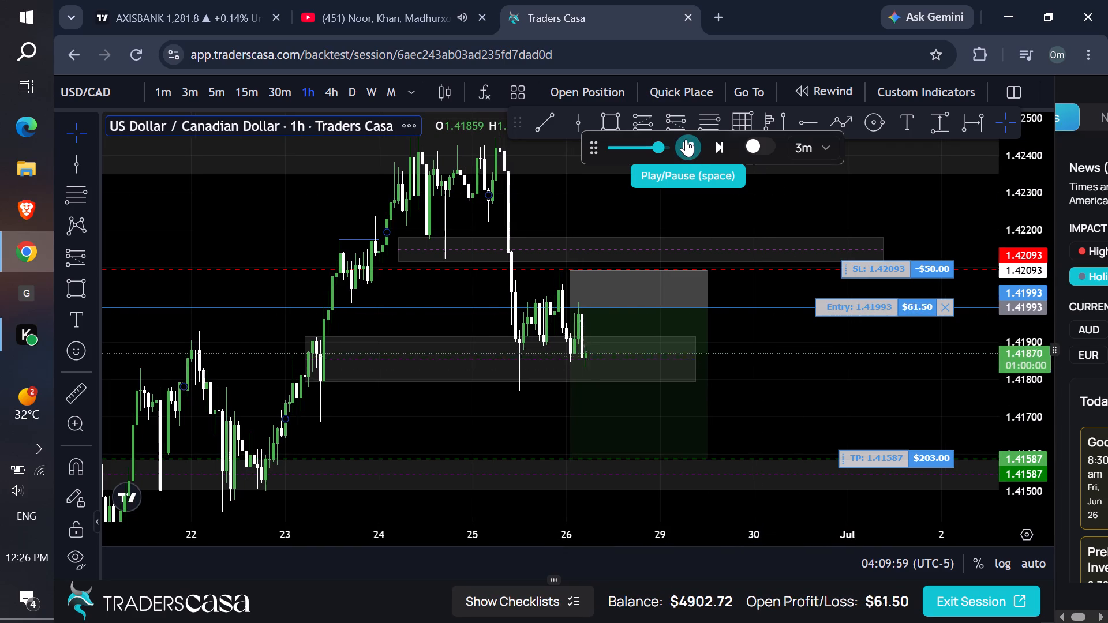
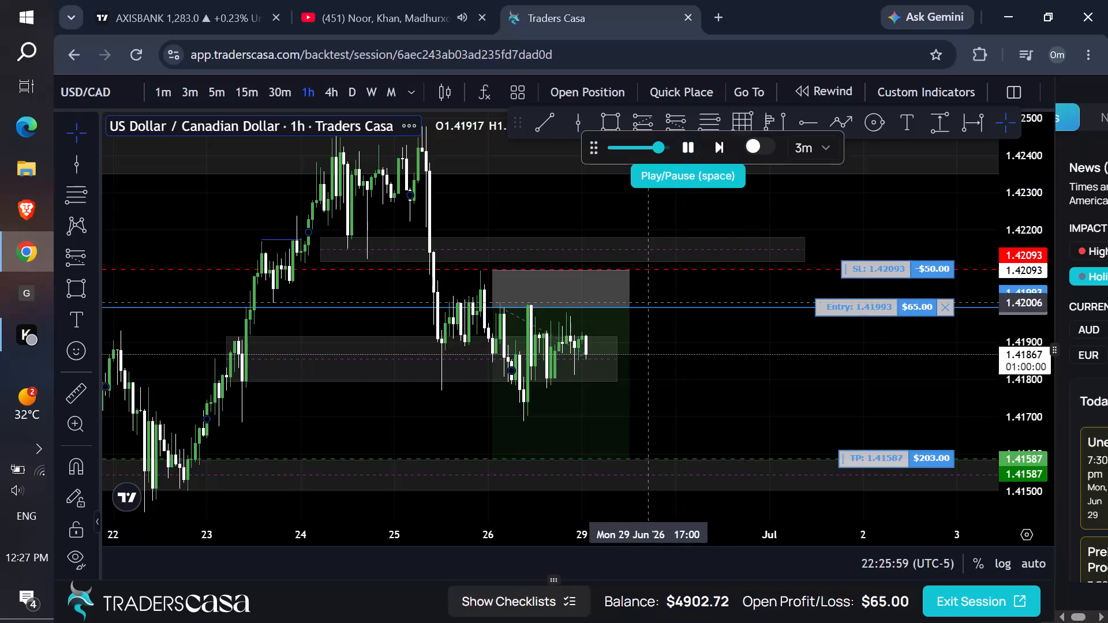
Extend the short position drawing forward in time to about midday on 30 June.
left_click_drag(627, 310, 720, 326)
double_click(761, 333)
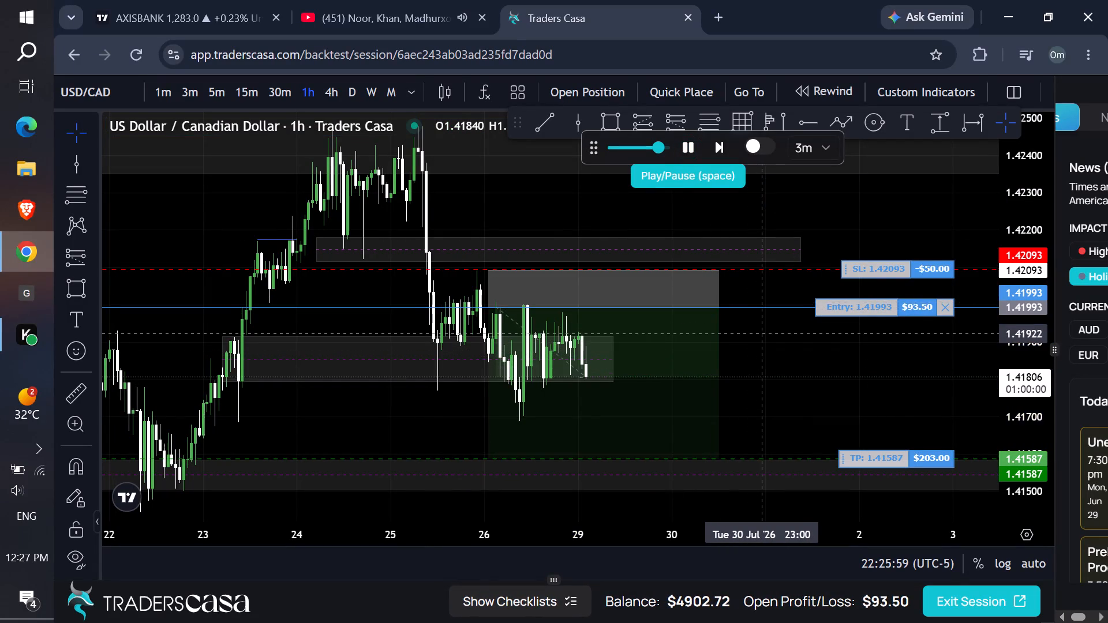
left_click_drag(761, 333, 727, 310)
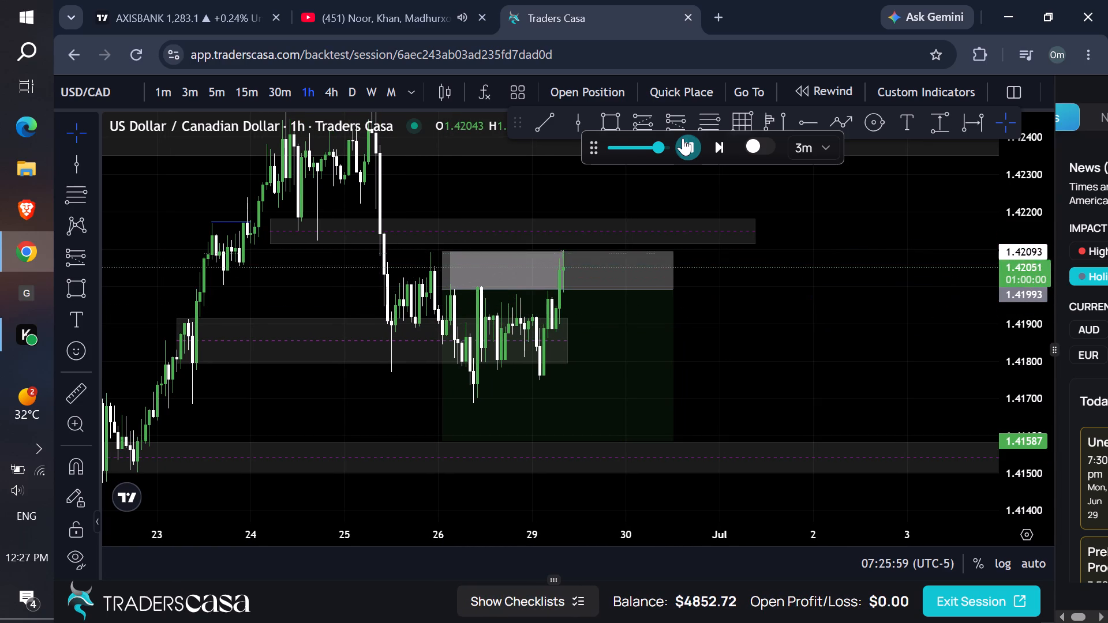
On the daily timeframe, delete the short position drawing.
left_click(353, 92)
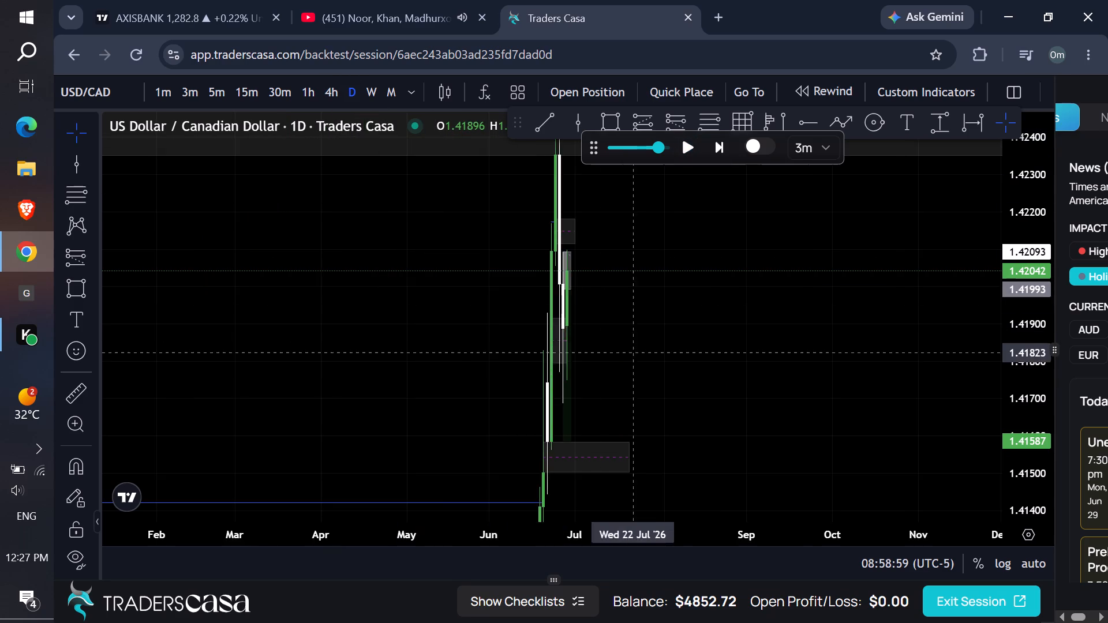
scroll(638, 354, "up", 2)
scroll(638, 354, "down", 1)
scroll(638, 354, "up", 1)
scroll(638, 354, "down", 1)
scroll(638, 354, "up", 1)
left_click_drag(619, 356, 1101, 309)
scroll(776, 279, "up", 4)
scroll(653, 258, "down", 1)
scroll(652, 258, "up", 2)
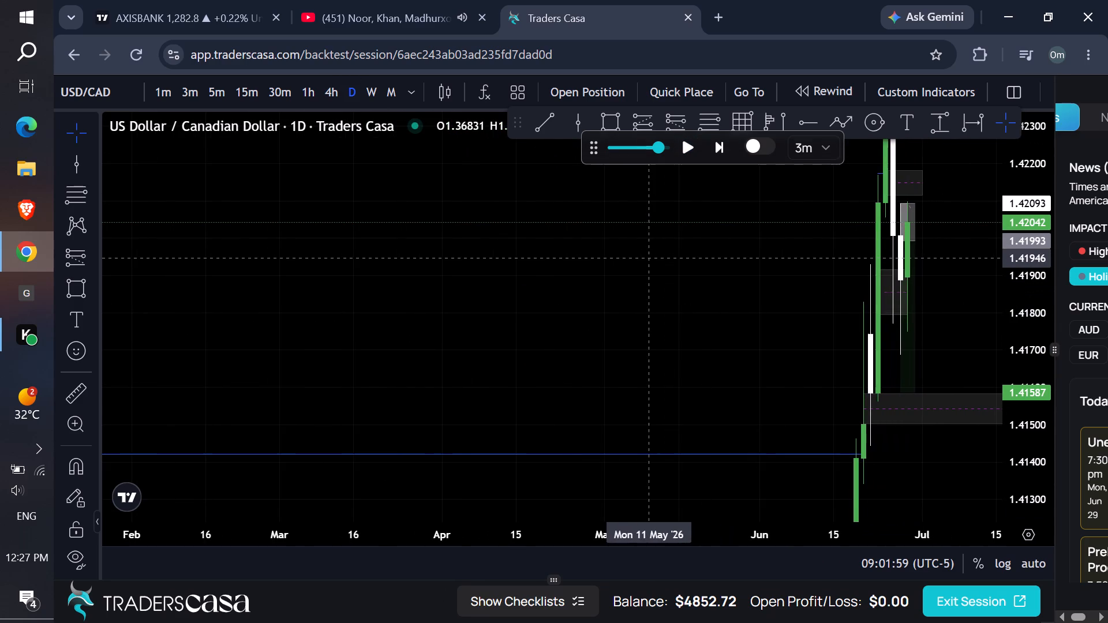
scroll(652, 258, "up", 3)
scroll(652, 258, "down", 1)
scroll(652, 258, "up", 1)
scroll(652, 258, "down", 1)
scroll(652, 258, "up", 8)
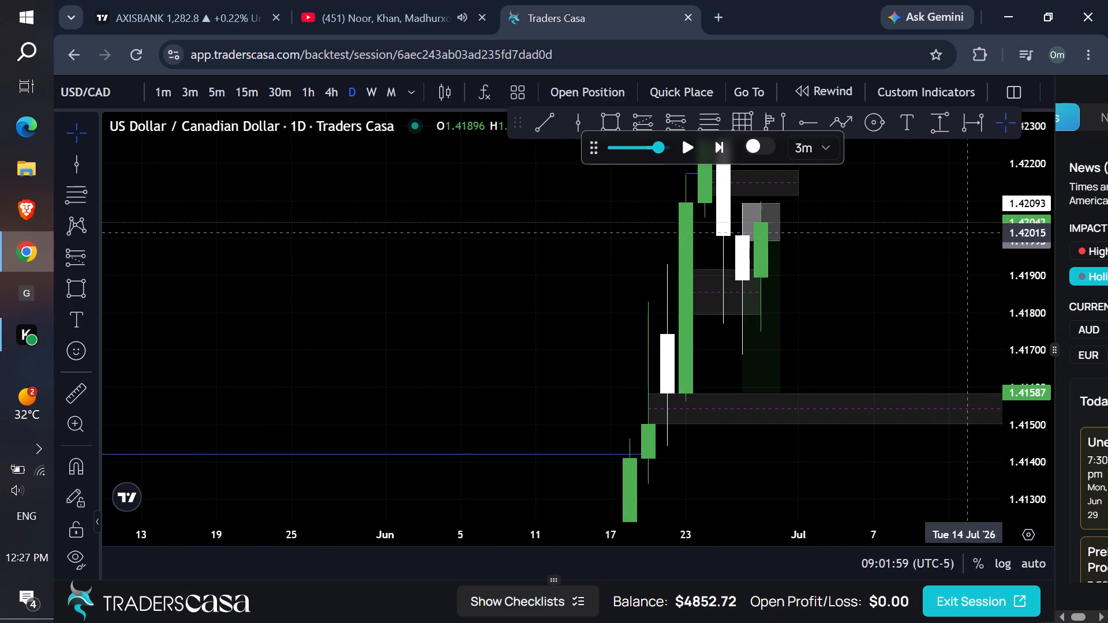
left_click_drag(1034, 244, 1006, 379)
left_click_drag(934, 318, 854, 355)
left_click(718, 306)
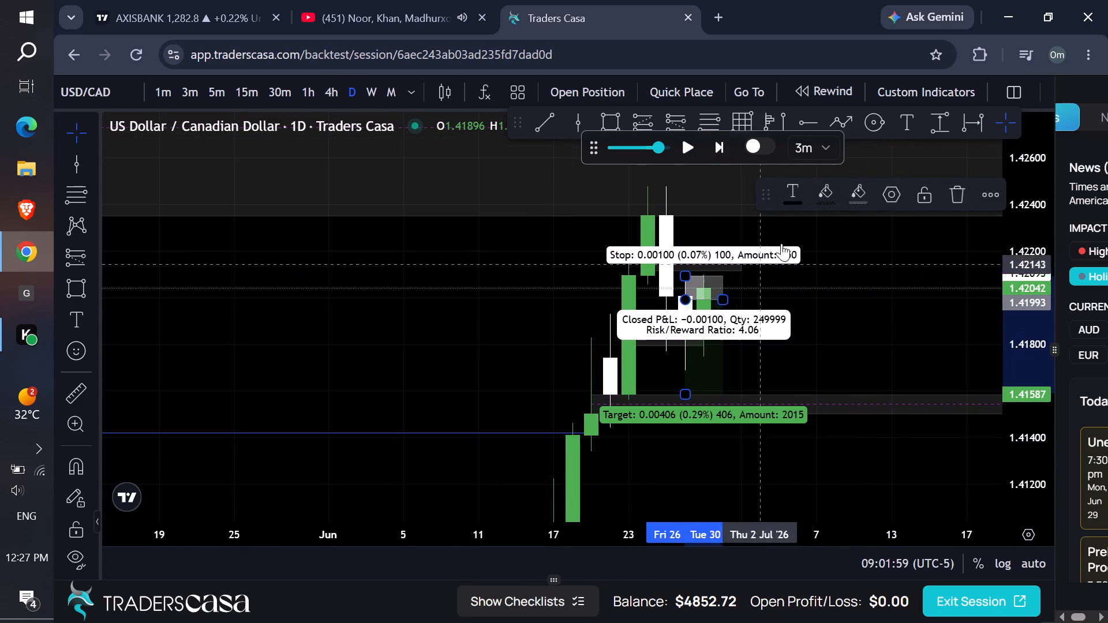
left_click(953, 190)
Delete the two small zones around 1.4185 and 1.4215.
left_click_drag(1035, 440, 966, 299)
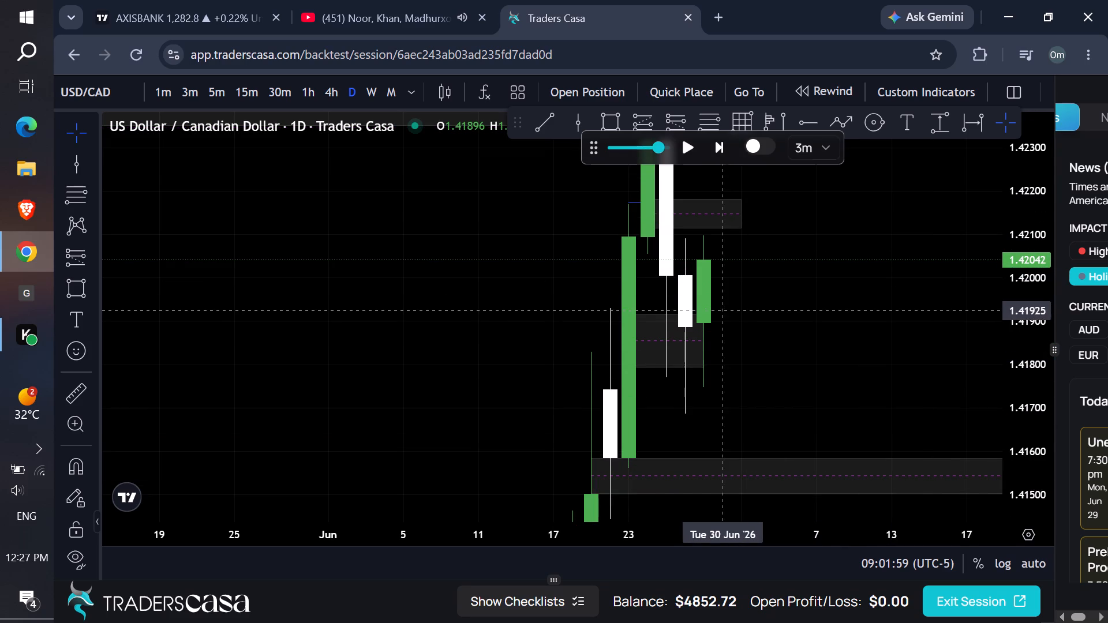
left_click(710, 313)
left_click(998, 202)
left_click_drag(1045, 230, 974, 371)
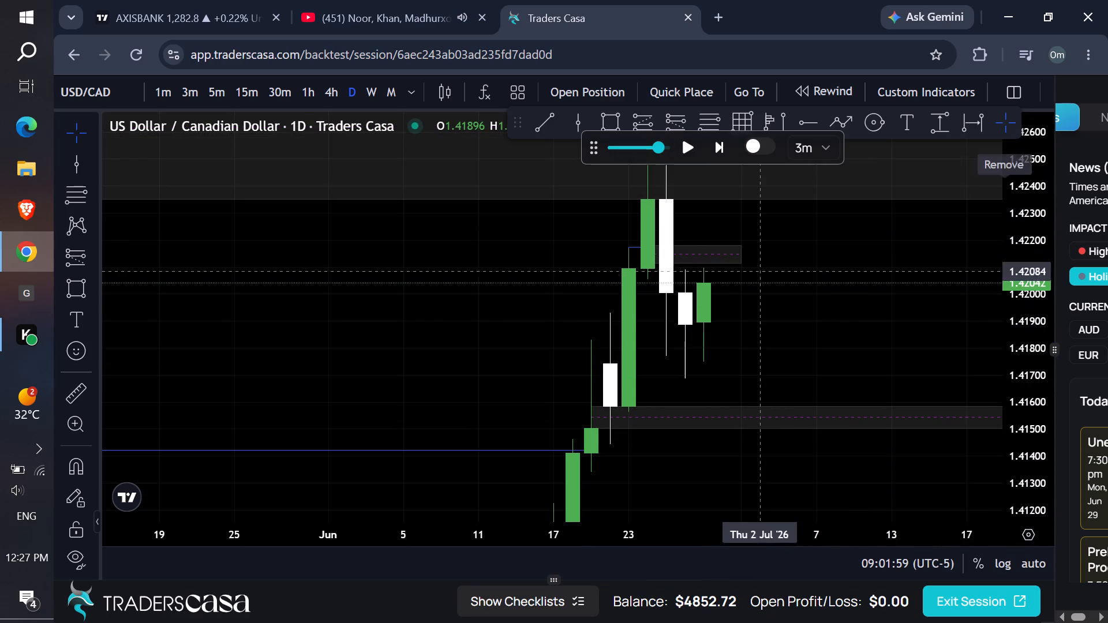
left_click(736, 257)
left_click(1013, 194)
left_click(867, 245)
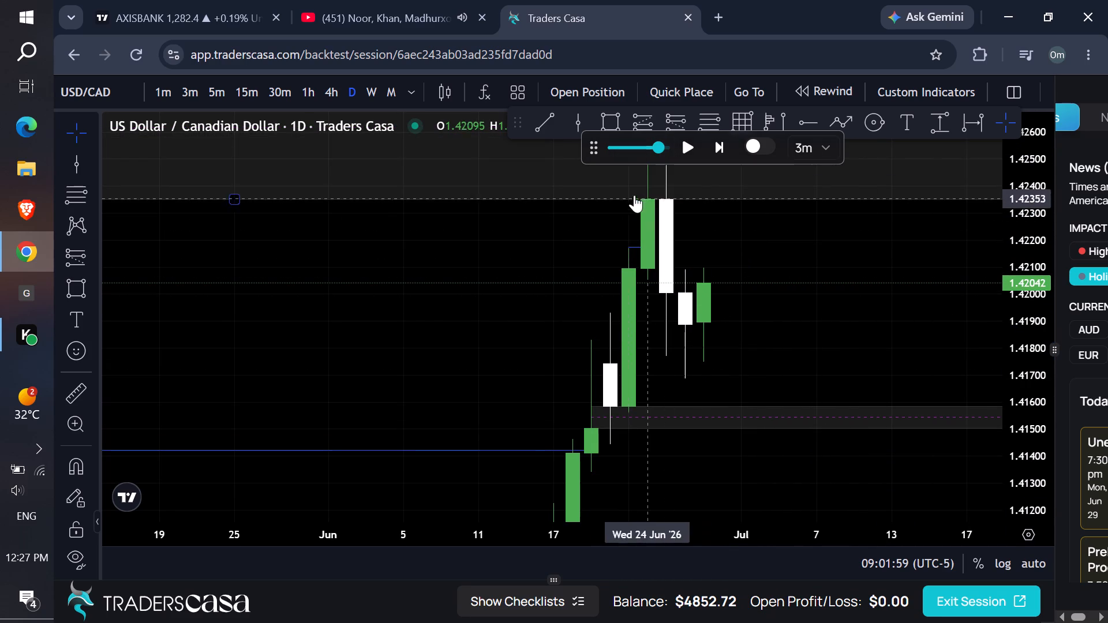
Draw a short horizontal trend line at about 1.41770 from the 25 June candle's low to 26 June.
left_click(556, 120)
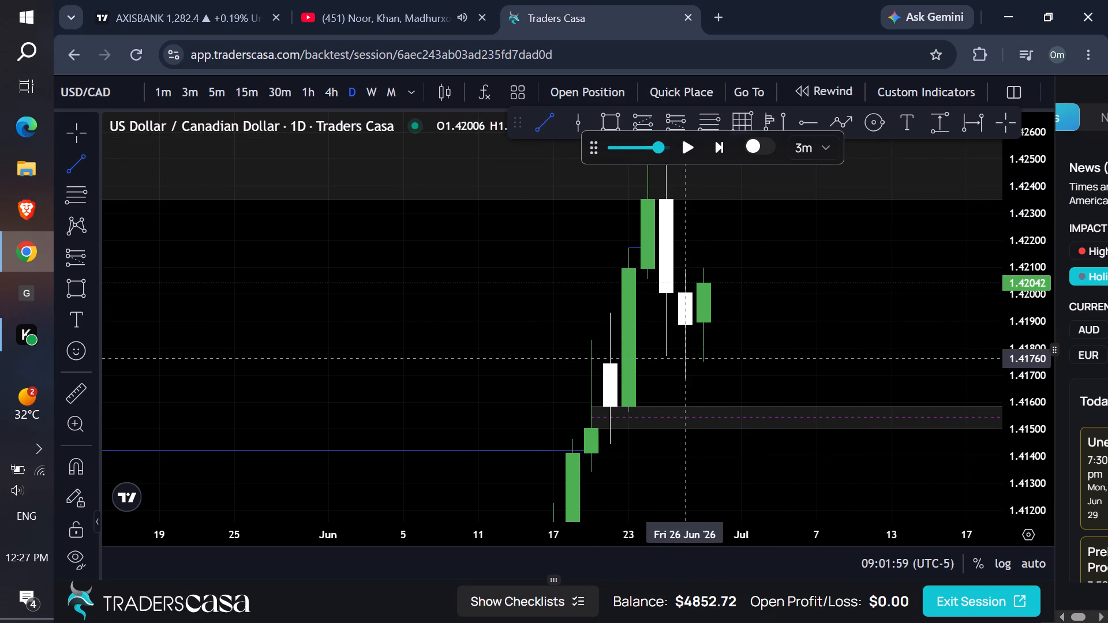
left_click(664, 356)
left_click(685, 359, "shift")
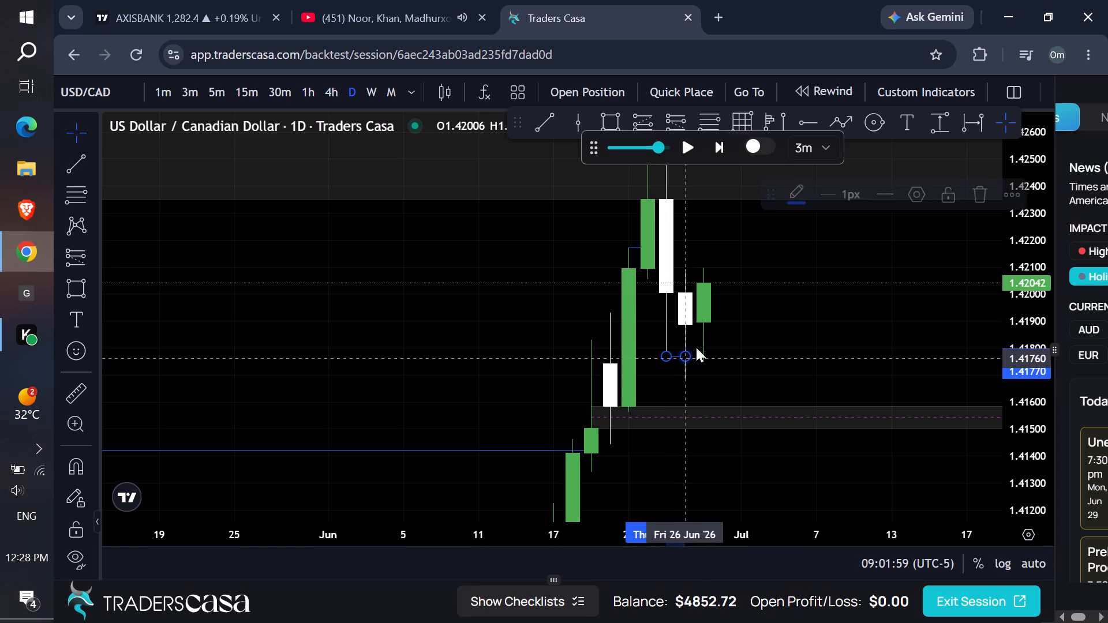
left_click(826, 313)
On the 1-hour timeframe, extend the 1.41770 line forward to 26 June 08:00.
left_click(320, 88)
scroll(621, 328, "up", 1)
scroll(665, 343, "down", 1)
scroll(710, 362, "up", 1)
scroll(723, 369, "down", 3)
scroll(766, 384, "up", 1)
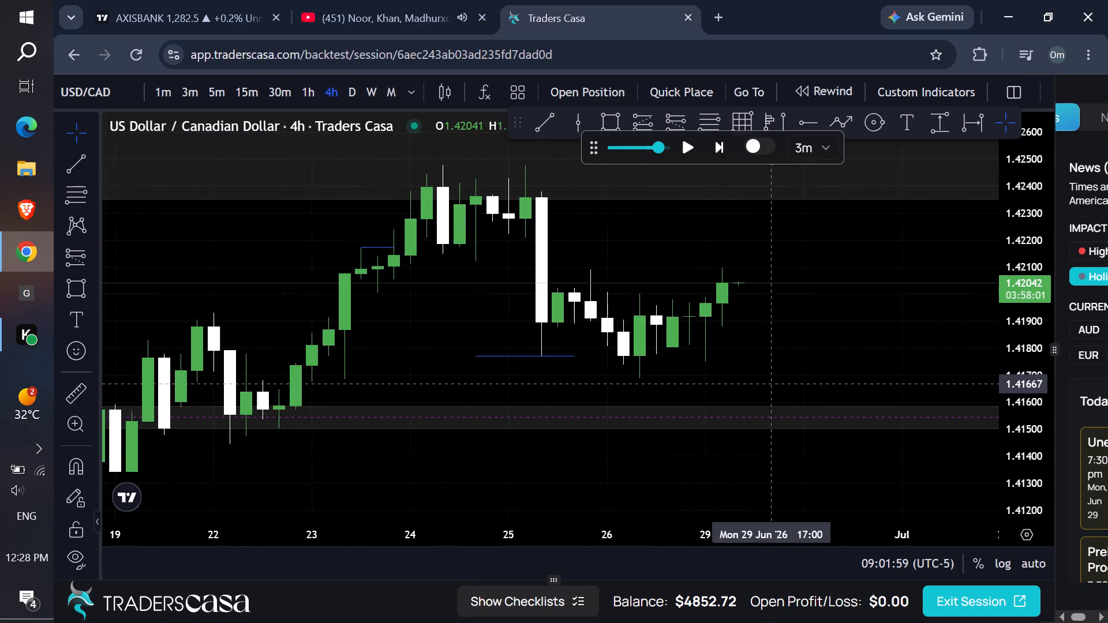
left_click_drag(1039, 493, 966, 309)
left_click_drag(860, 372, 874, 147)
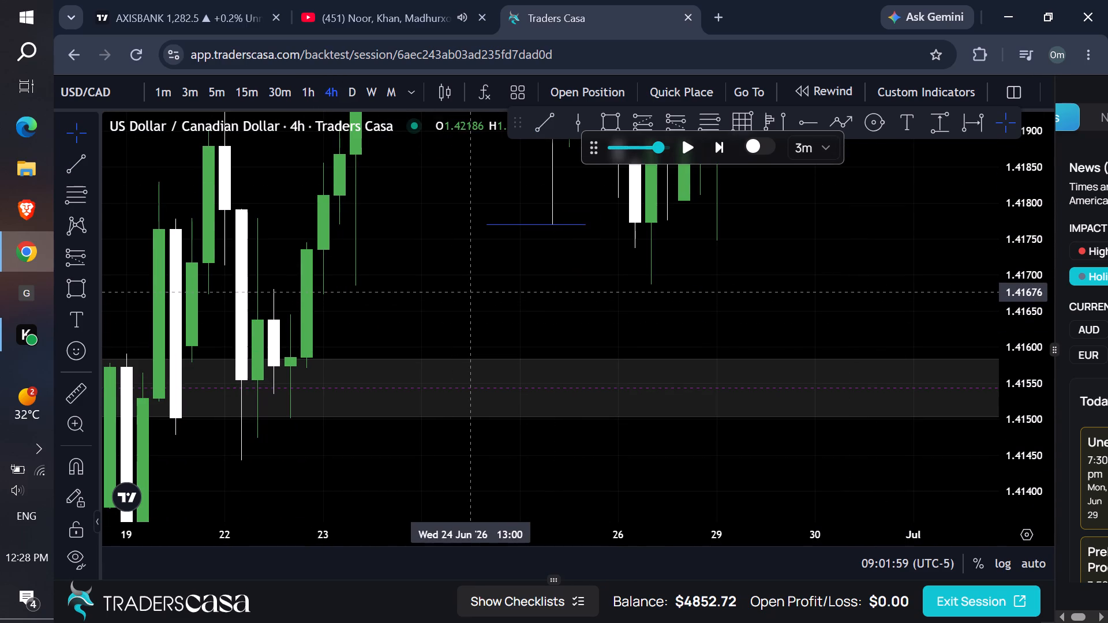
left_click_drag(483, 288, 396, 438)
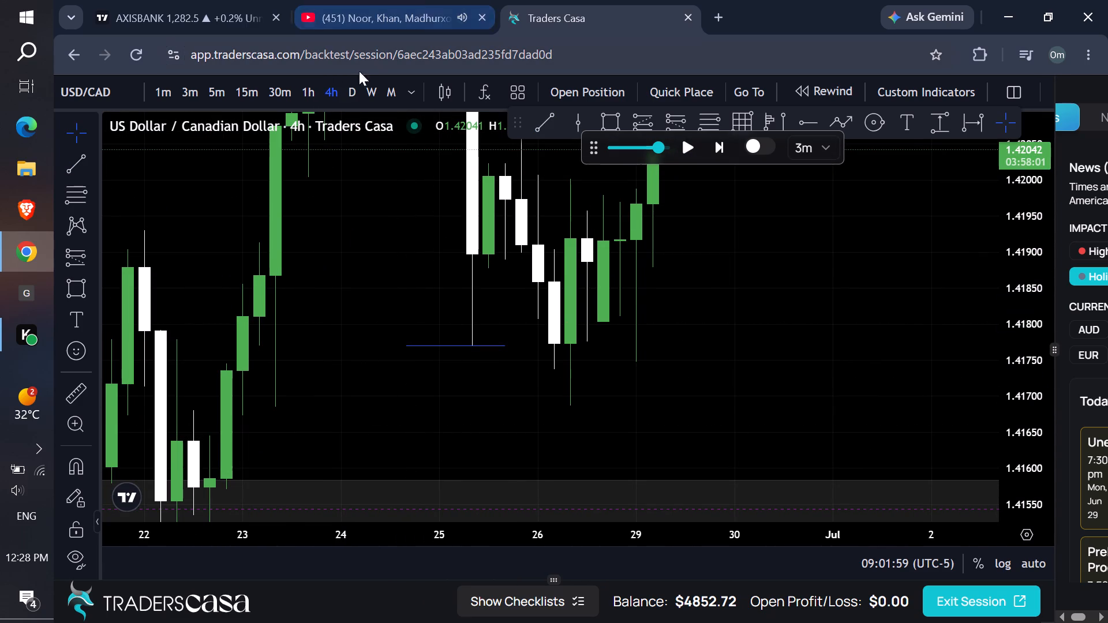
left_click(314, 95)
scroll(477, 264, "down", 5)
scroll(555, 365, "up", 1)
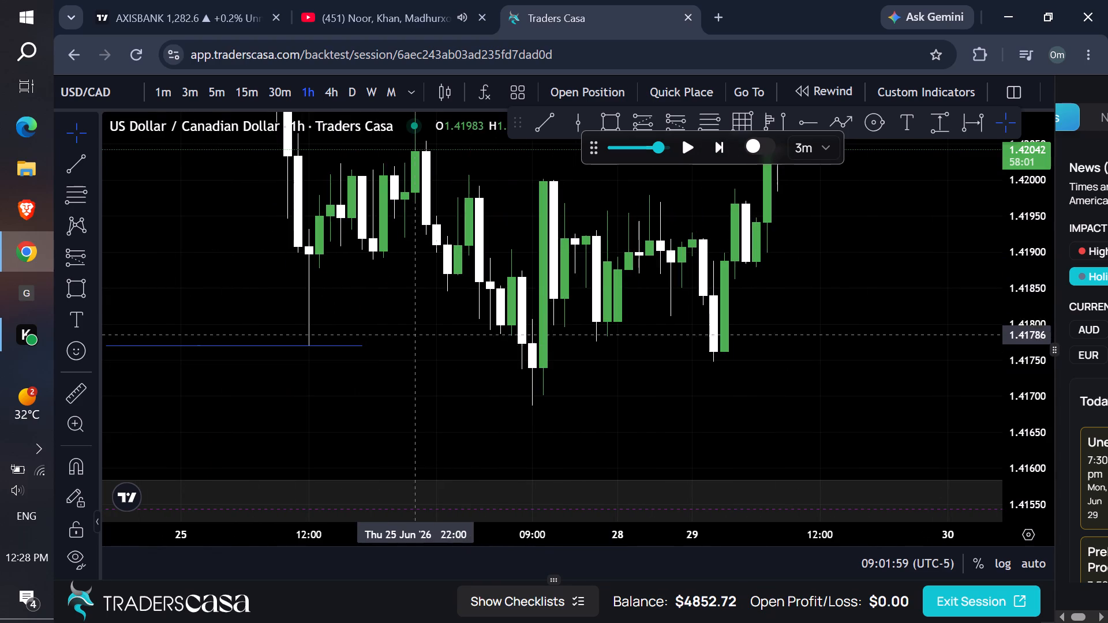
left_click_drag(362, 347, 521, 351)
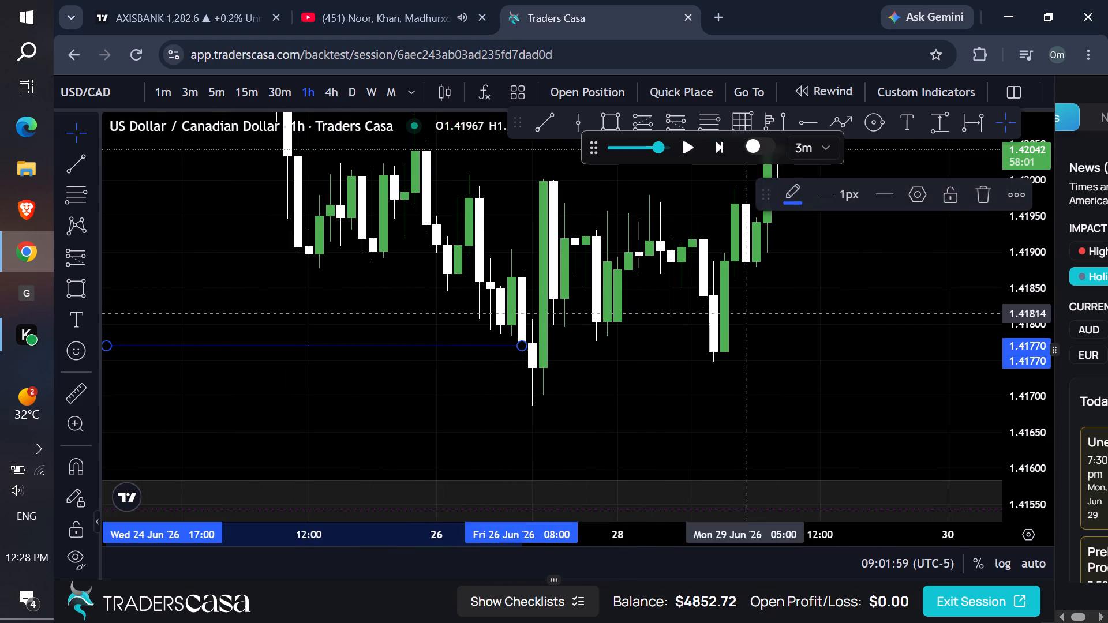
On the 4-hour timeframe, draw a rectangle zone from the 25 June 05:00 high at 1.42478 down to about 1.4220, extending into early July.
left_click_drag(806, 300, 650, 416)
scroll(773, 374, "down", 1)
scroll(840, 371, "up", 1)
scroll(852, 370, "down", 1)
scroll(873, 368, "up", 1)
scroll(881, 366, "down", 2)
left_click_drag(1036, 301, 931, 429)
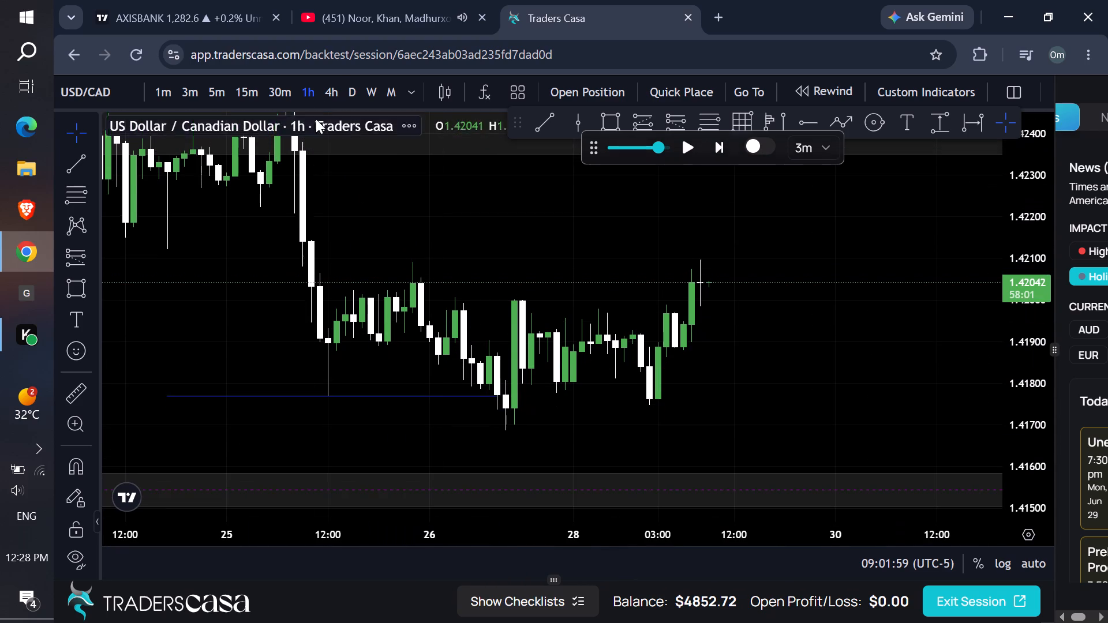
left_click(337, 95)
left_click_drag(754, 238, 592, 352)
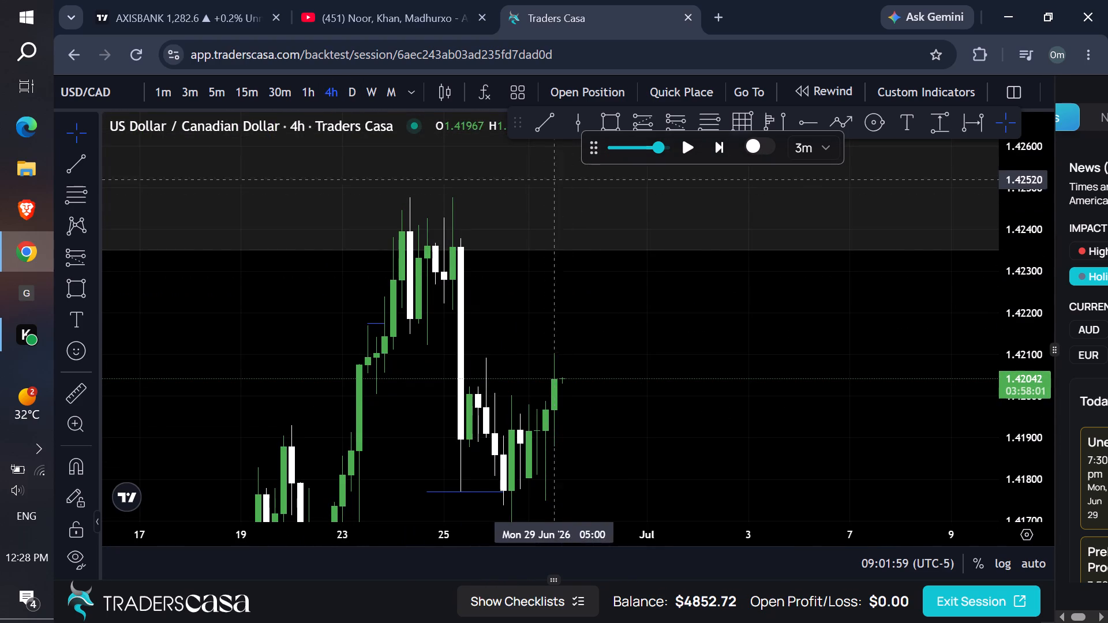
left_click(612, 132)
left_click(617, 122)
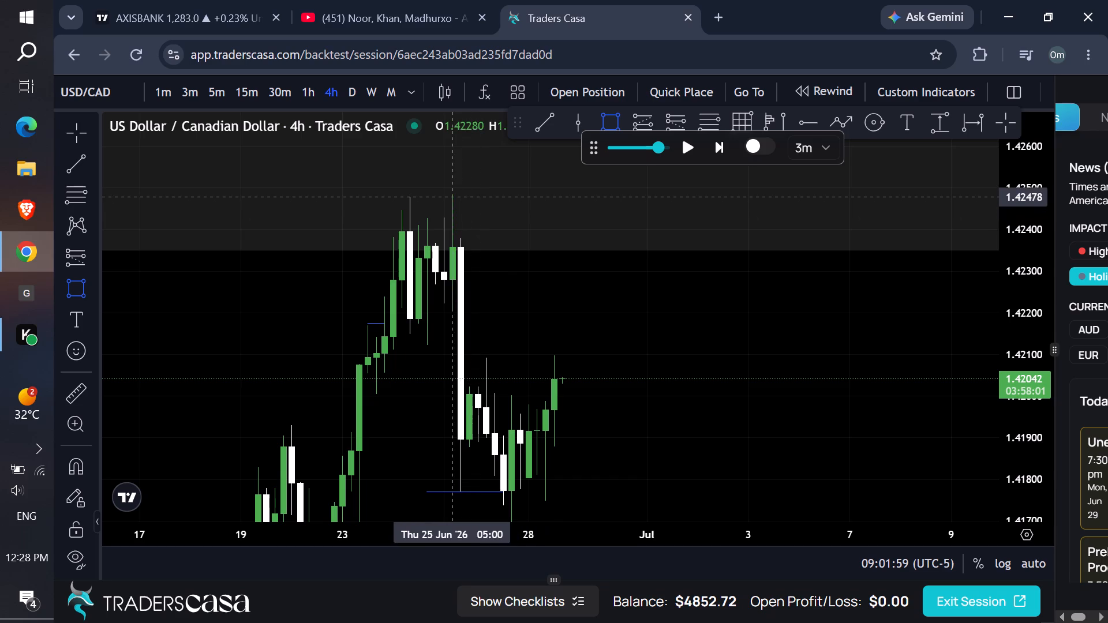
left_click_drag(448, 197, 454, 206)
left_click(778, 311)
left_click(811, 314)
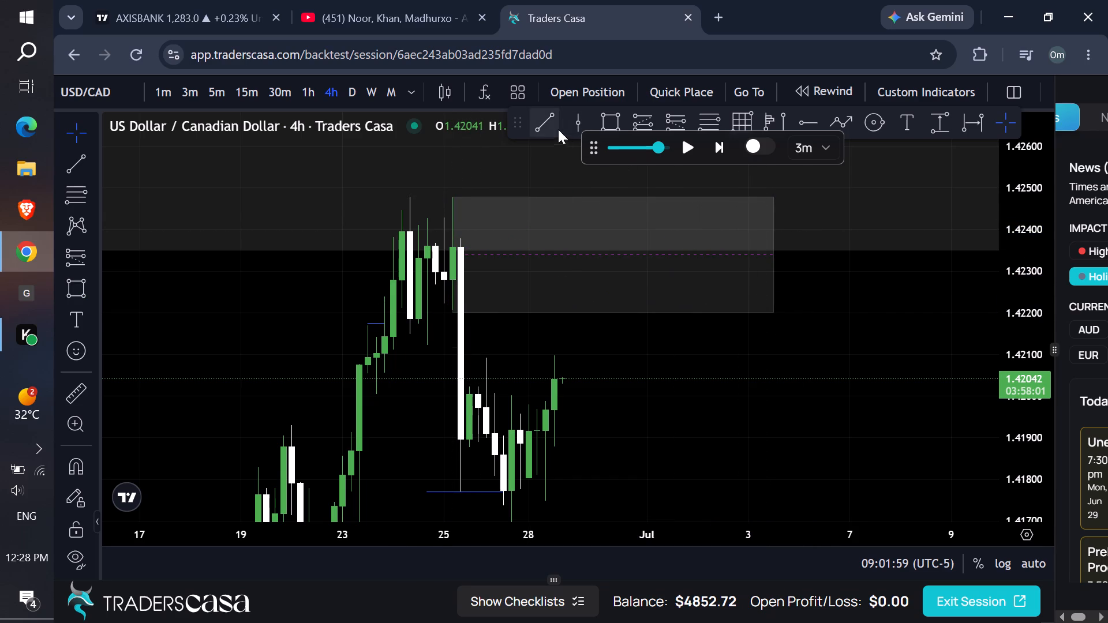
Draw a horizontal trend line at 1.42478 from the 24 June 09:00 high into early July.
left_click(534, 121)
left_click(407, 197)
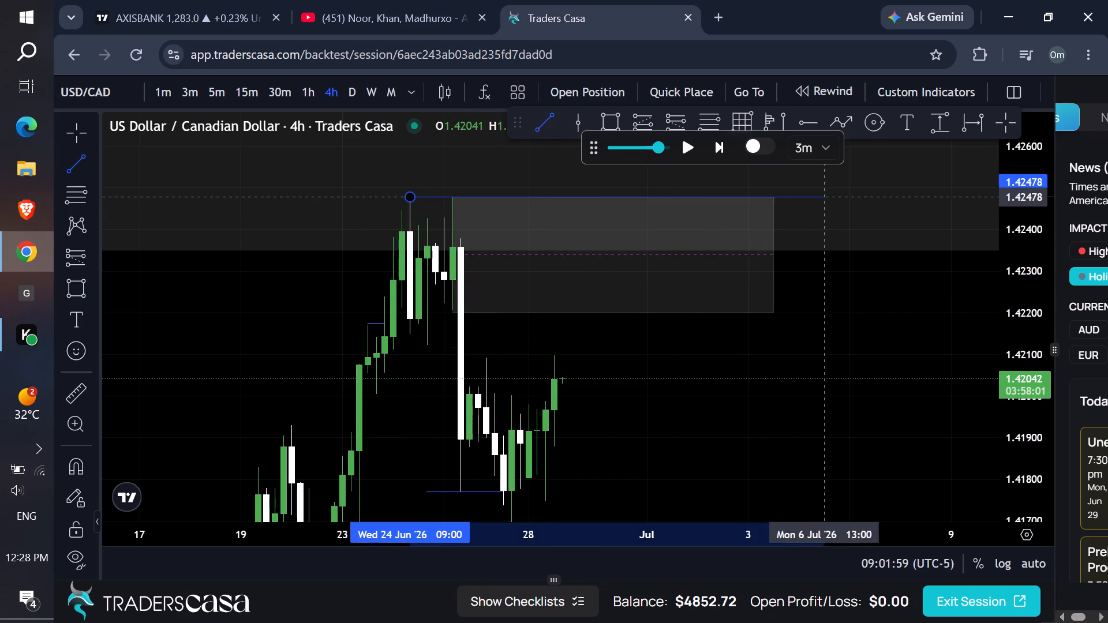
left_click(881, 224, "shift")
On the 1-hour timeframe, set the replay step to 10 minutes and play forward to 13:21:59 on 29 June.
left_click_drag(870, 326, 877, 256)
left_click(309, 96)
scroll(544, 254, "down", 6)
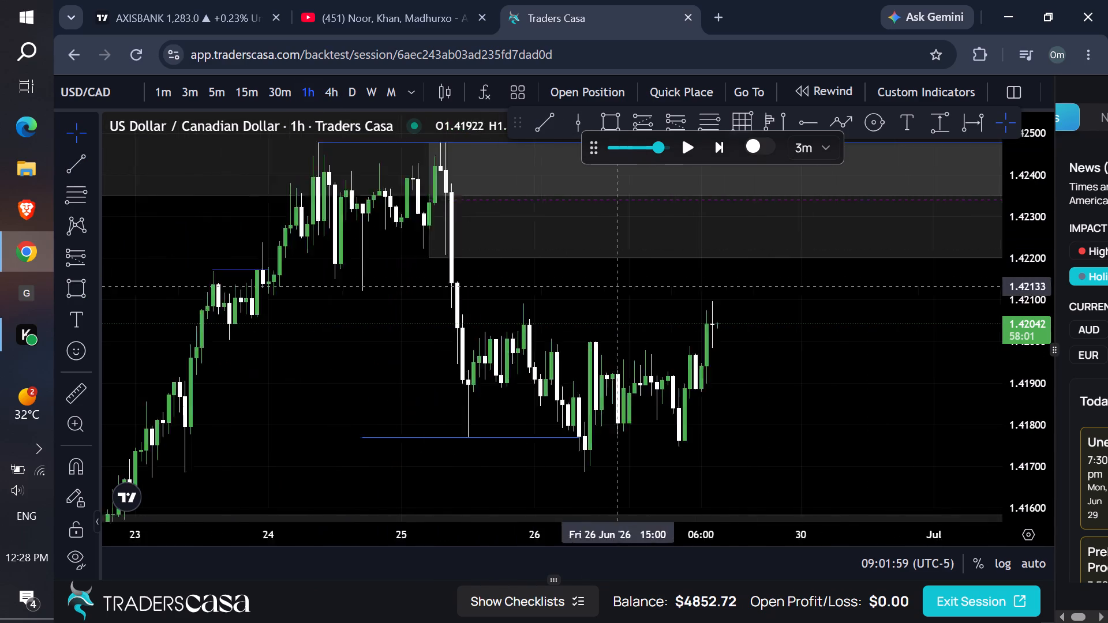
left_click(824, 149)
left_click(841, 283)
left_click_drag(939, 300, 790, 275)
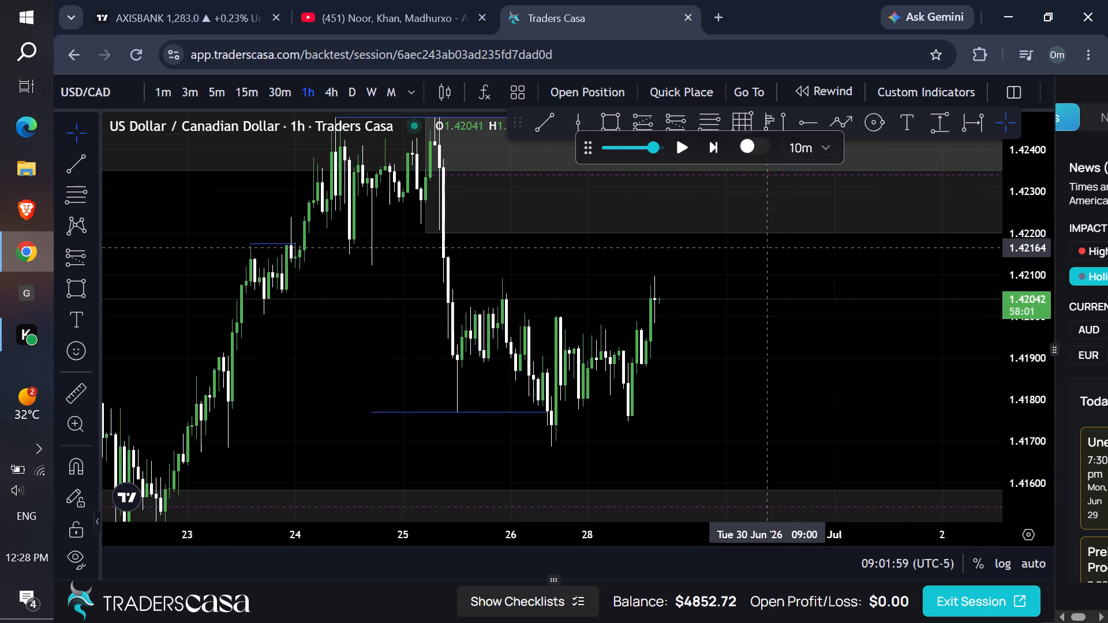
left_click(682, 148)
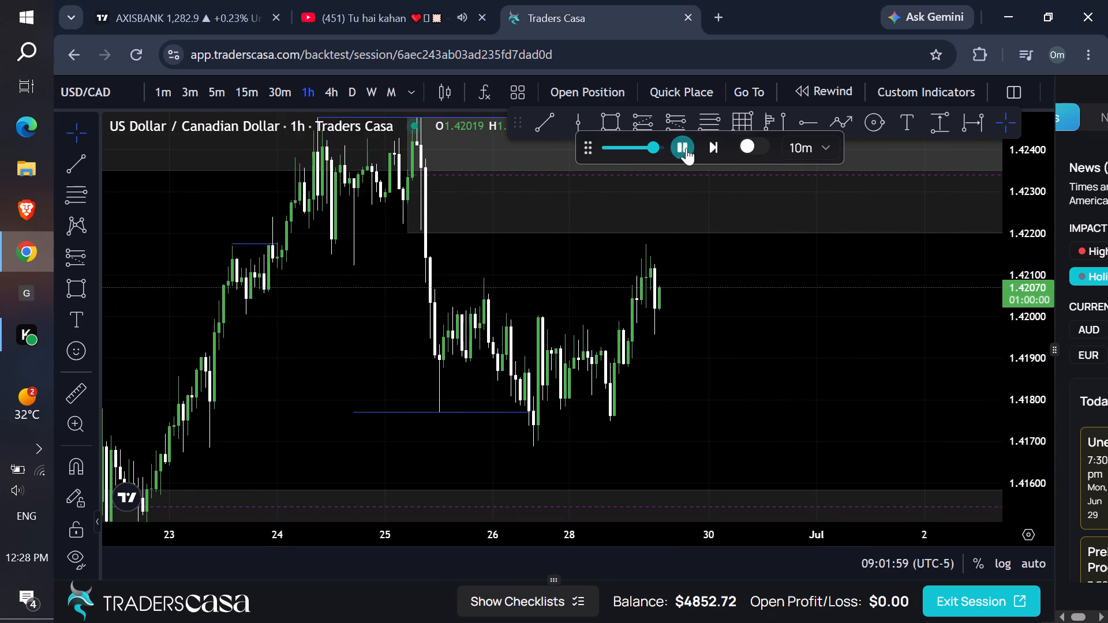
scroll(817, 317, "up", 1)
scroll(817, 317, "down", 1)
scroll(817, 317, "up", 3)
left_click_drag(1033, 407, 985, 307)
left_click_drag(844, 269, 845, 294)
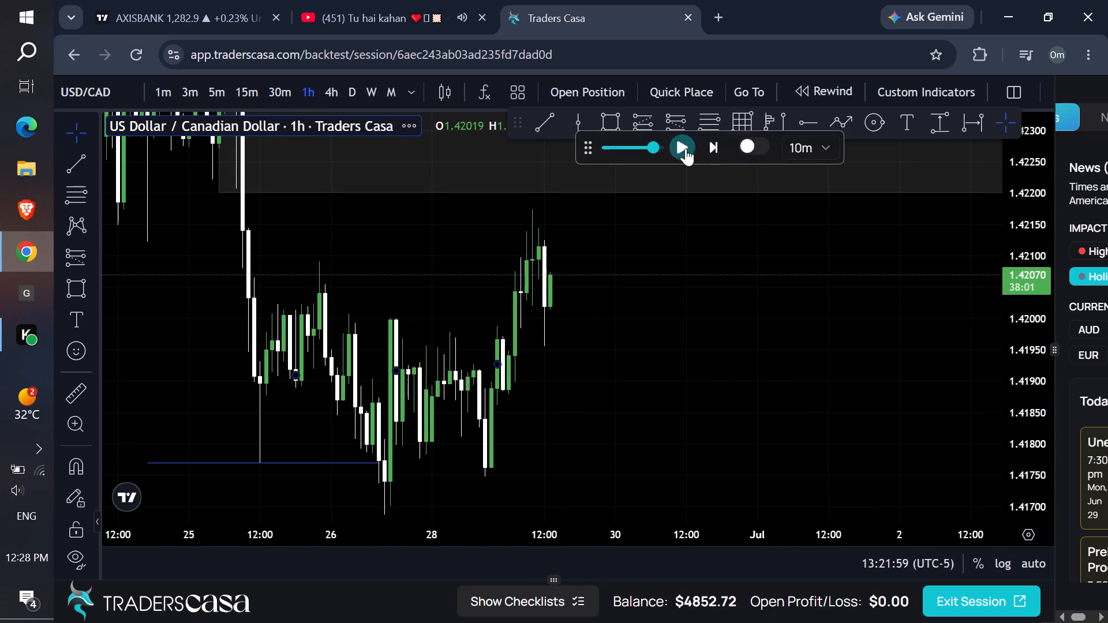
Play the replay forward in short bursts to 15:41:59 on 29 June.
double_click(686, 148)
double_click(685, 148)
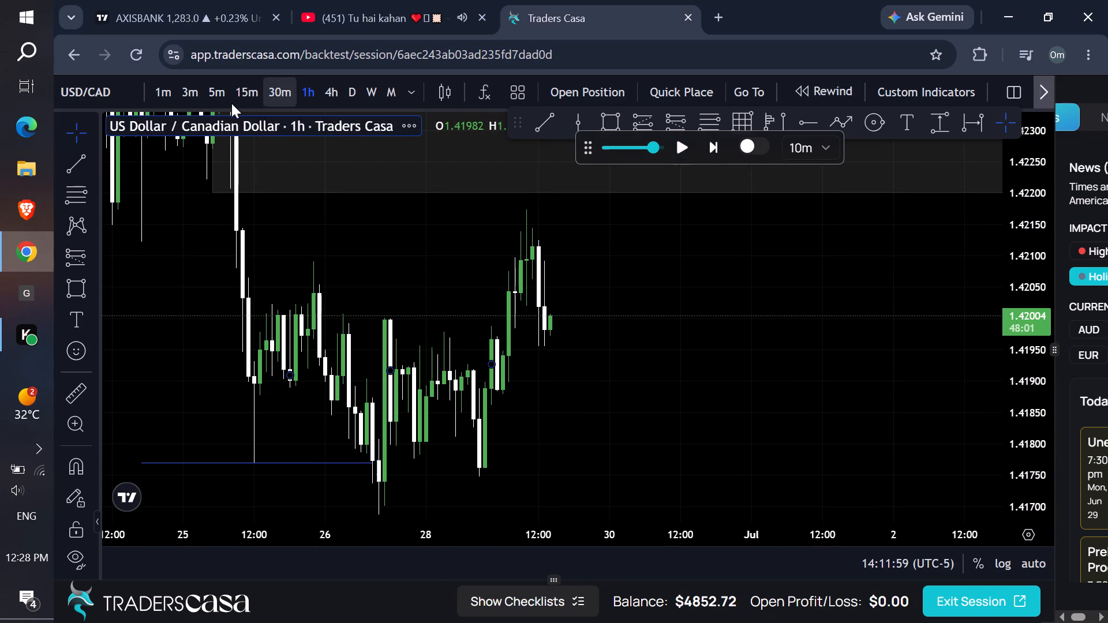
left_click(238, 97)
left_click(304, 93)
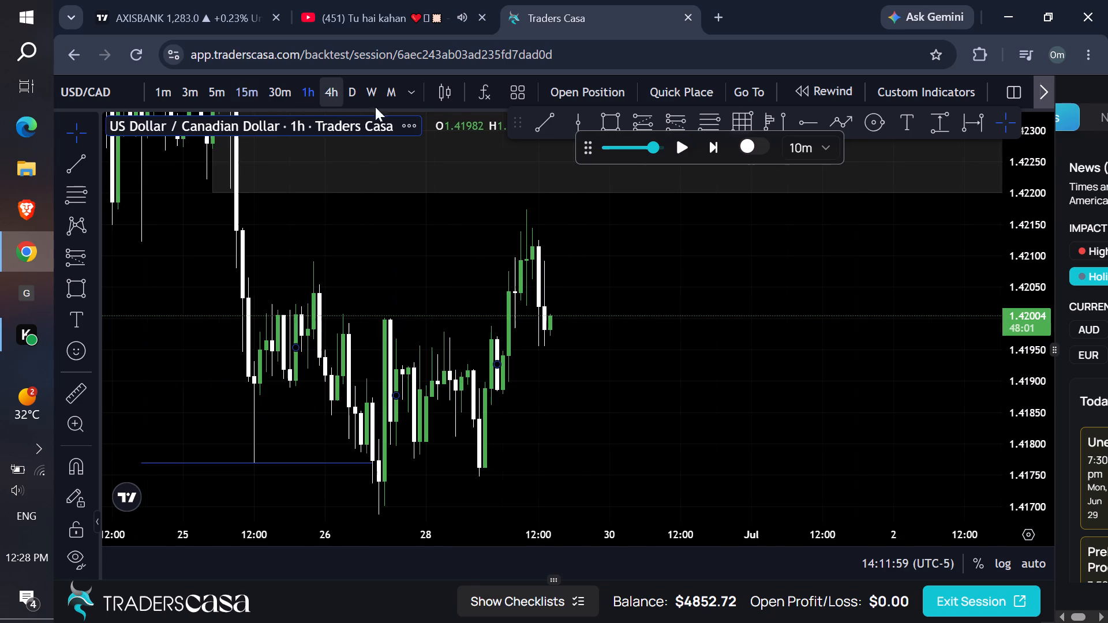
left_click(680, 152)
left_click(680, 152)
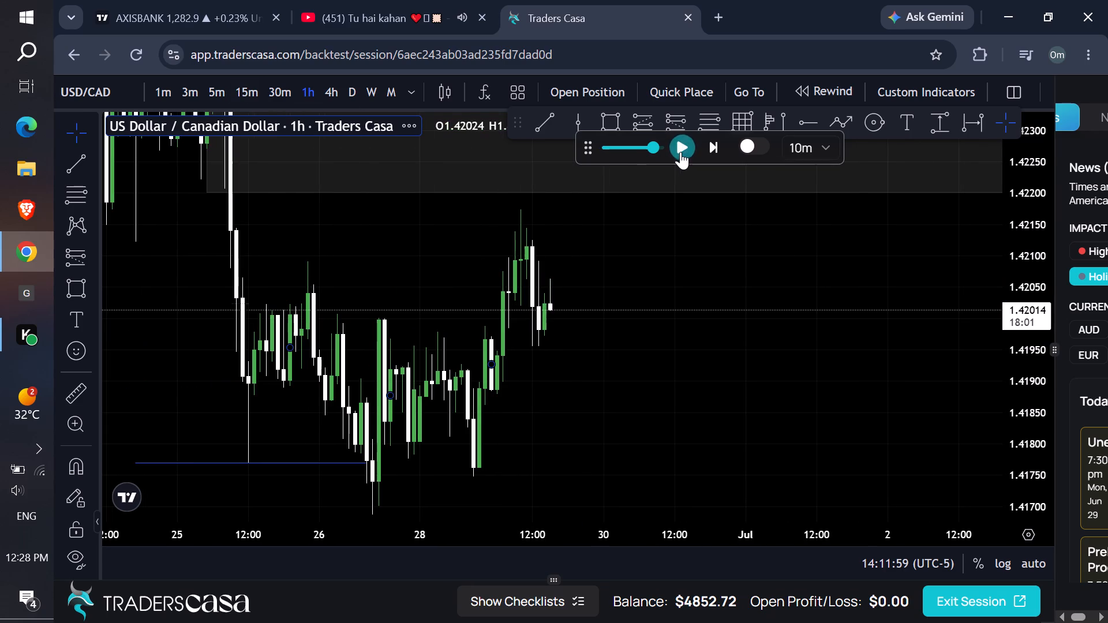
On the 5-minute timeframe, draw a long position with entry 1.42012, stop 1.41955 and target 1.42243.
left_click(249, 97)
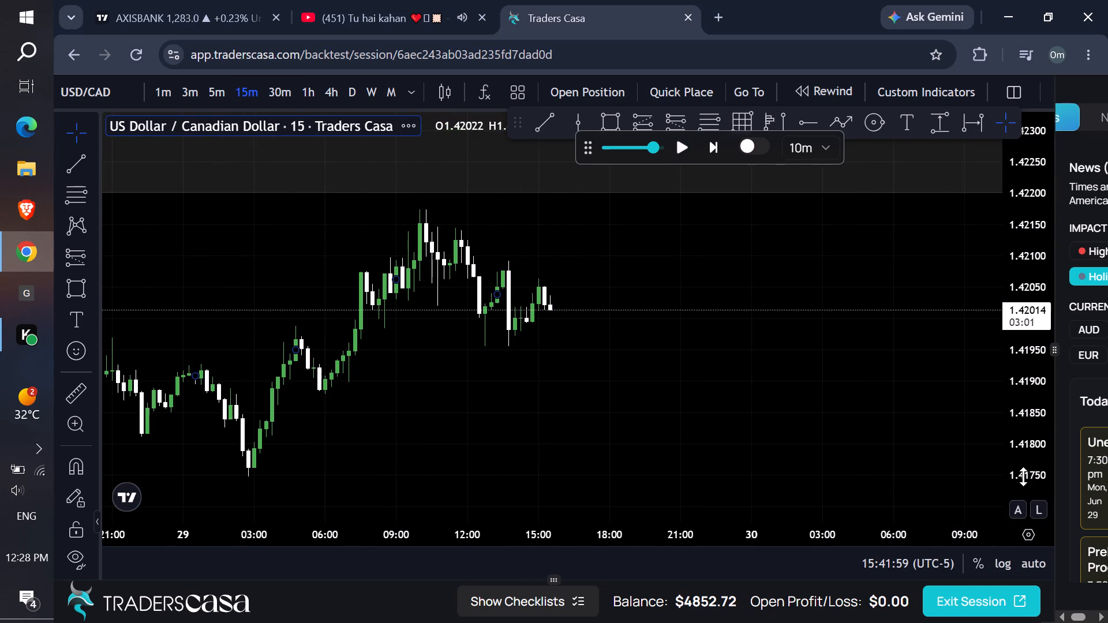
left_click_drag(1025, 482, 874, 87)
left_click(224, 93)
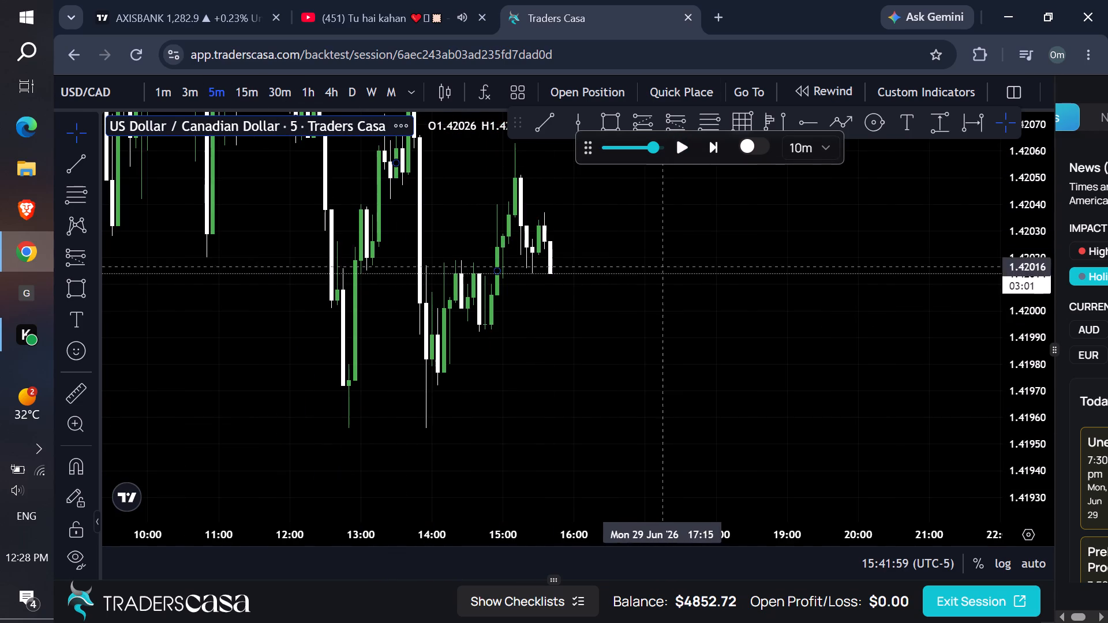
left_click(639, 121)
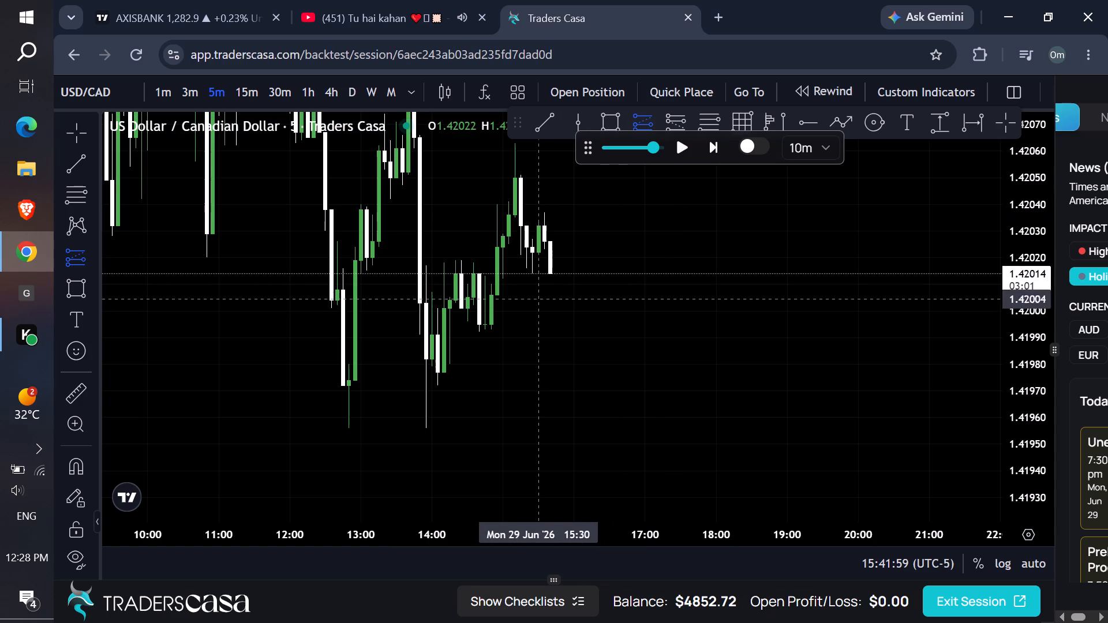
left_click(534, 279)
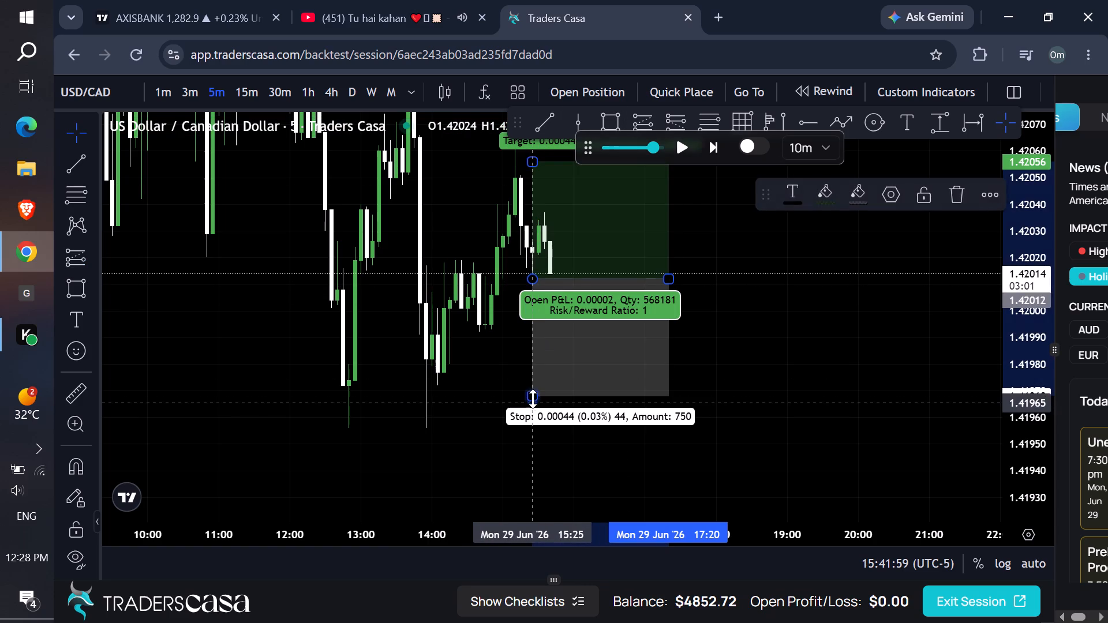
left_click_drag(533, 396, 537, 430)
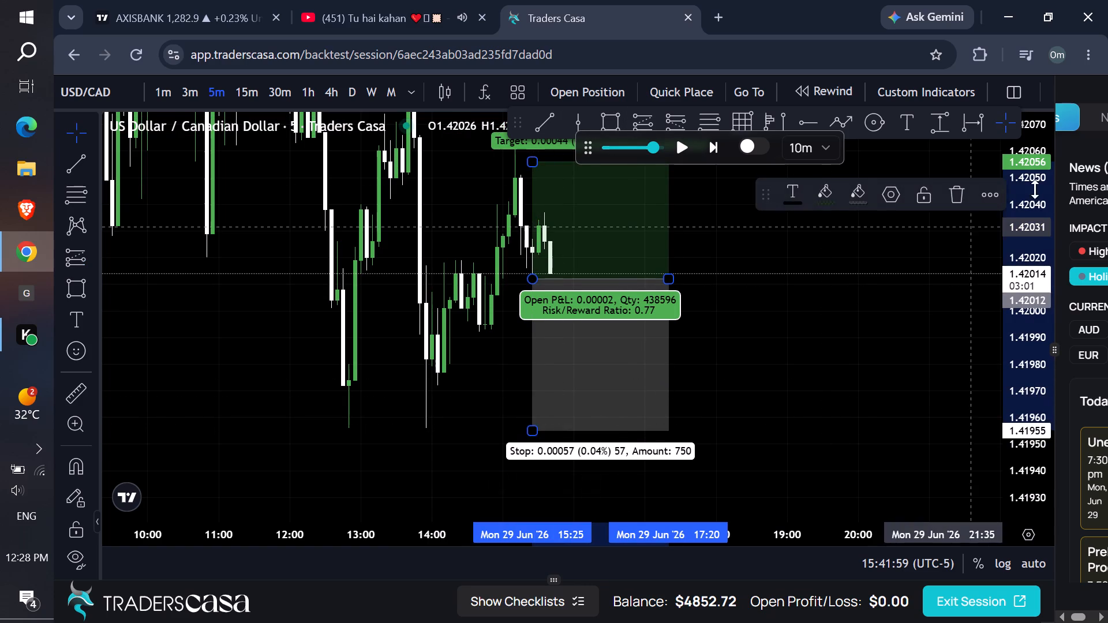
left_click_drag(1020, 184, 840, 535)
left_click_drag(530, 288, 529, 198)
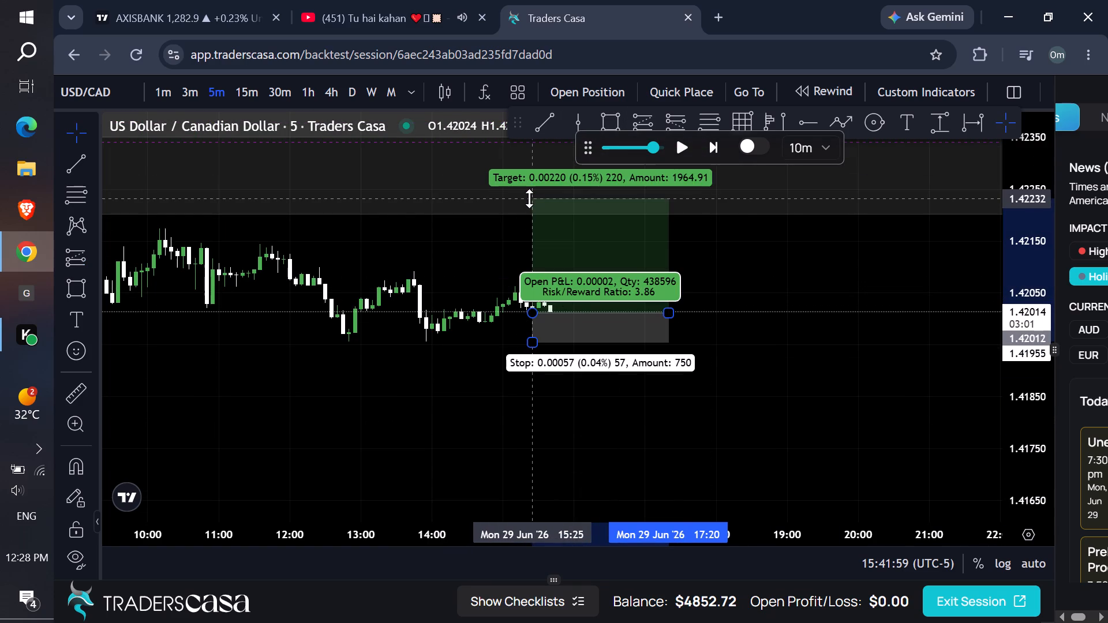
left_click_drag(529, 198, 529, 192)
Place a buy limit order with entry 1.42012, take profit 1.42243, stop loss 1.41955 and 1% risk.
left_click(586, 91)
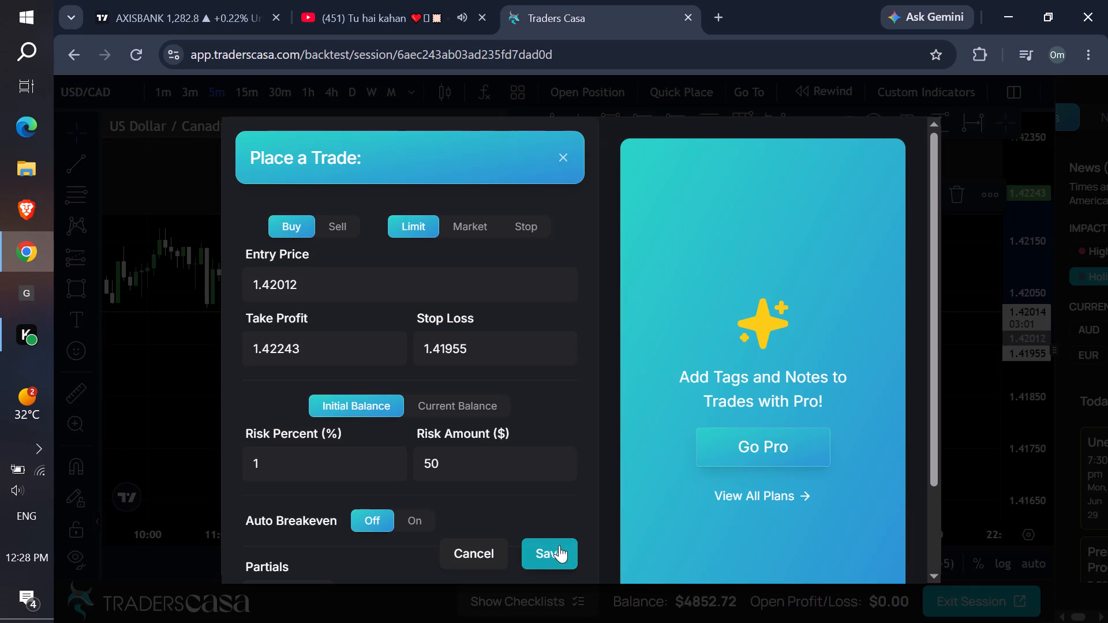
left_click(560, 547)
On the 1-hour timeframe, play the replay forward to 22:41:59 on 29 June, widening the long position drawing along the way.
left_click(306, 91)
left_click(708, 287)
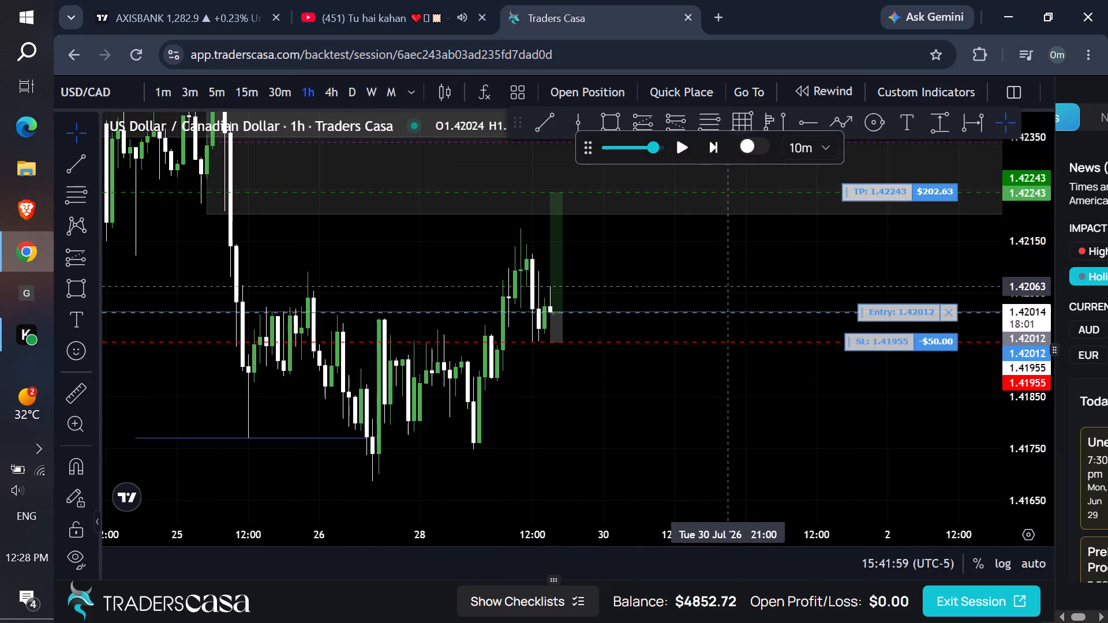
left_click(678, 149)
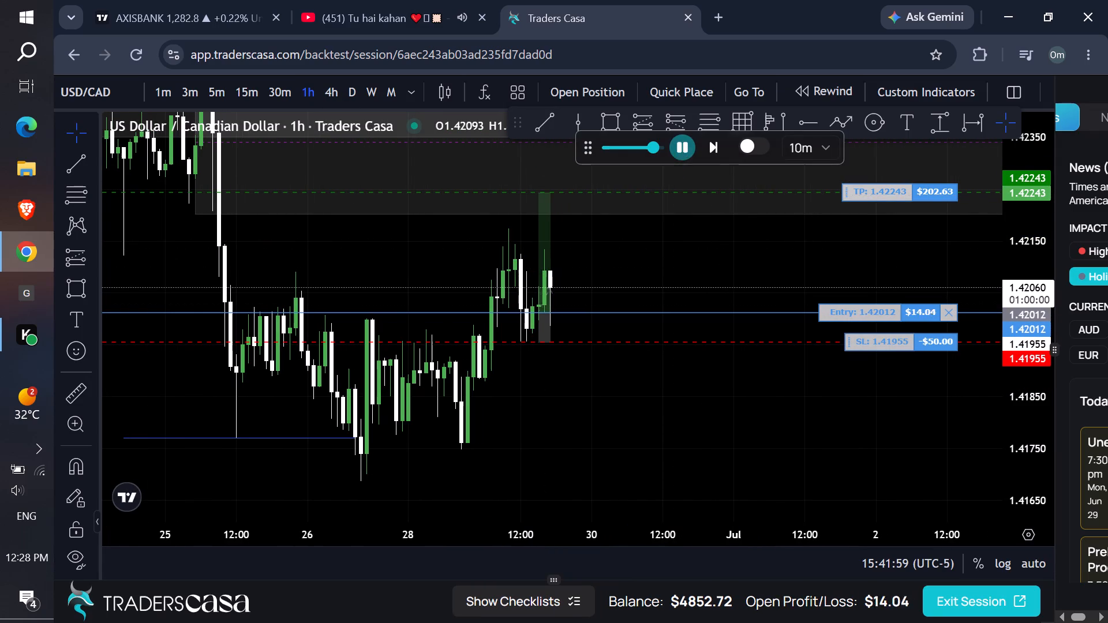
left_click_drag(546, 316, 628, 318)
left_click(701, 292)
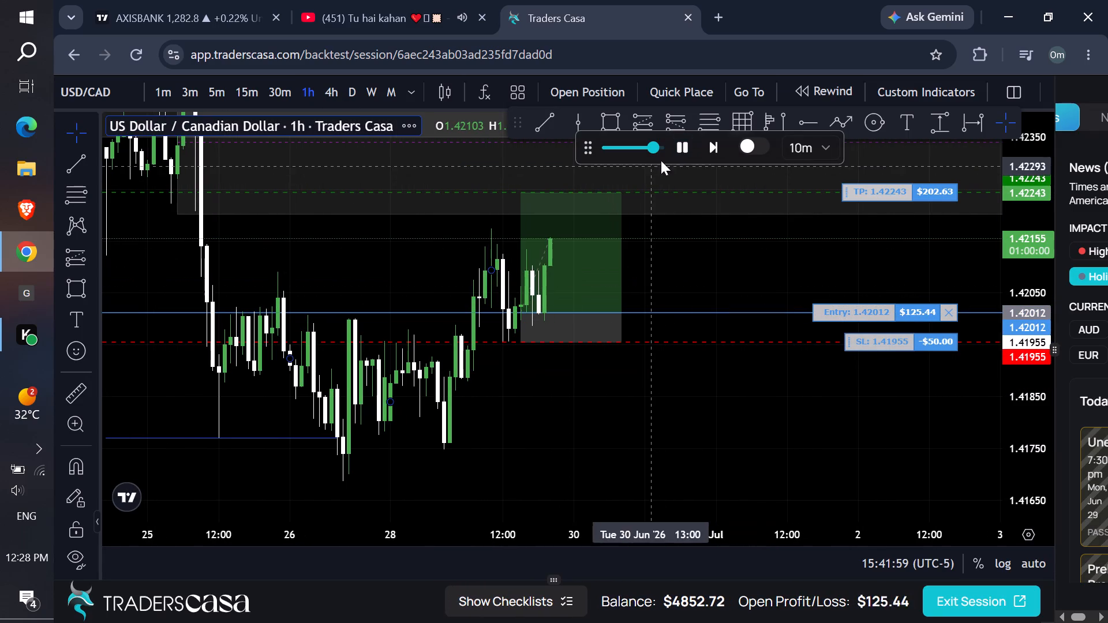
double_click(679, 151)
left_click(679, 151)
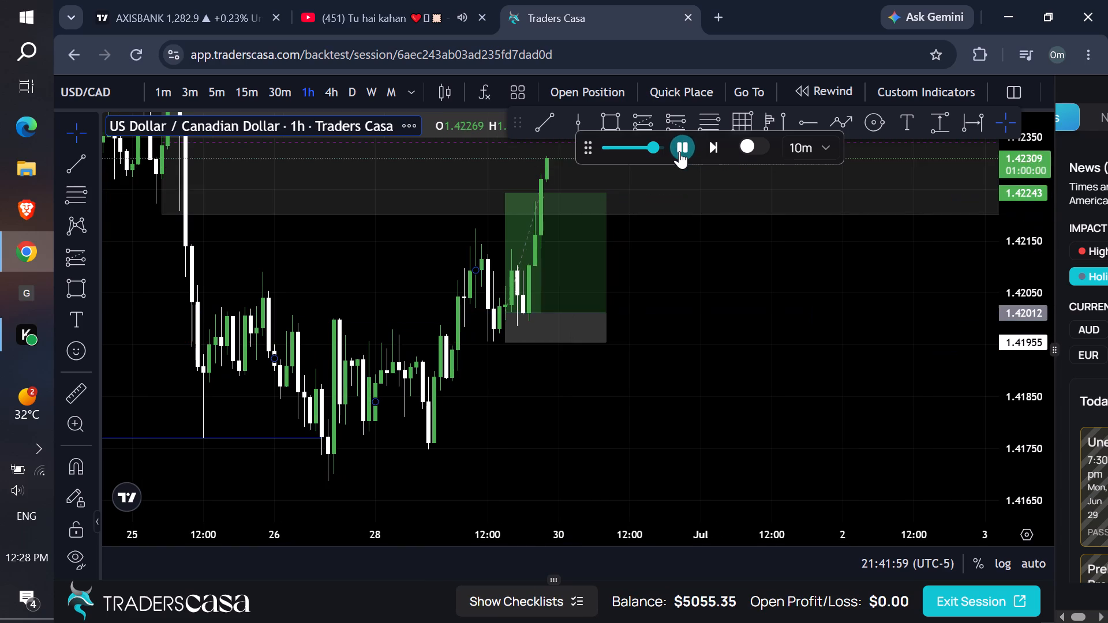
Delete the long position drawing with entry 1.42012 from the 1-hour chart.
left_click_drag(784, 306, 884, 329)
scroll(863, 323, "down", 1)
scroll(863, 323, "up", 1)
scroll(863, 322, "down", 1)
scroll(863, 322, "up", 1)
scroll(867, 322, "down", 1)
left_click_drag(1042, 310, 996, 387)
left_click(719, 310)
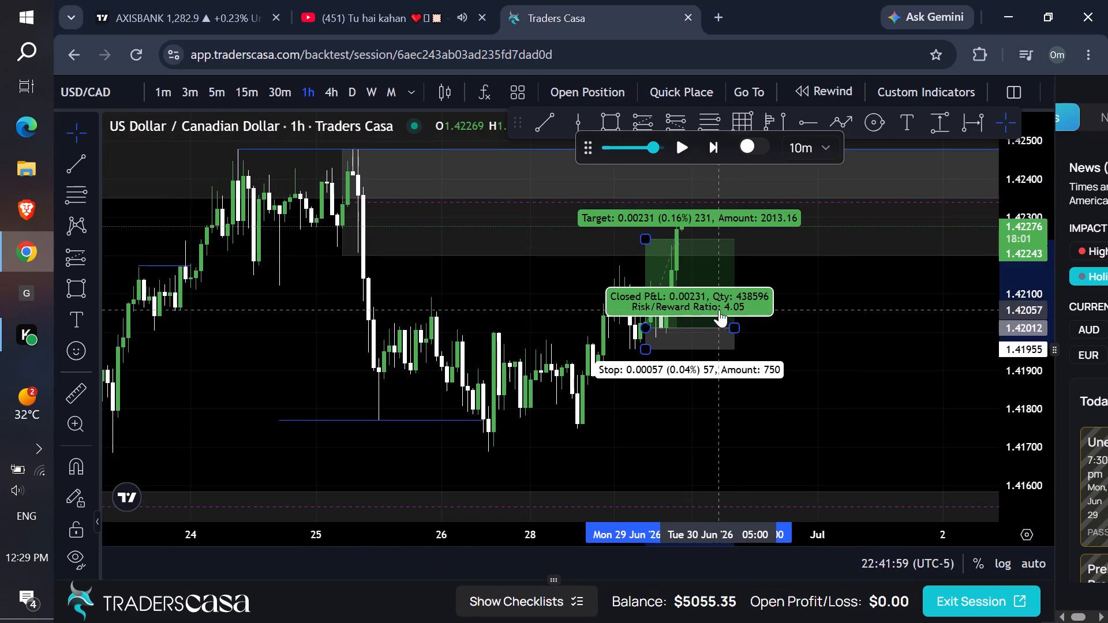
left_click(957, 189)
Play the replay forward to 11:01:59 on 30 June.
left_click_drag(802, 291, 773, 327)
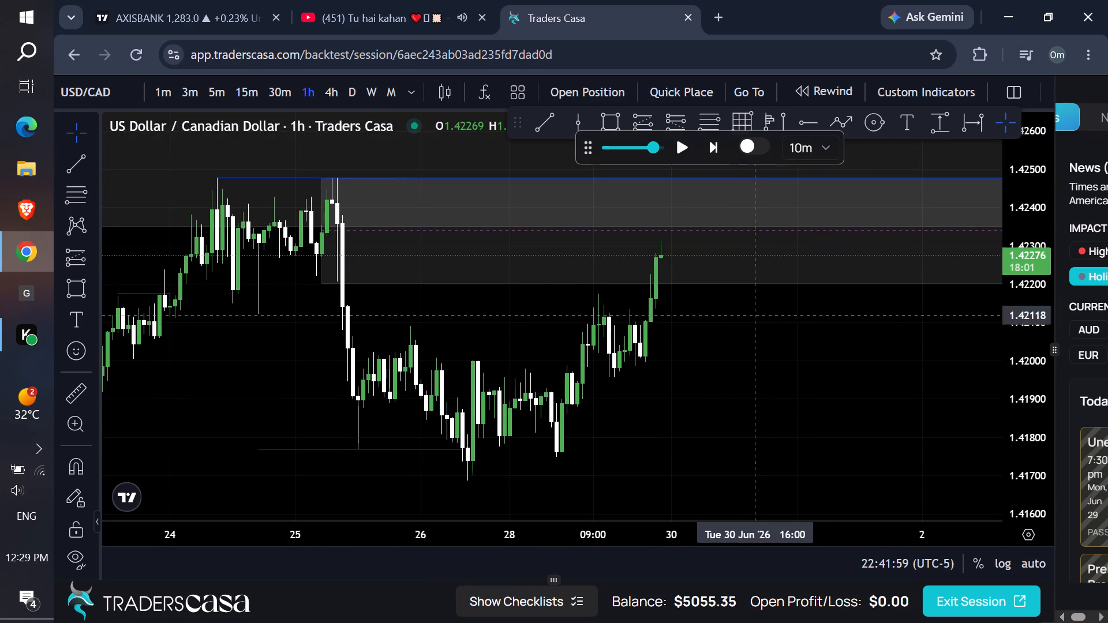
left_click(682, 149)
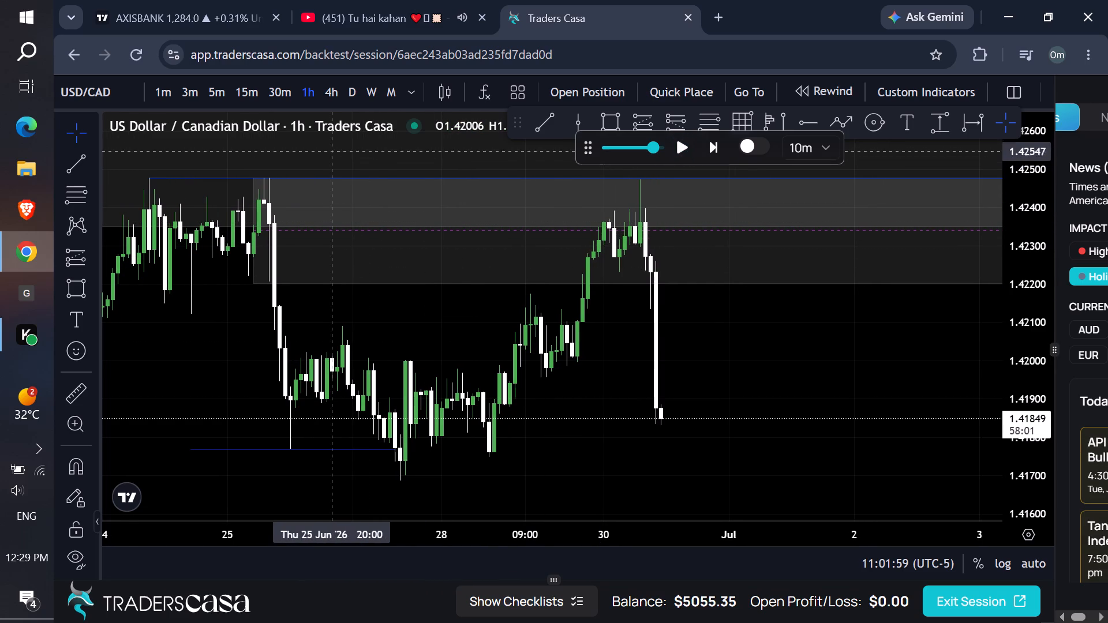
Examine the price structure around the marked zones on the daily, 4-hour and 1-hour timeframes.
left_click(347, 95)
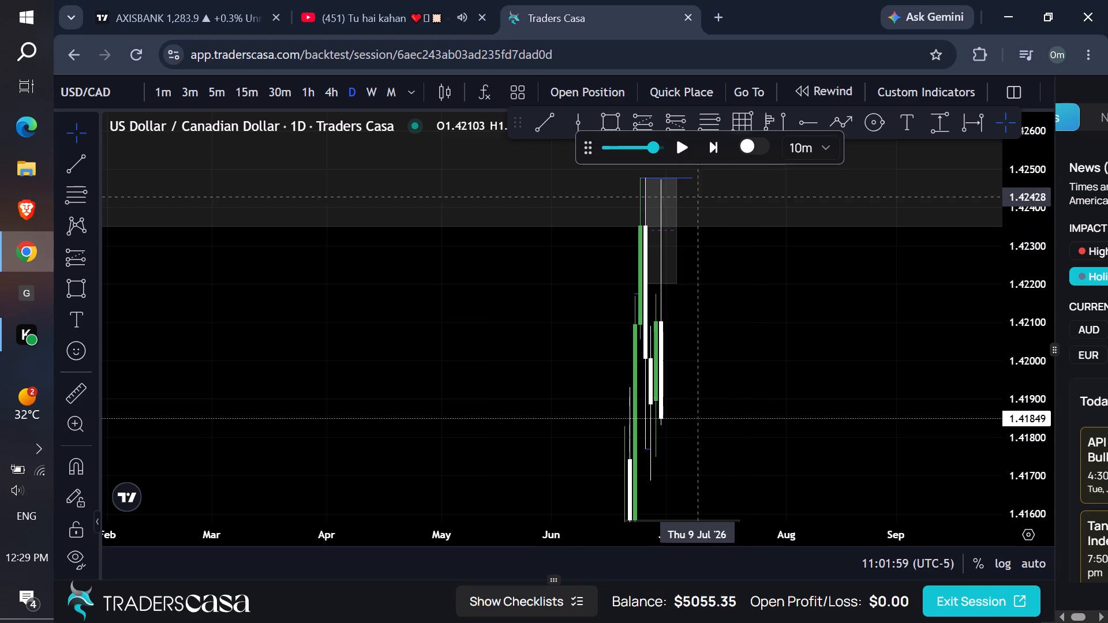
left_click(336, 95)
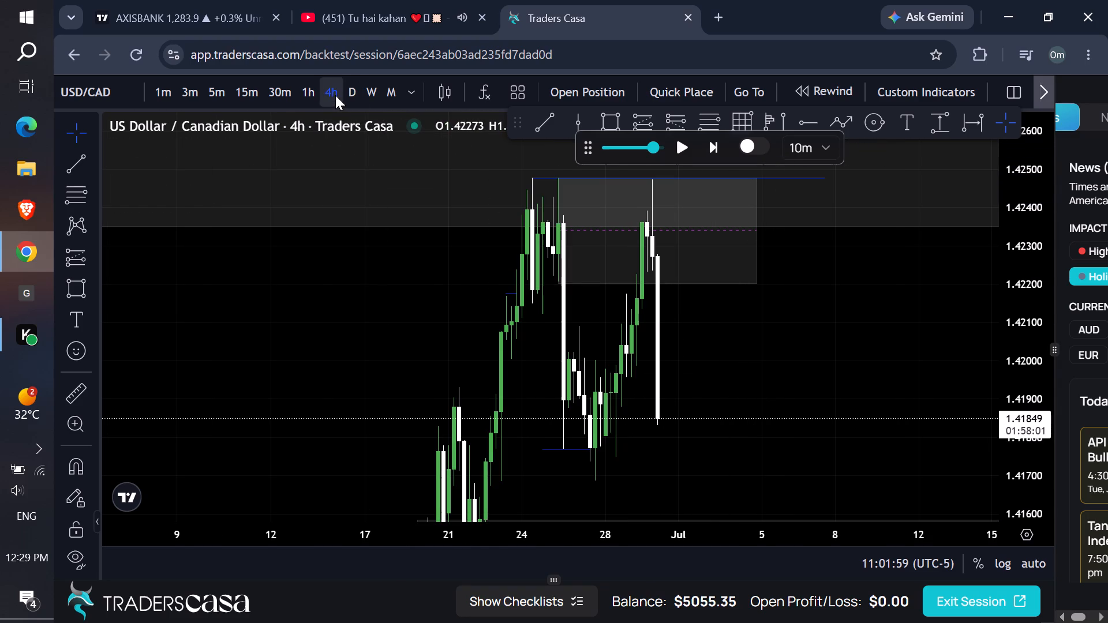
left_click(317, 98)
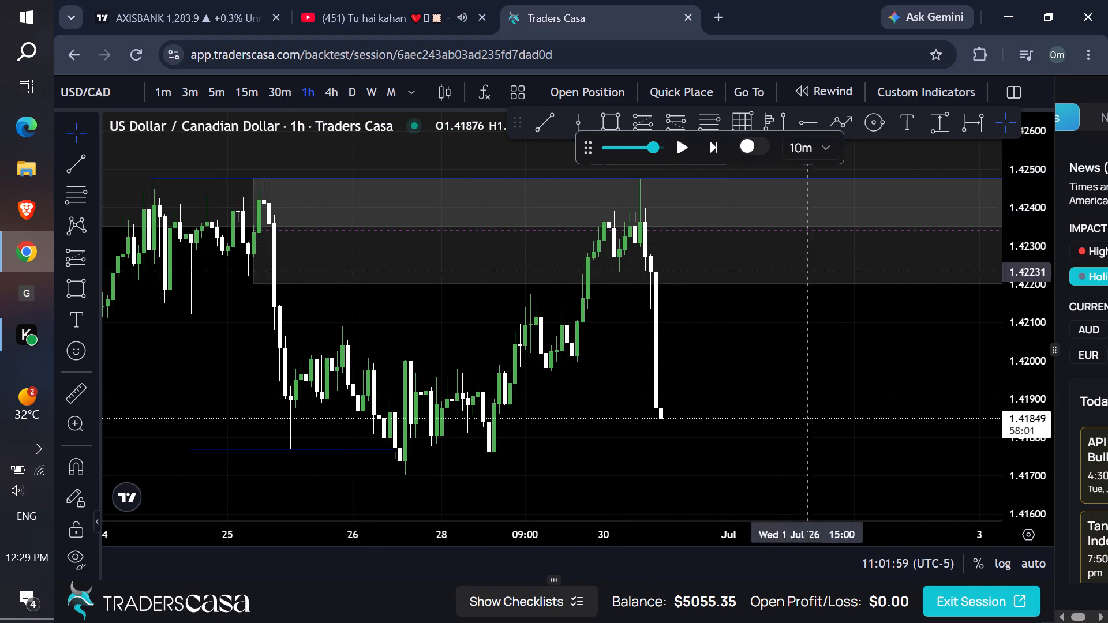
left_click_drag(892, 325, 810, 301)
left_click(351, 92)
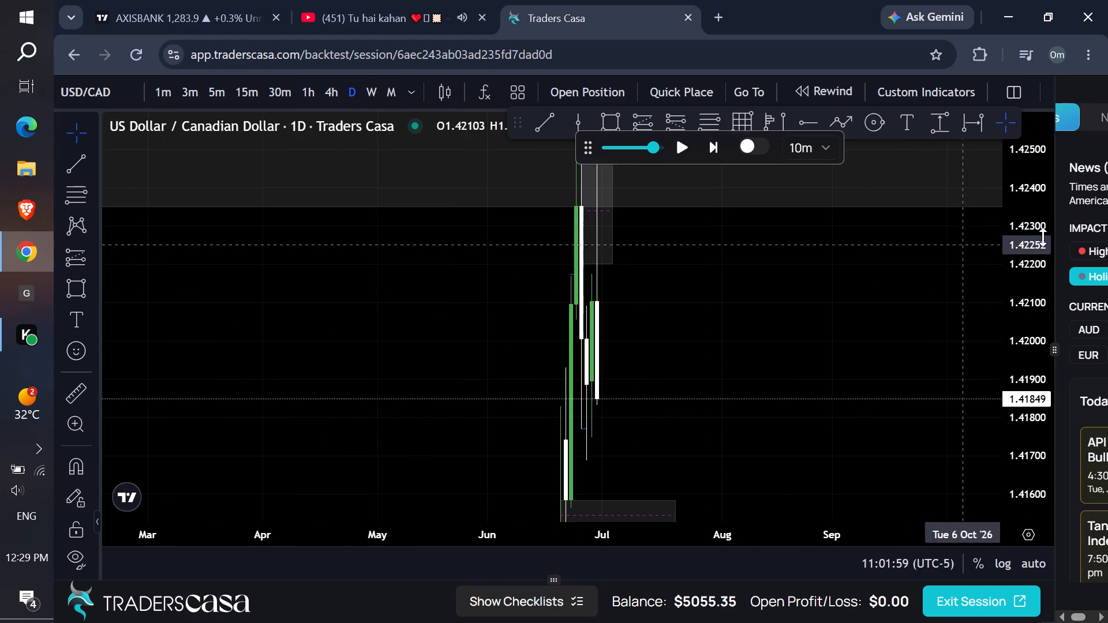
left_click_drag(1024, 222, 922, 497)
scroll(577, 283, "up", 1)
scroll(566, 277, "down", 1)
scroll(533, 262, "up", 4)
On the 4-hour timeframe, move the short horizontal line down to the latest swing low at about 1.4170.
left_click(332, 93)
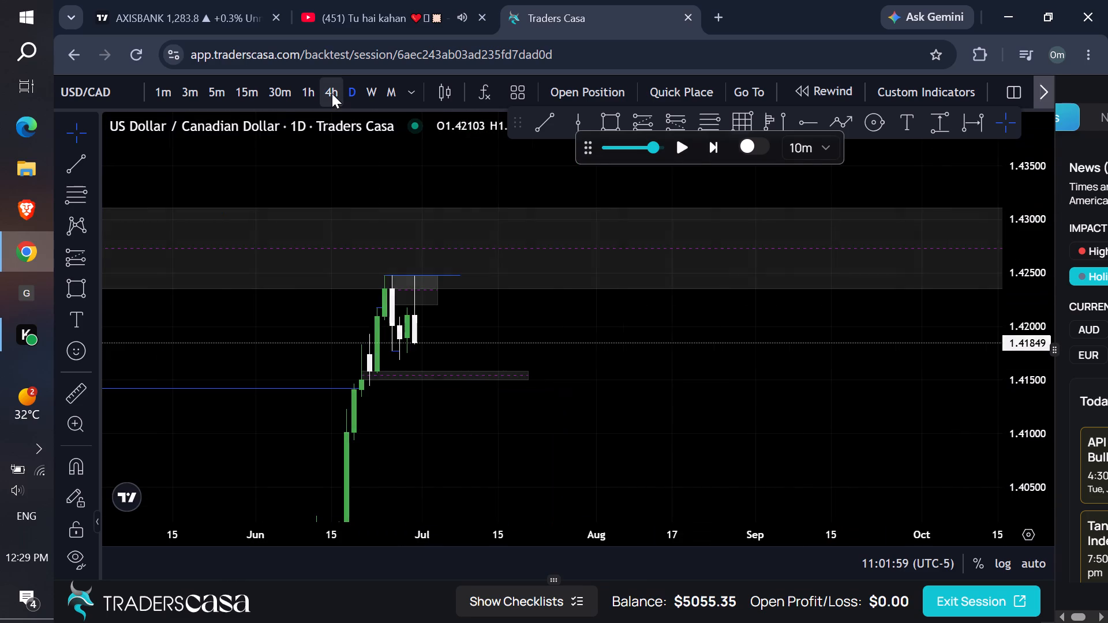
left_click_drag(1029, 457, 809, 136)
scroll(500, 265, "up", 1)
scroll(475, 303, "down", 3)
left_click_drag(645, 377, 788, 340)
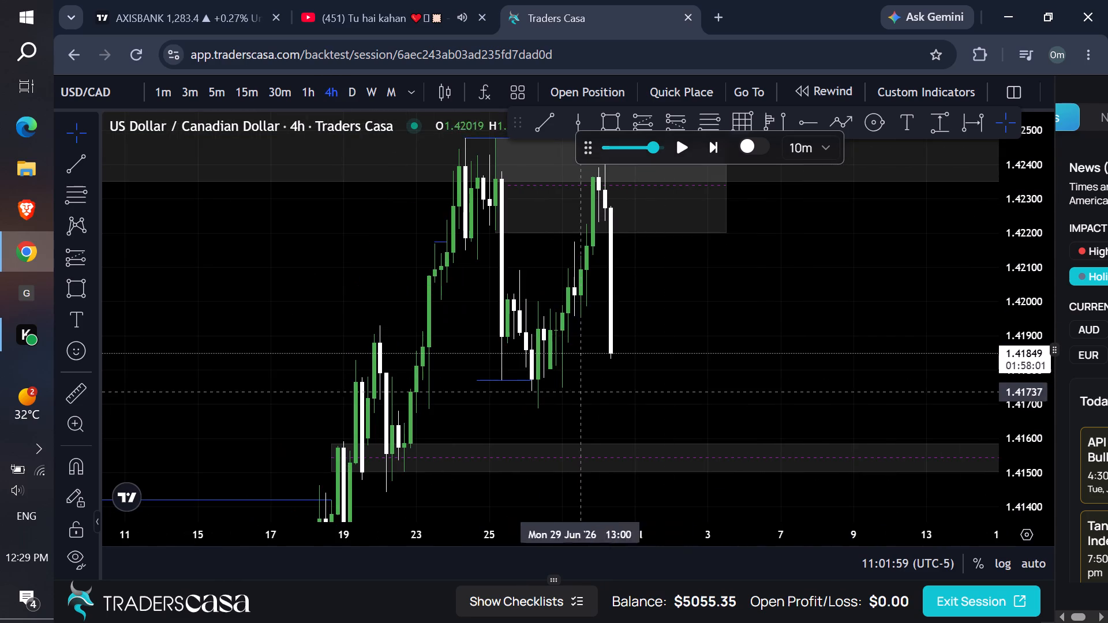
left_click_drag(519, 382, 601, 415)
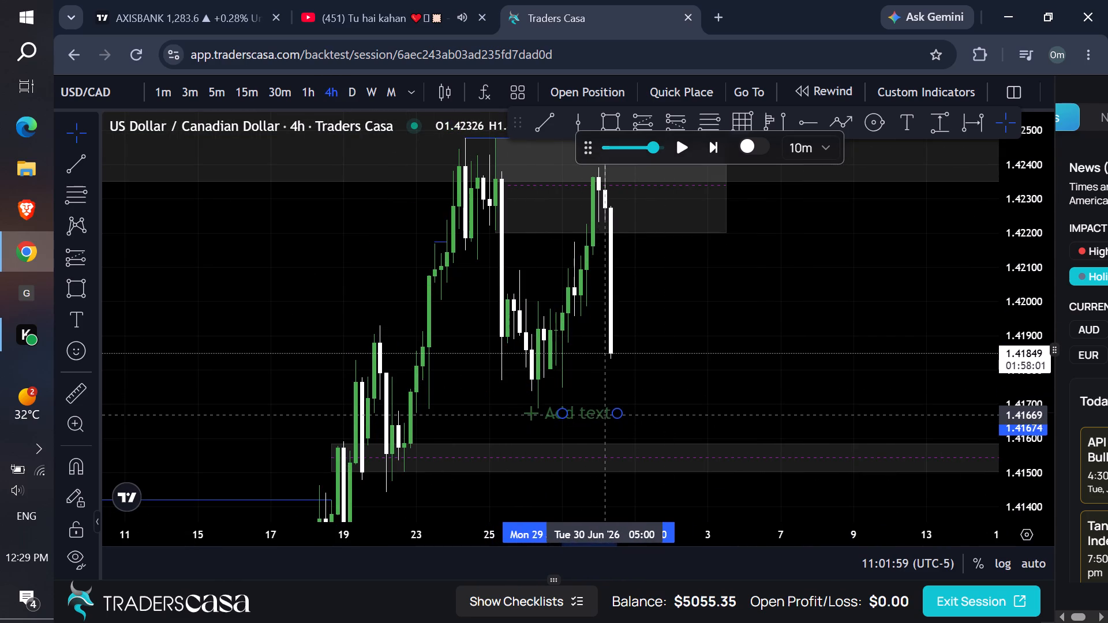
left_click_drag(601, 415, 589, 407)
left_click_drag(703, 369, 707, 362)
On the daily timeframe, align the swing-low line with the wick at about 1.4169 and extend it to about 17 July.
left_click(349, 95)
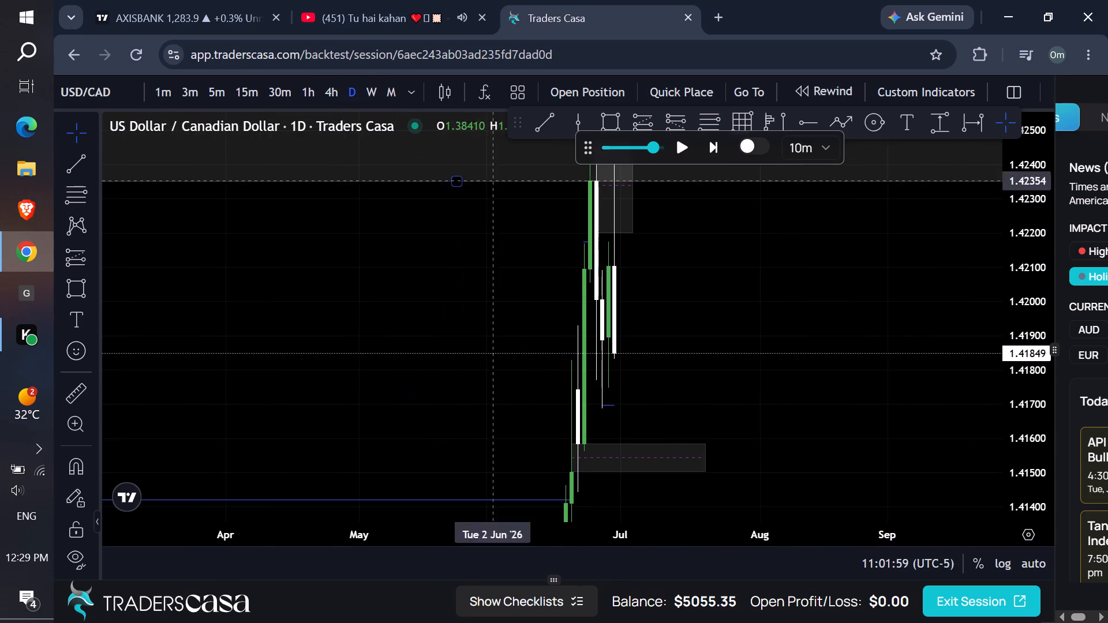
left_click_drag(1032, 258, 925, 430)
left_click_drag(713, 360, 950, 317)
scroll(993, 306, "up", 1)
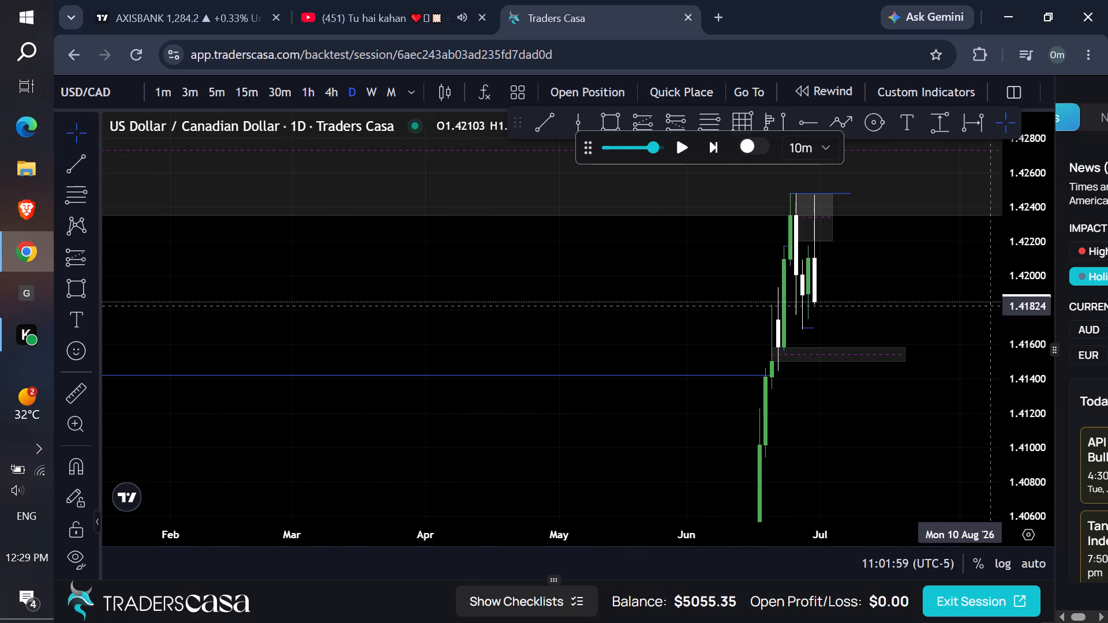
scroll(993, 306, "up", 6)
left_click_drag(1056, 439, 976, 254)
left_click_drag(969, 457, 940, 300)
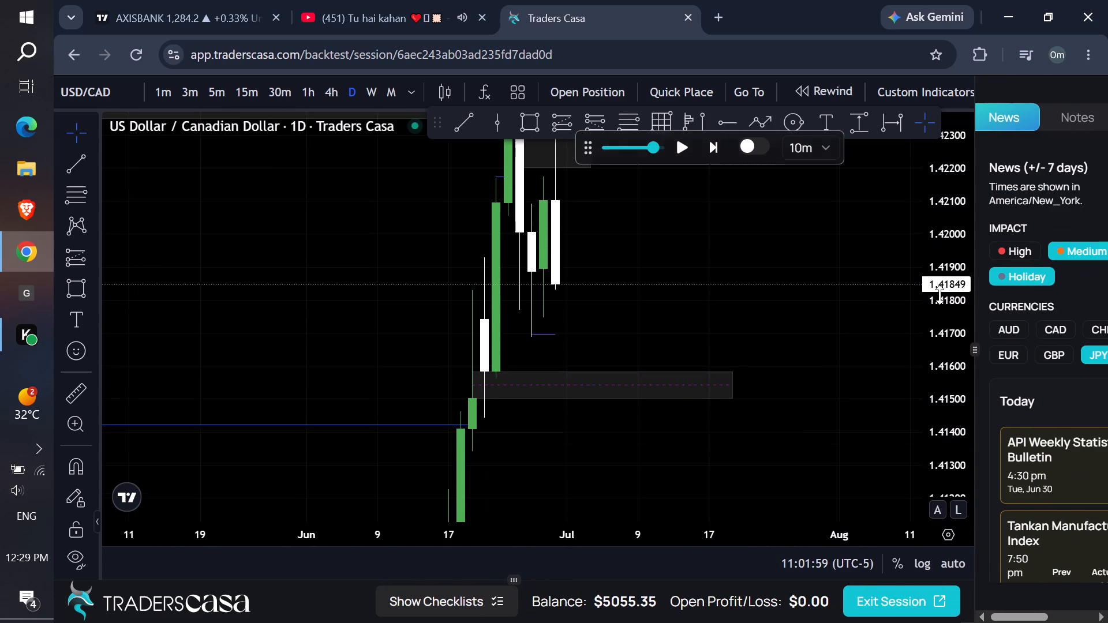
left_click_drag(974, 351, 1107, 362)
left_click_drag(1080, 440, 1032, 283)
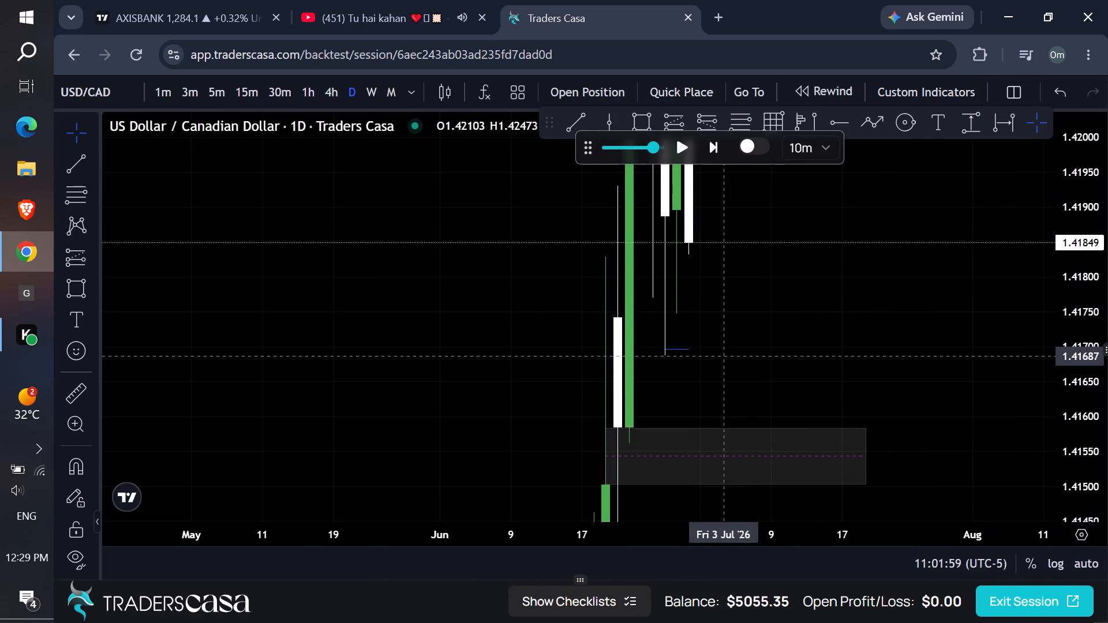
left_click_drag(676, 349, 677, 355)
left_click_drag(690, 355, 848, 358)
left_click(990, 284)
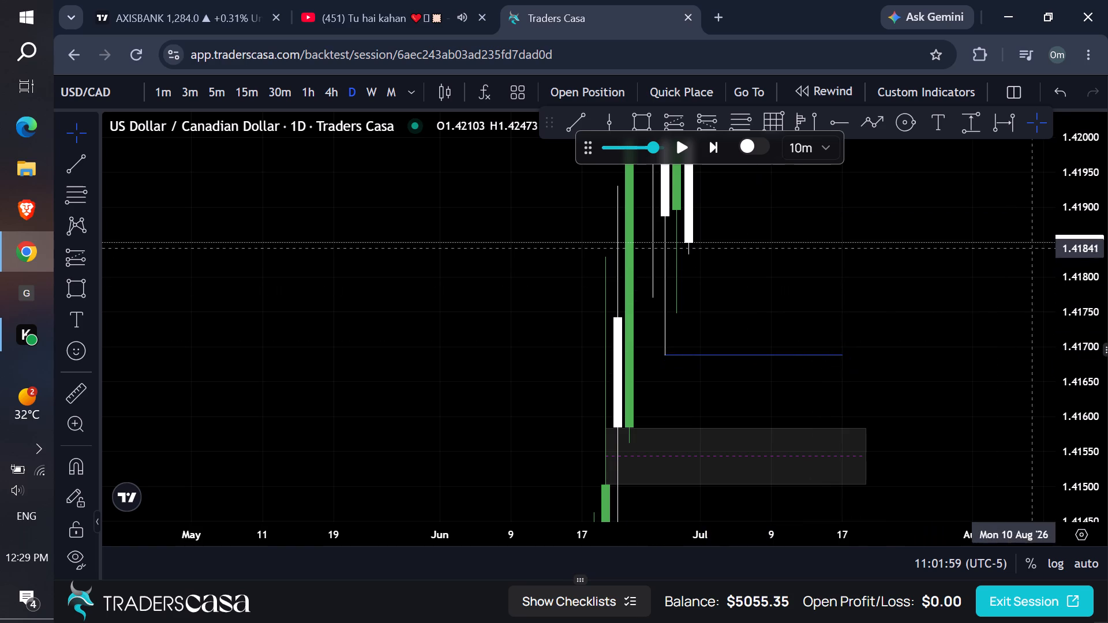
Play the replay forward to 12:11:59 on 30 June.
left_click_drag(1064, 238, 967, 449)
left_click_drag(918, 230, 885, 292)
left_click(687, 149)
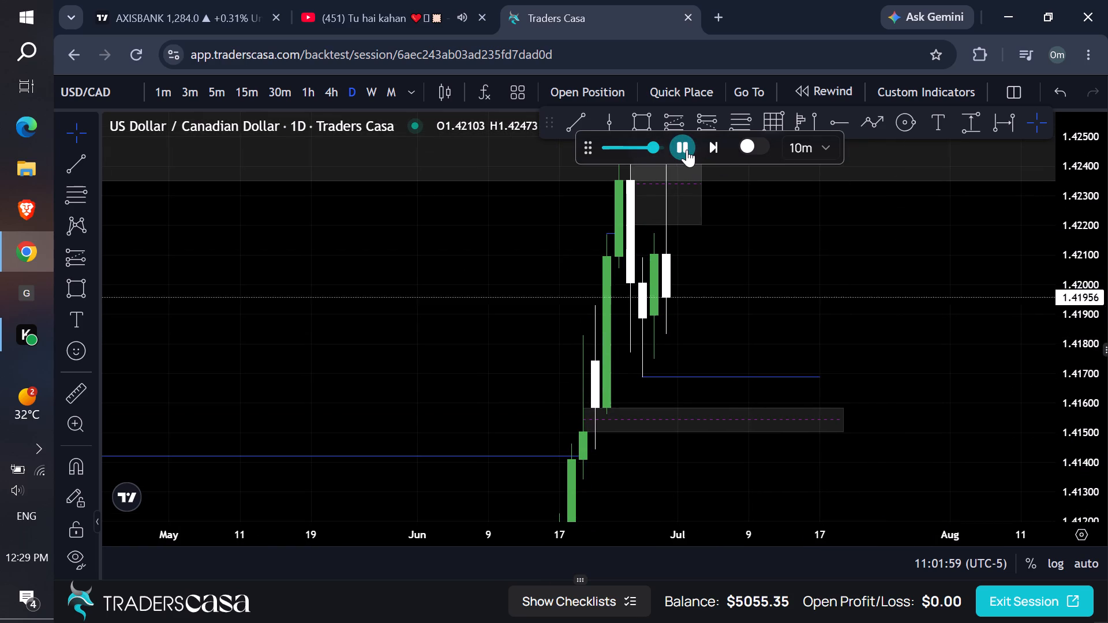
left_click(687, 149)
On the 1-hour timeframe, play the replay forward to 14:41:59 on 30 June.
left_click(327, 89)
left_click_drag(757, 261, 701, 347)
left_click(308, 93)
scroll(741, 346, "down", 4)
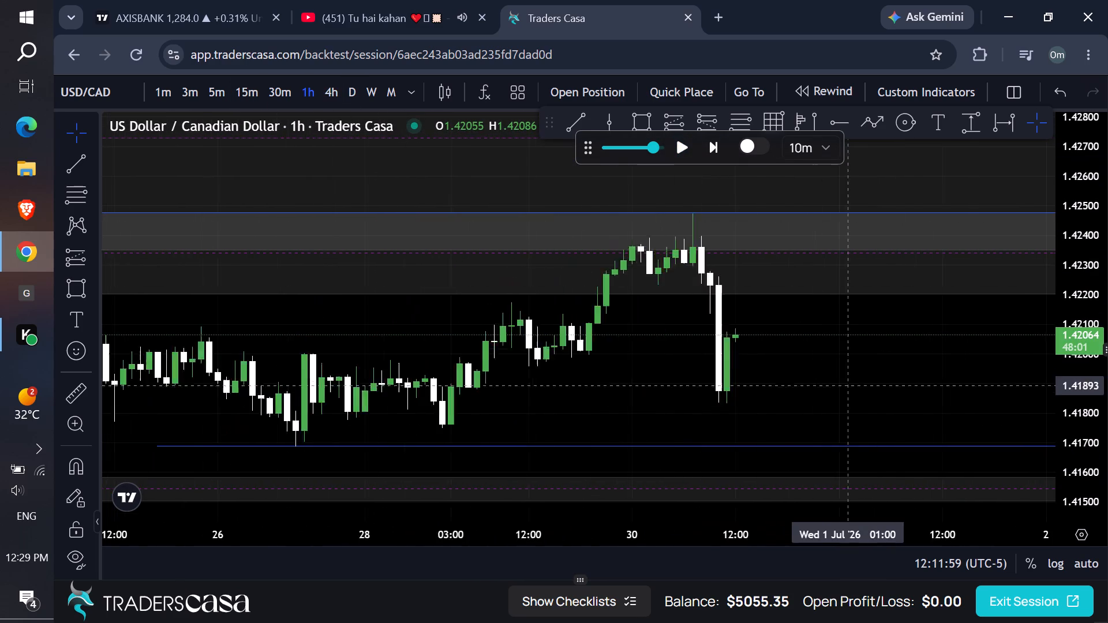
scroll(846, 386, "down", 1)
left_click_drag(890, 358, 837, 341)
left_click(674, 142)
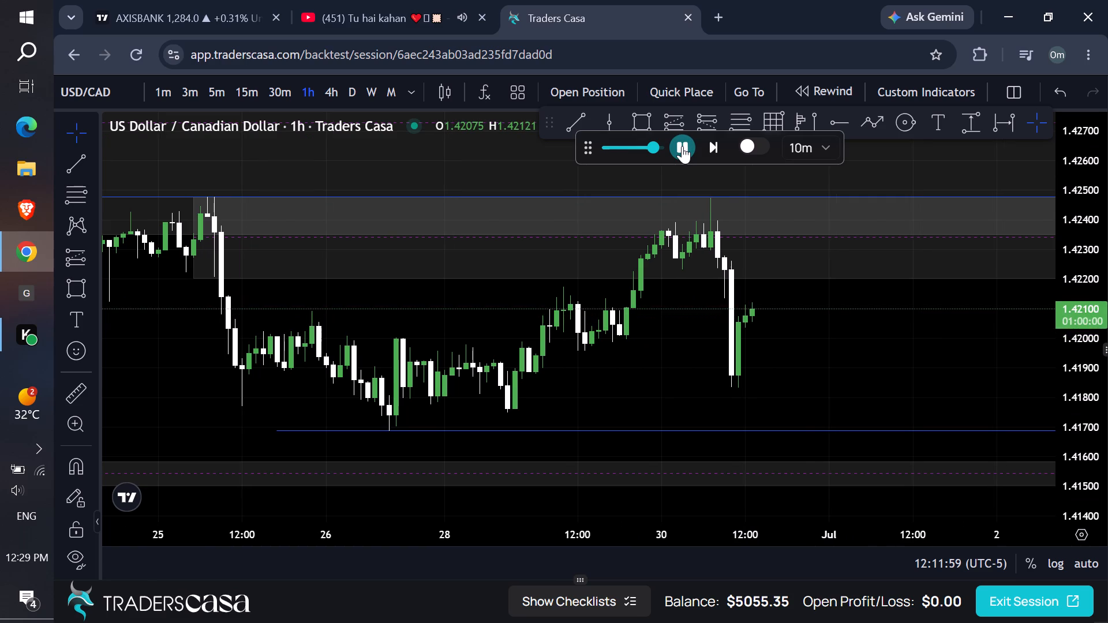
left_click(682, 146)
On the 15-minute timeframe, draw a short position with entry 1.42038, stop 1.42124 and target 1.41688 at the swing-low line.
left_click_drag(1088, 472, 942, 161)
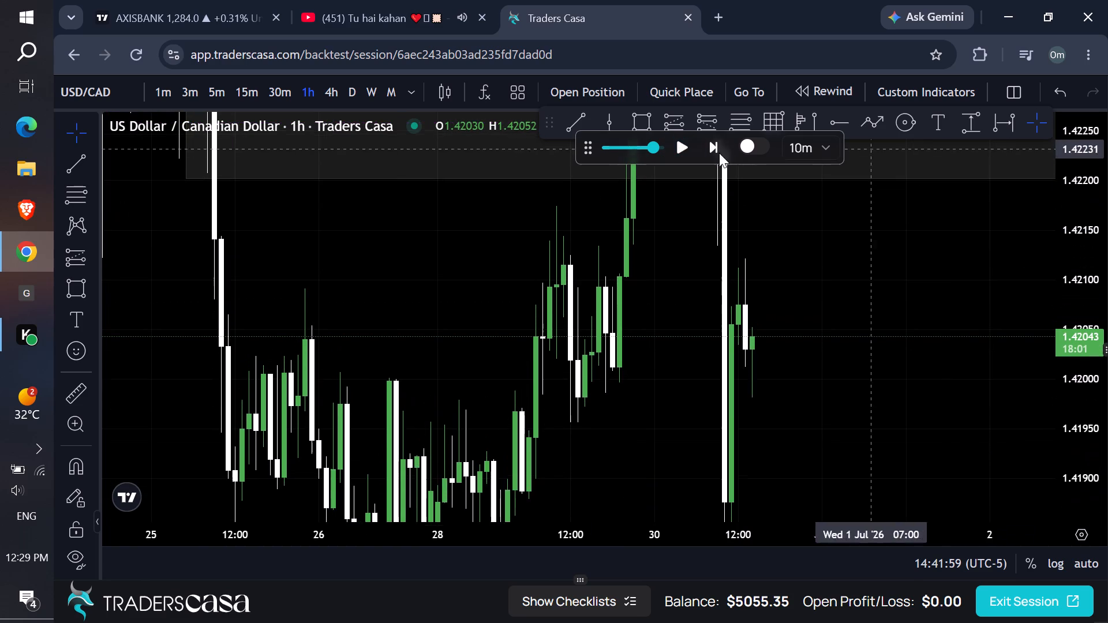
left_click(254, 93)
left_click_drag(819, 280, 662, 230)
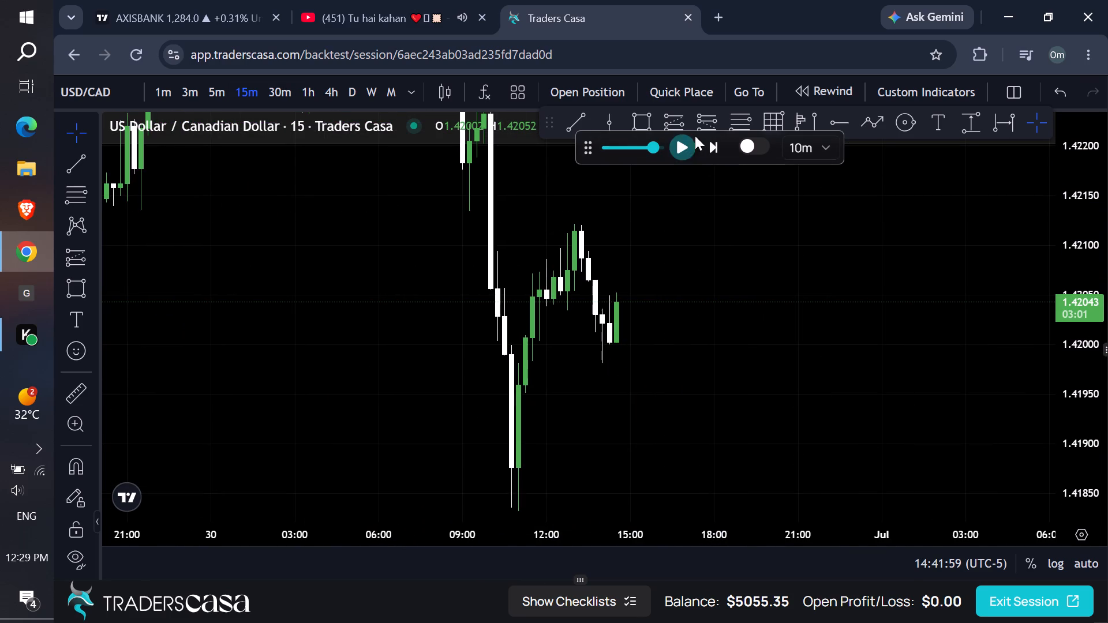
left_click(699, 123)
left_click(612, 307)
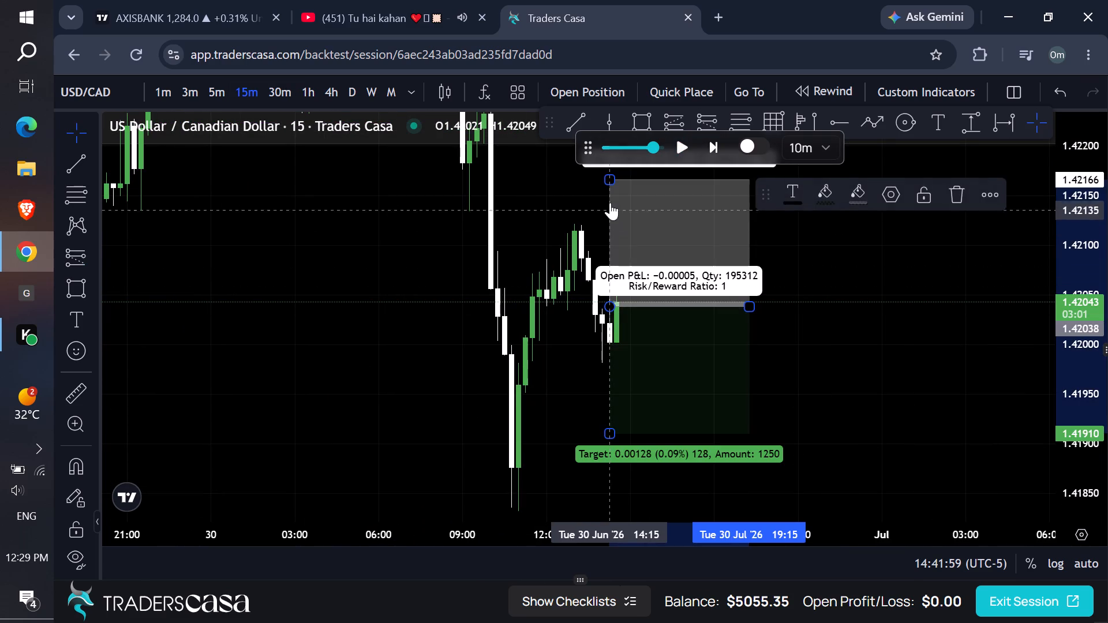
left_click_drag(608, 181, 610, 221)
scroll(720, 273, "up", 1)
scroll(766, 291, "down", 1)
scroll(830, 296, "up", 1)
scroll(852, 297, "down", 1)
scroll(885, 299, "up", 1)
scroll(893, 299, "down", 2)
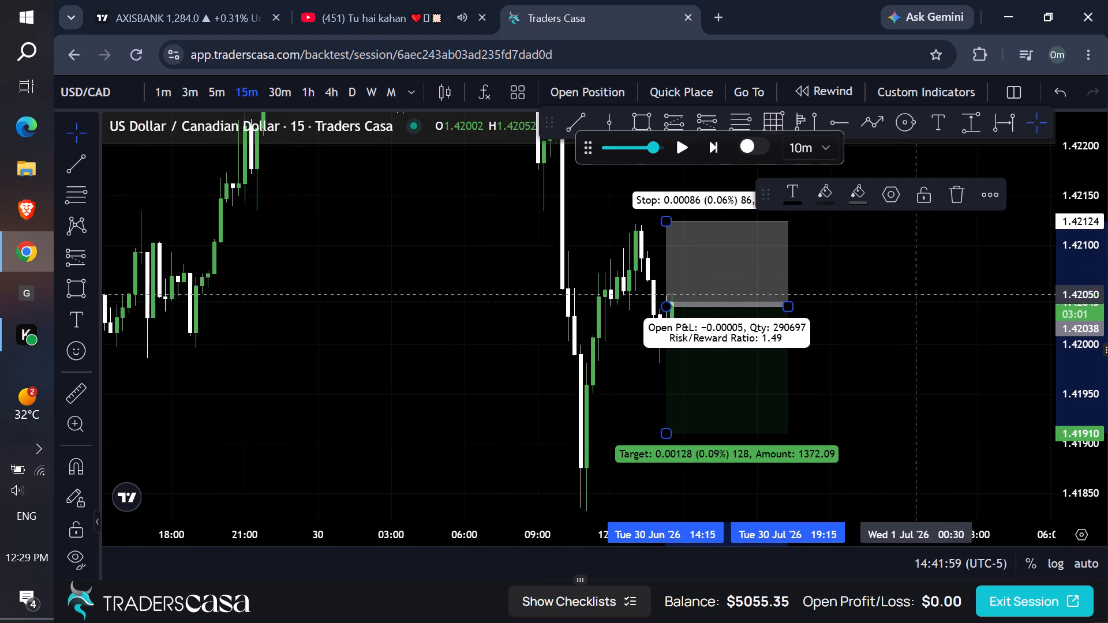
left_click_drag(1092, 254, 946, 456)
left_click_drag(881, 419, 880, 388)
left_click_drag(665, 351, 666, 425)
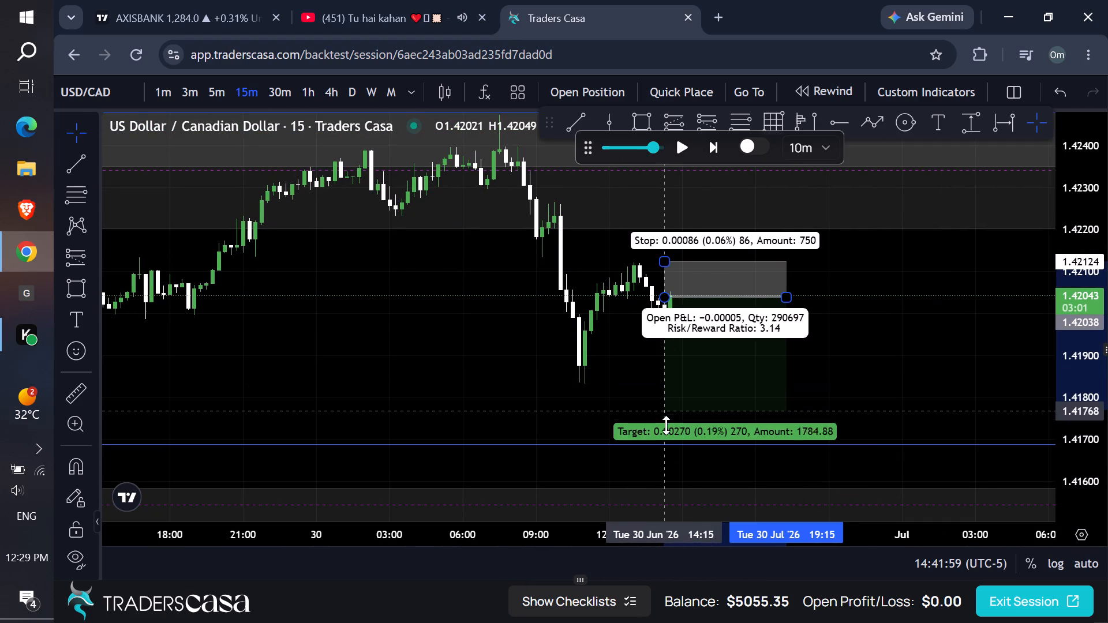
left_click_drag(666, 425, 666, 444)
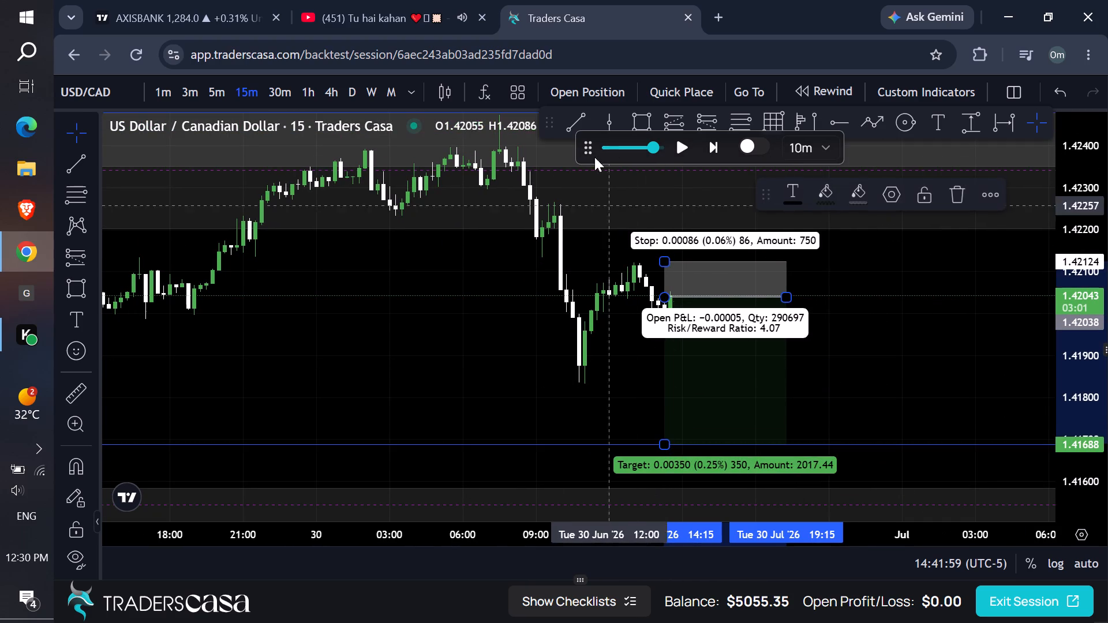
Place a sell order with entry 1.42038, stop loss 1.42124, take profit 1.41688 and $50 risk.
left_click(590, 101)
left_click_drag(543, 553, 542, 545)
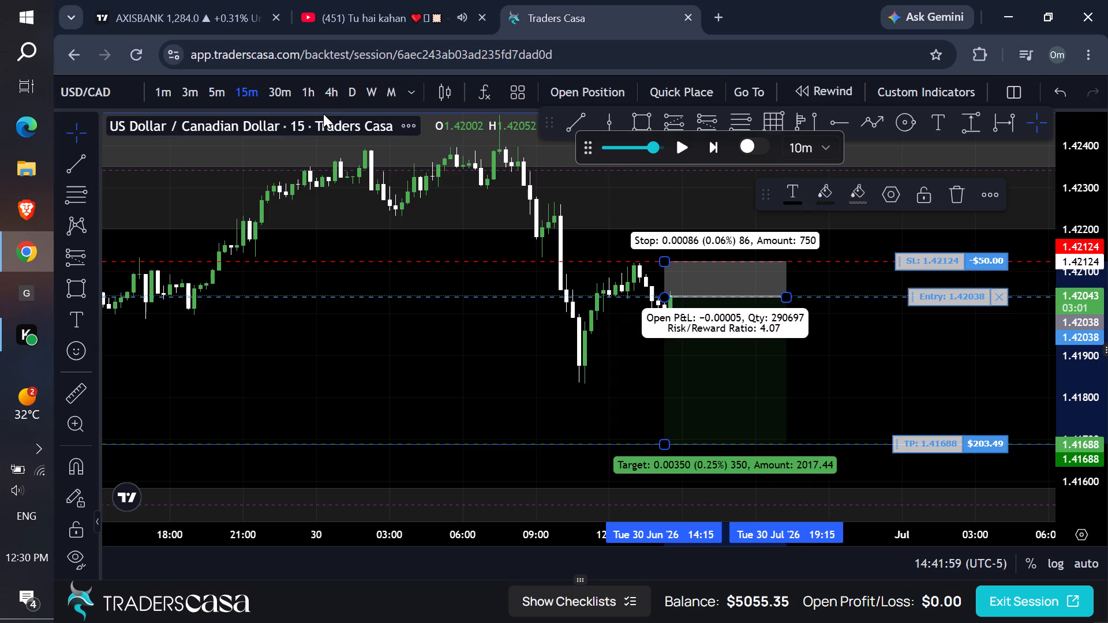
On the 1-hour timeframe, play forward in 2-minute steps to 20:51:59 on 30 June, widening the short position drawing.
left_click(302, 94)
left_click(837, 359)
left_click(807, 151)
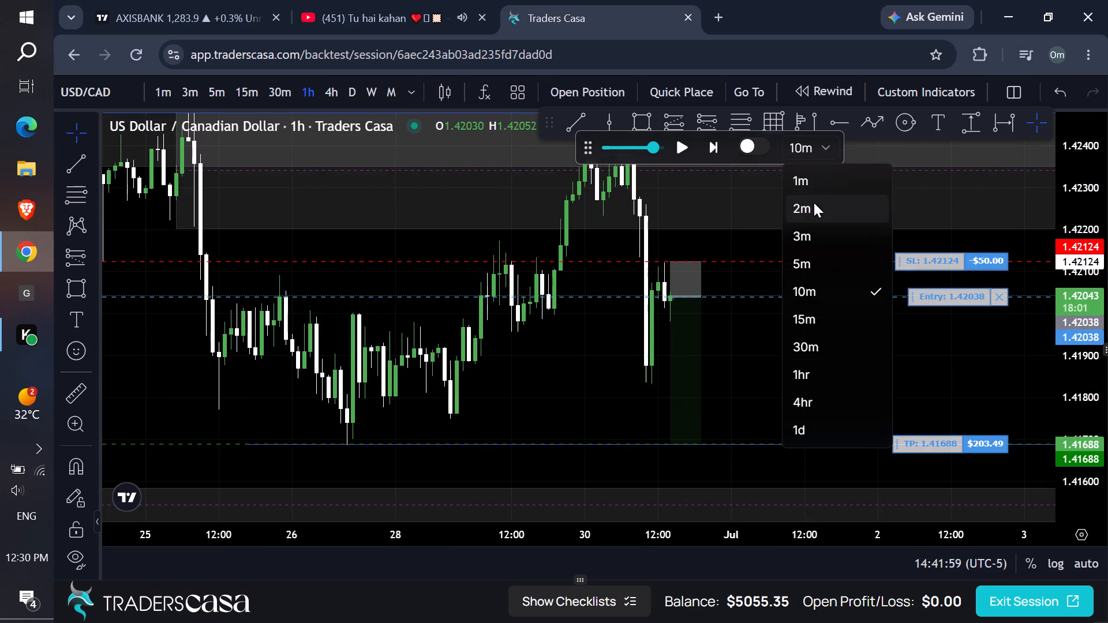
left_click(814, 202)
left_click(802, 251)
left_click(686, 147)
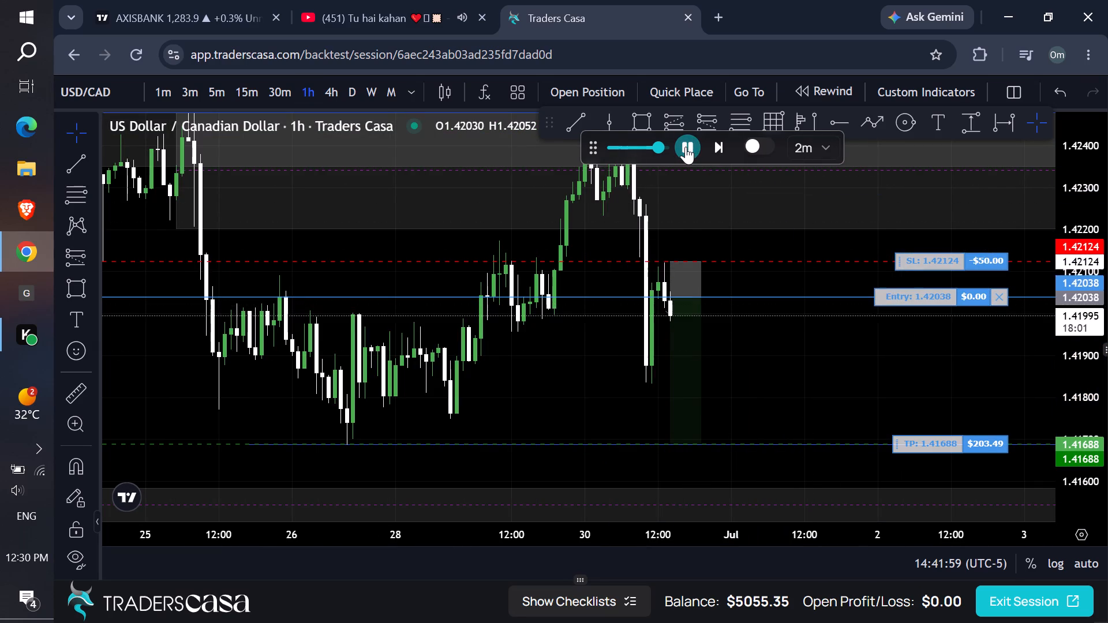
left_click_drag(697, 295, 762, 315)
left_click(859, 353)
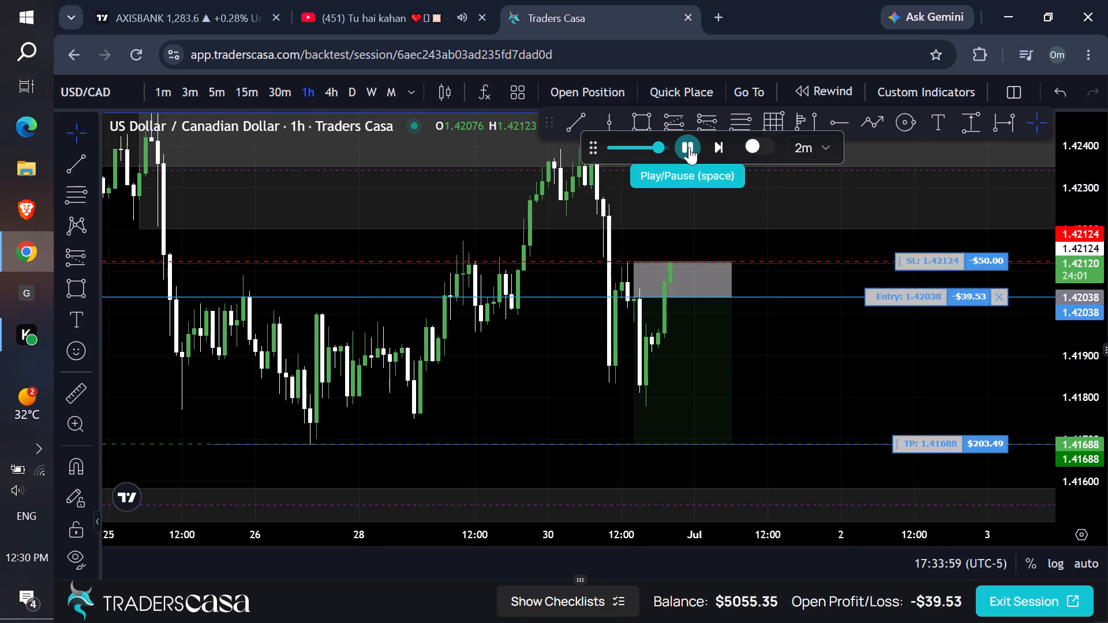
Examine price action around the closed short and the supply zone on the 1-hour and 4-hour timeframes.
left_click_drag(821, 360, 924, 288)
scroll(842, 336, "up", 2)
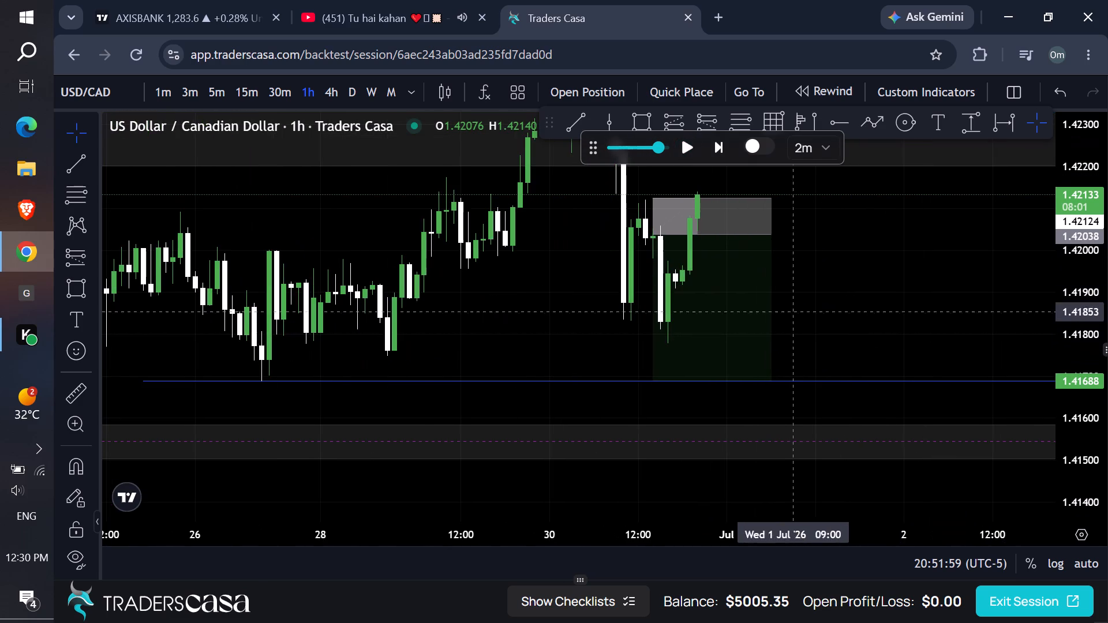
left_click(339, 97)
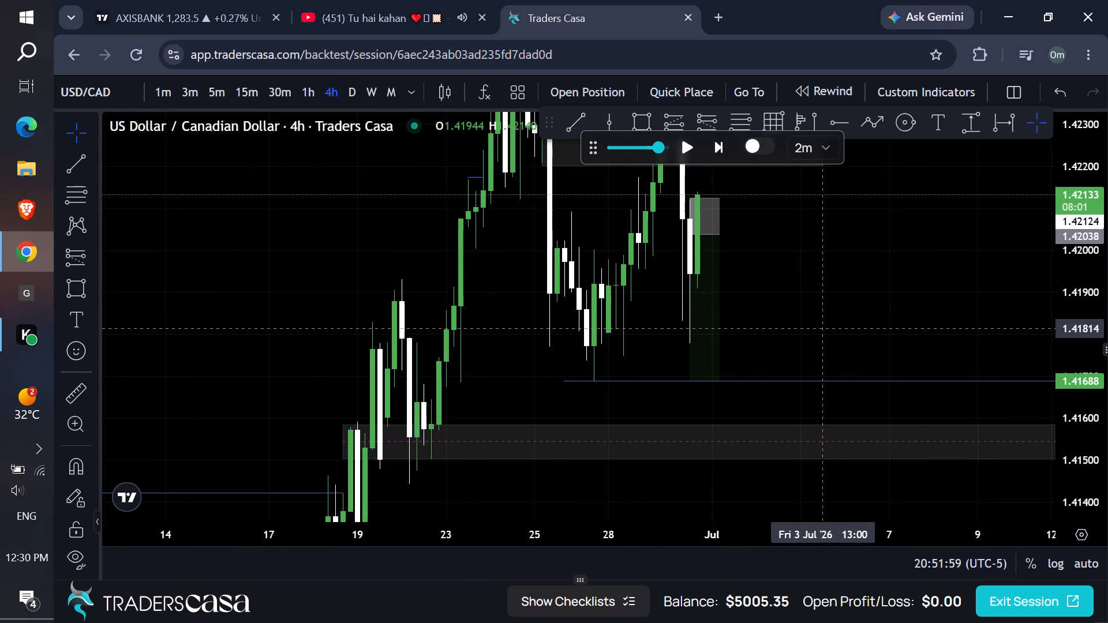
left_click_drag(826, 330, 825, 352)
scroll(754, 209, "up", 2)
scroll(754, 205, "down", 1)
left_click_drag(788, 245, 798, 280)
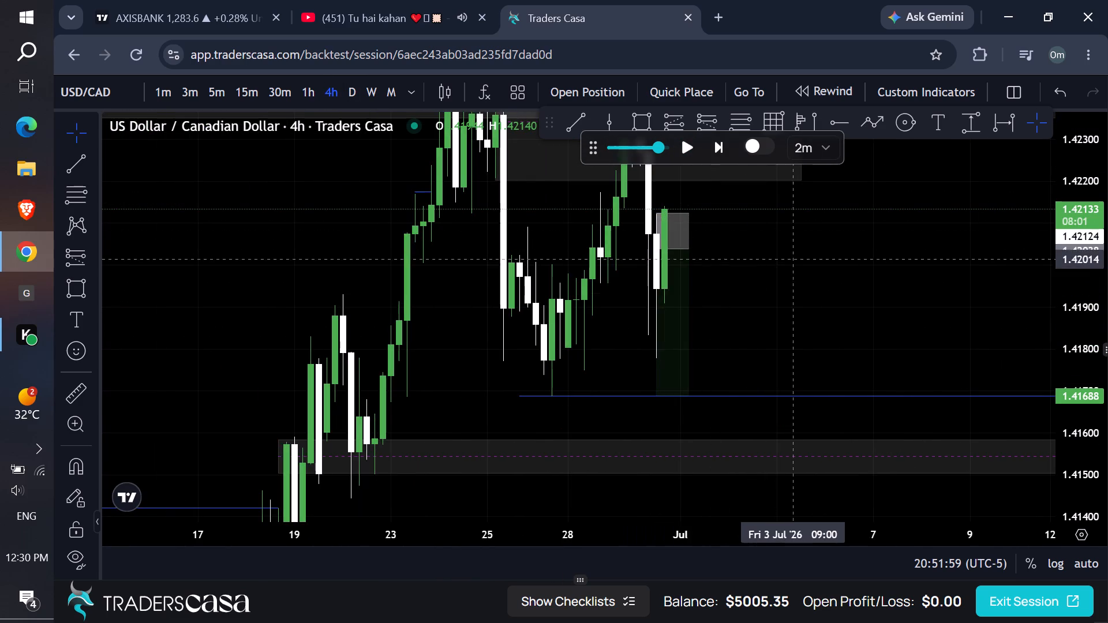
left_click_drag(798, 280, 738, 318)
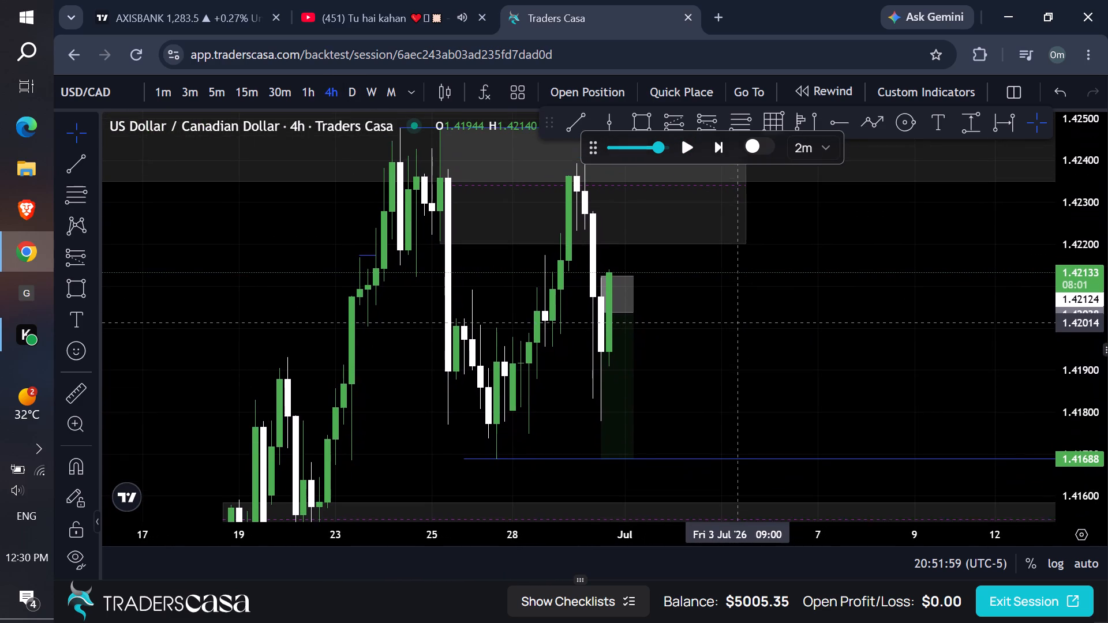
left_click_drag(738, 318, 738, 317)
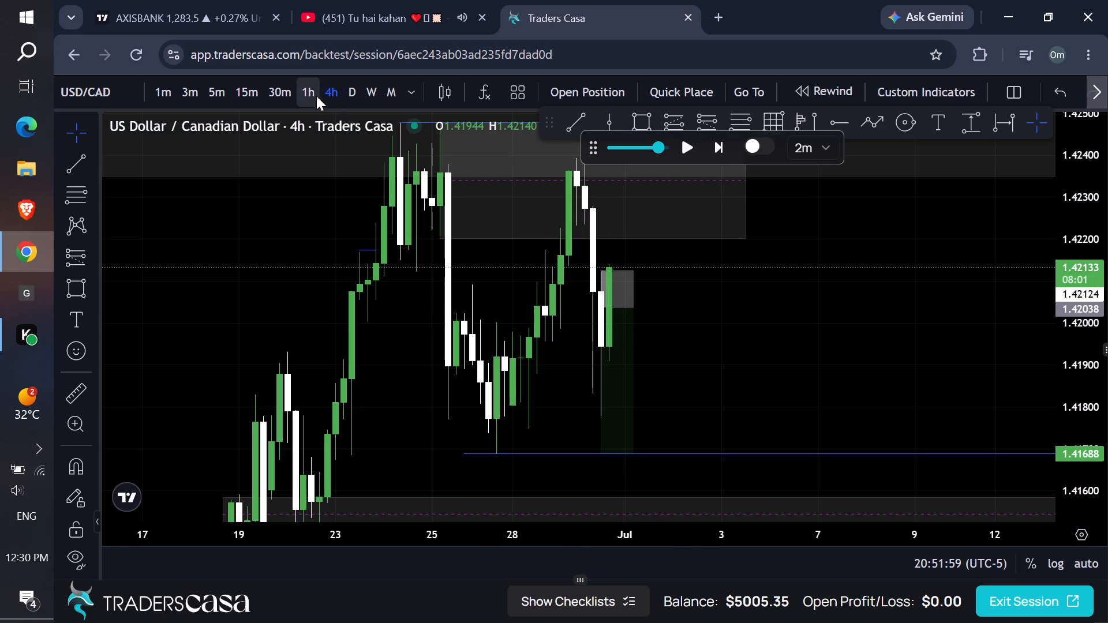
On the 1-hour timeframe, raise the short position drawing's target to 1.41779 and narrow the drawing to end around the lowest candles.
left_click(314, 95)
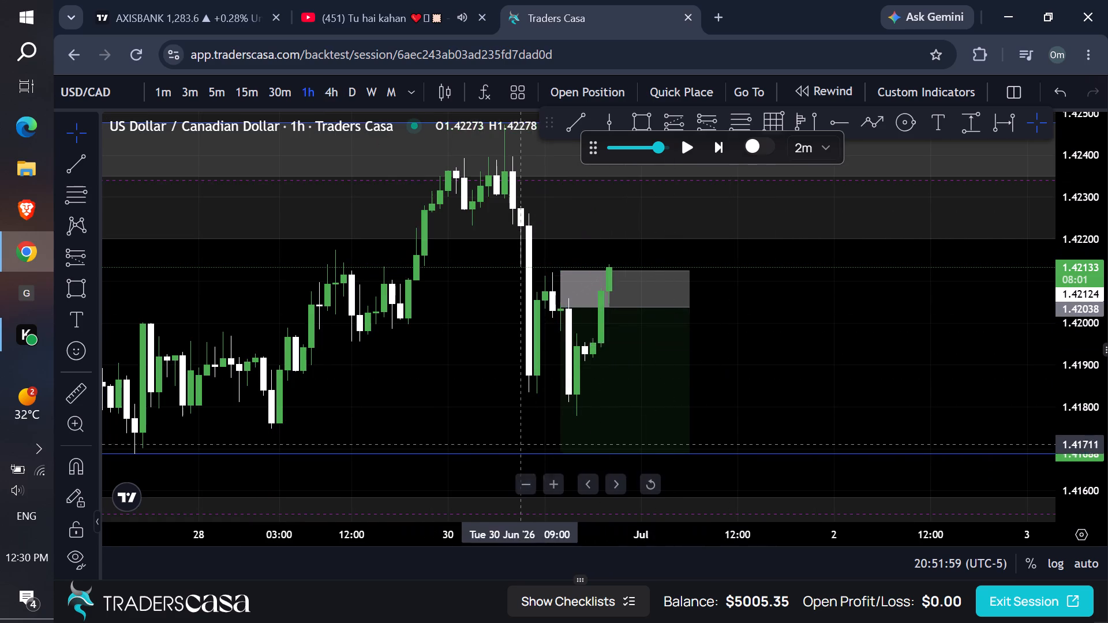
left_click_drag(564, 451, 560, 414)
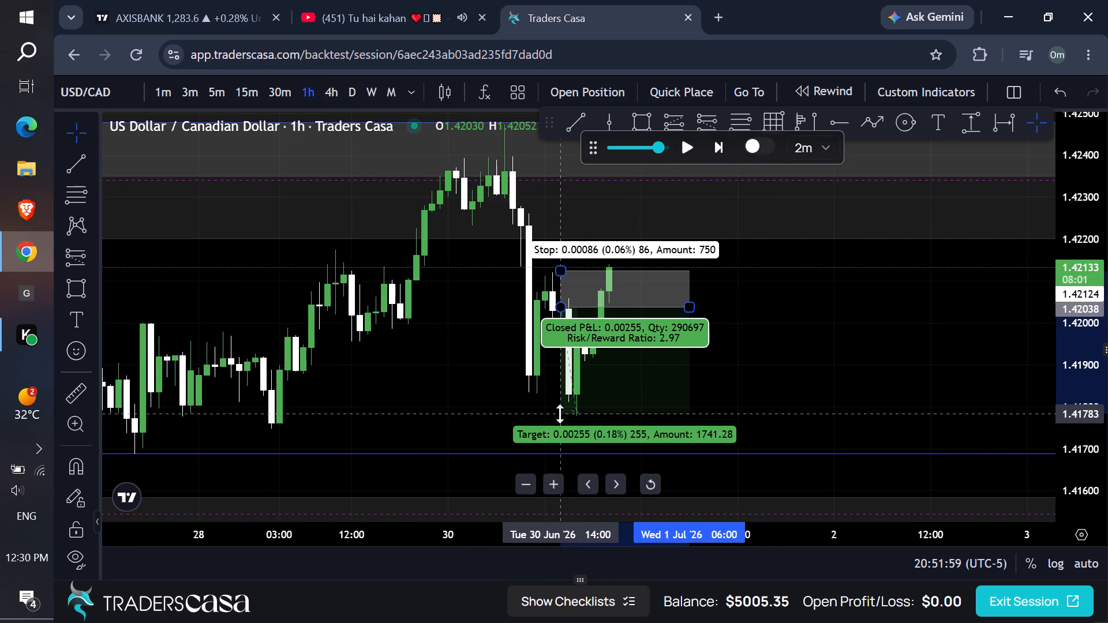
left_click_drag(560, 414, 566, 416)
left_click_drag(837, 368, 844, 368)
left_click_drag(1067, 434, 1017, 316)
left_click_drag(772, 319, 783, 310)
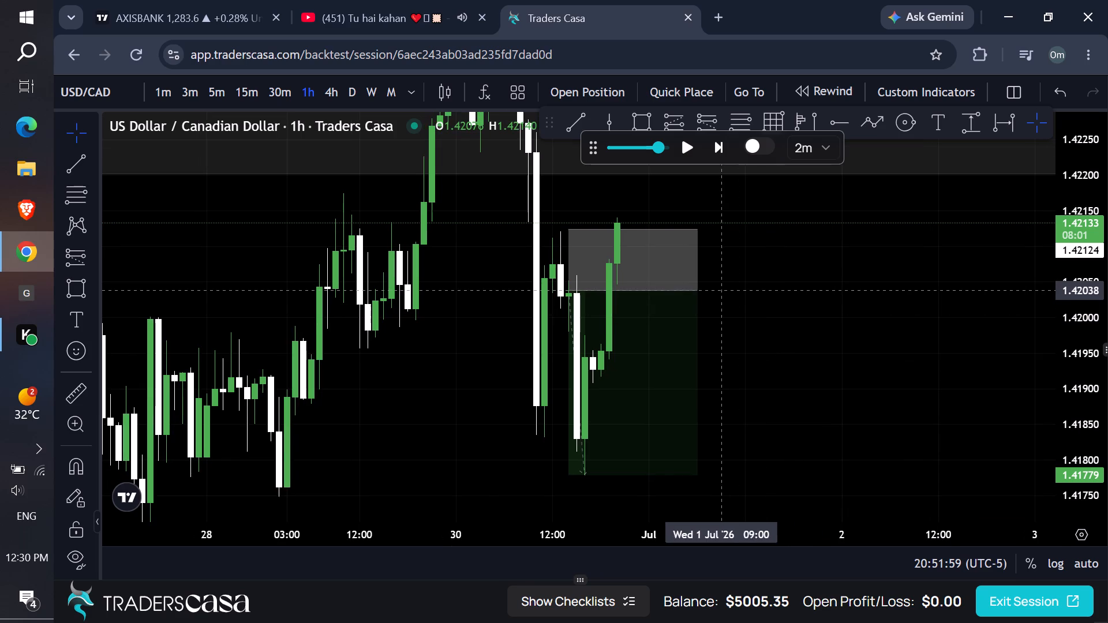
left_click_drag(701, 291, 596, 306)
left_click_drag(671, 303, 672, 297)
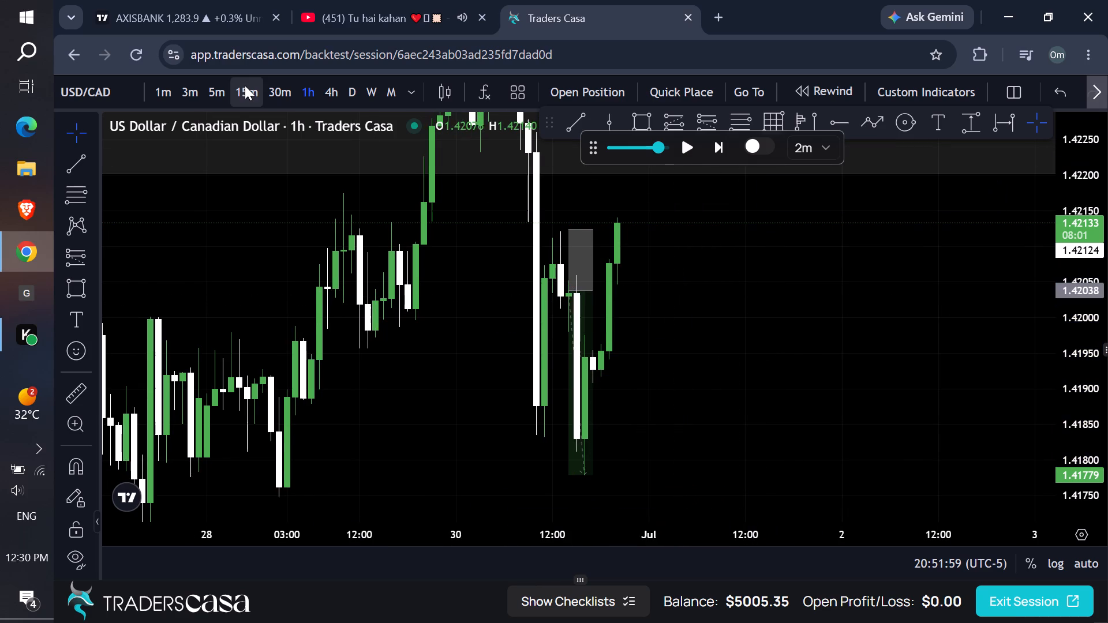
On the 15-minute timeframe, delete the short position drawing with entry 1.42038.
left_click(245, 85)
left_click_drag(723, 308, 790, 293)
scroll(795, 297, "down", 2)
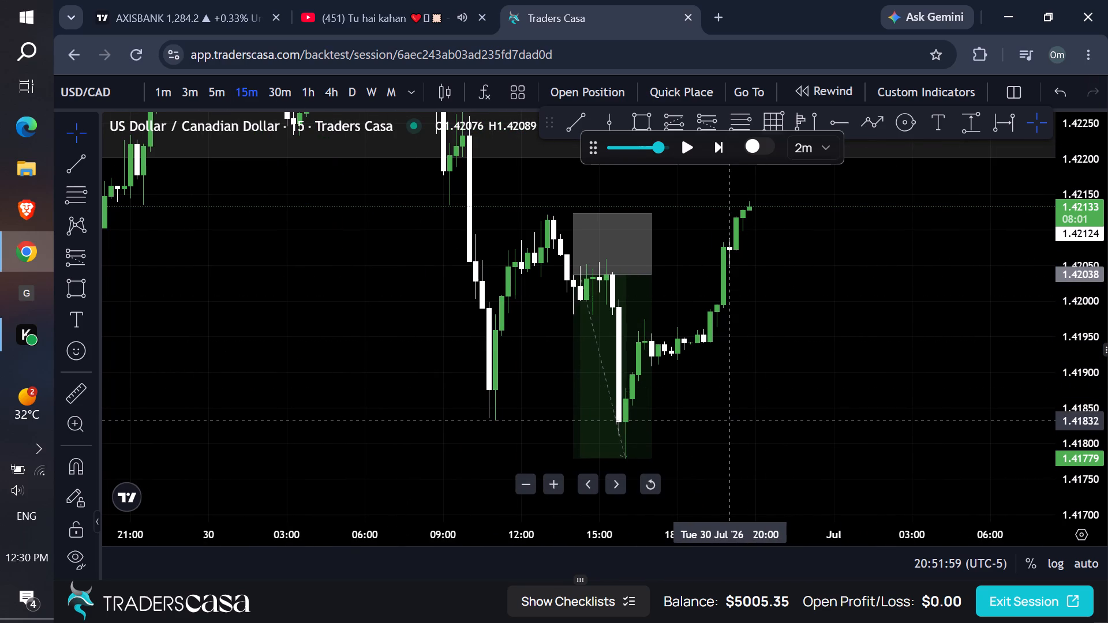
left_click(616, 393)
left_click(949, 199)
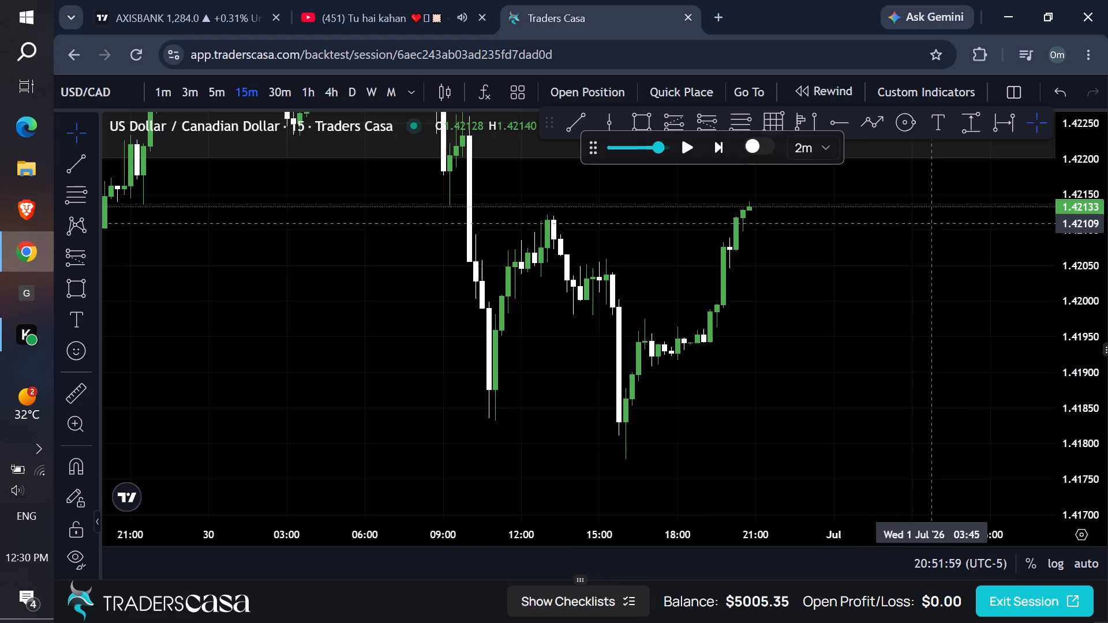
On the 1-hour timeframe, shorten the zone above about 1.42200 so its end falls early on 30 June.
left_click(305, 89)
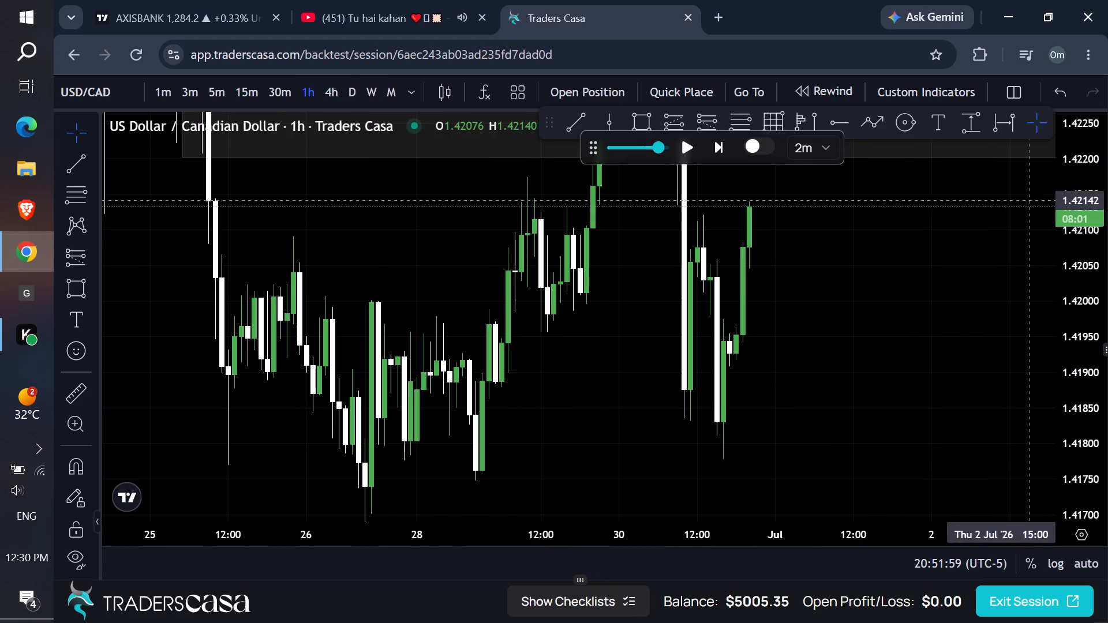
left_click_drag(1073, 208, 1006, 397)
left_click_drag(939, 292, 690, 411)
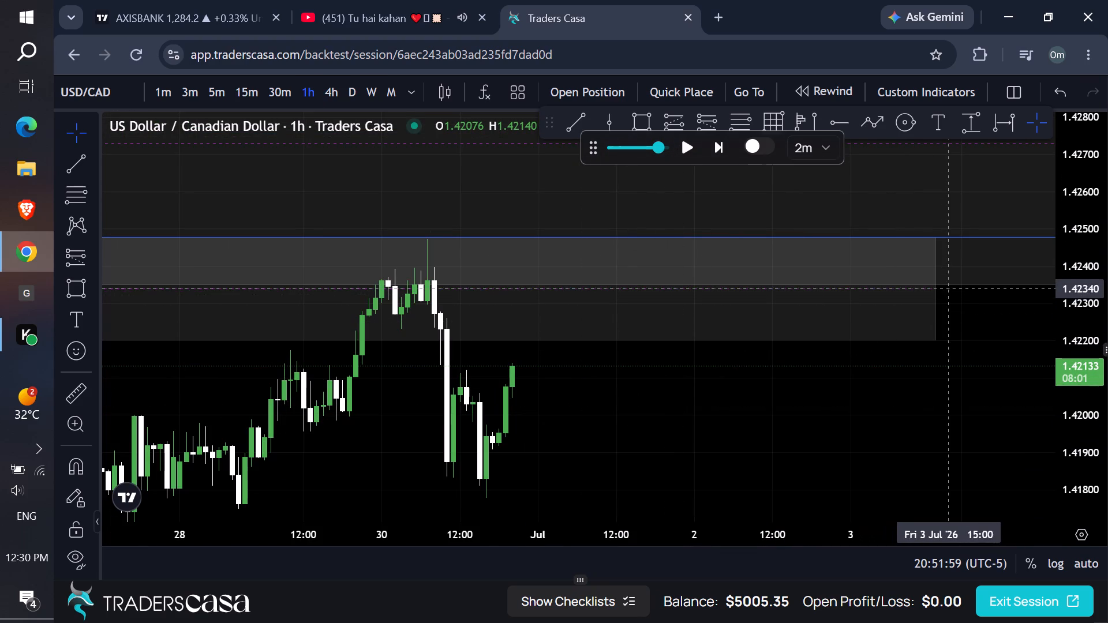
left_click_drag(940, 286, 402, 324)
left_click_drag(613, 351, 613, 344)
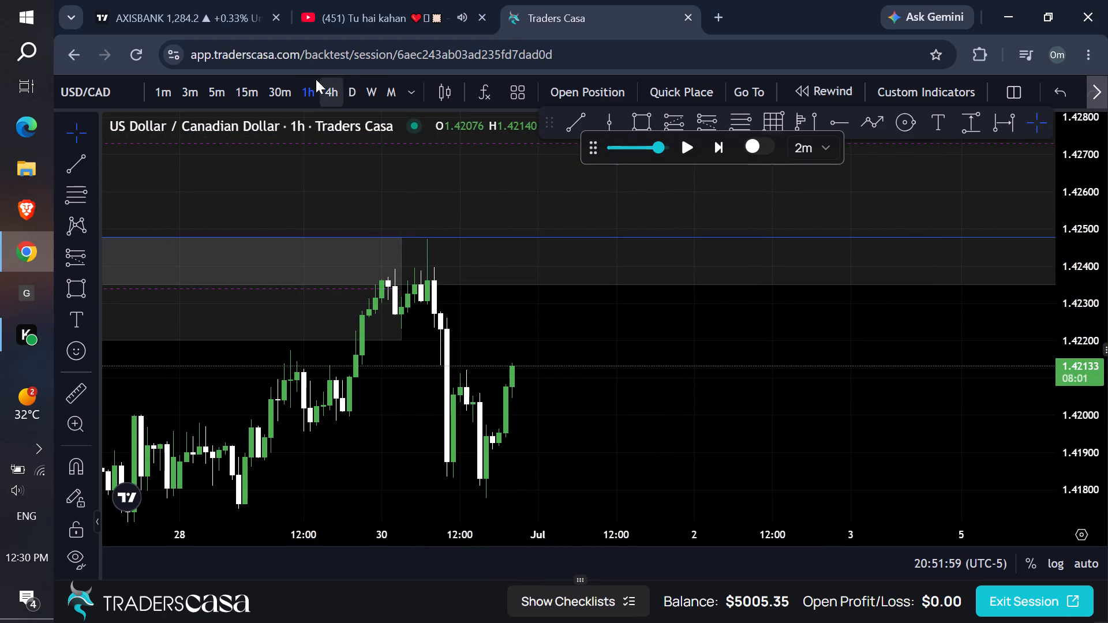
On the 4-hour timeframe, draw a rectangle zone from 1.42268 to 1.42126, spanning 30 June to 2 July.
left_click(334, 95)
left_click_drag(872, 358, 862, 292)
left_click(649, 120)
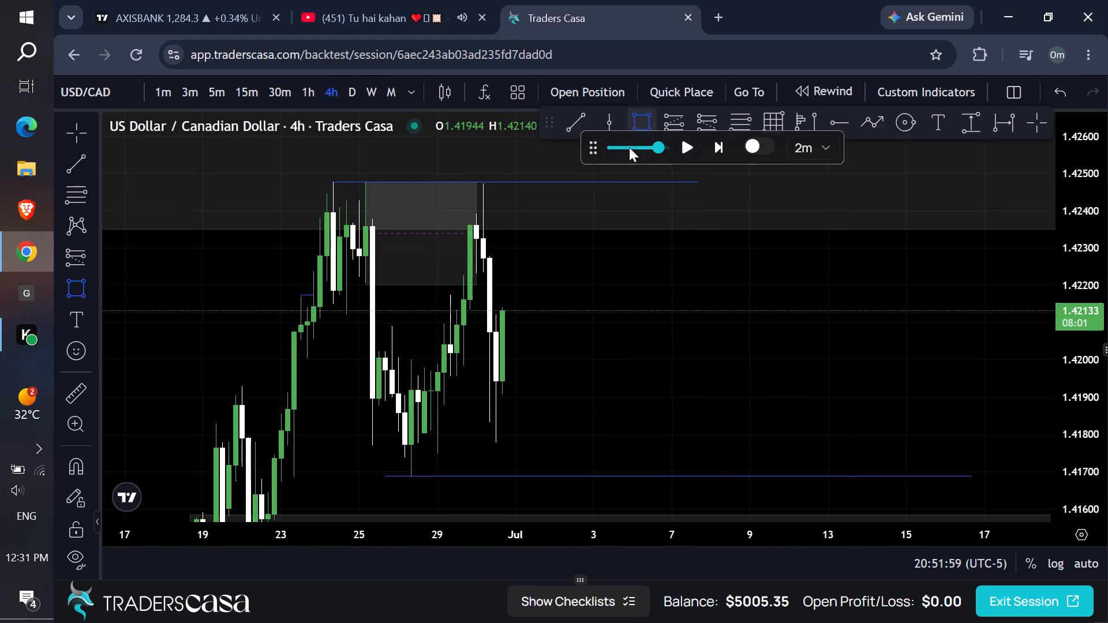
left_click(481, 260)
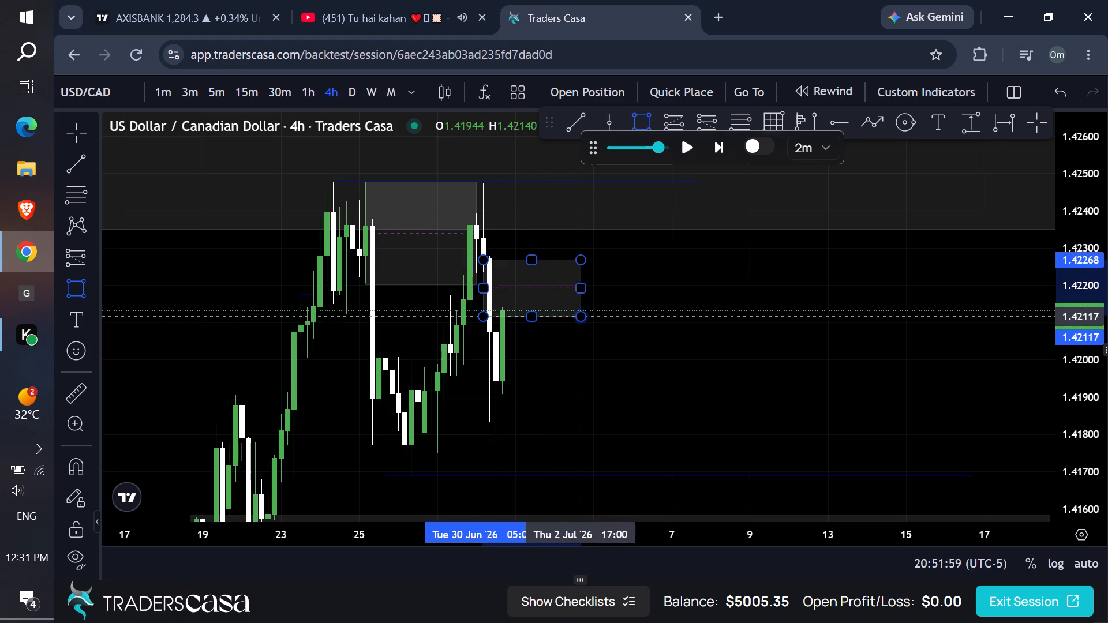
left_click(585, 313)
left_click_drag(658, 284, 645, 275)
On the 1-hour timeframe, set the replay step to 5 minutes and play forward to 01:06:59 on 1 July.
left_click(309, 99)
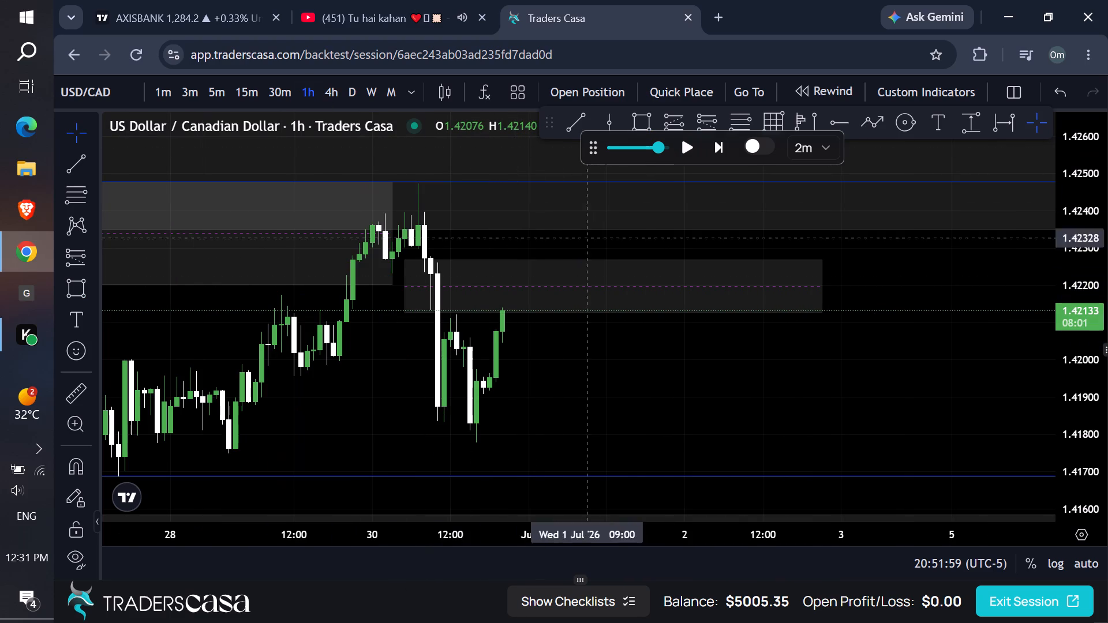
left_click_drag(1106, 448, 1043, 335)
left_click(807, 141)
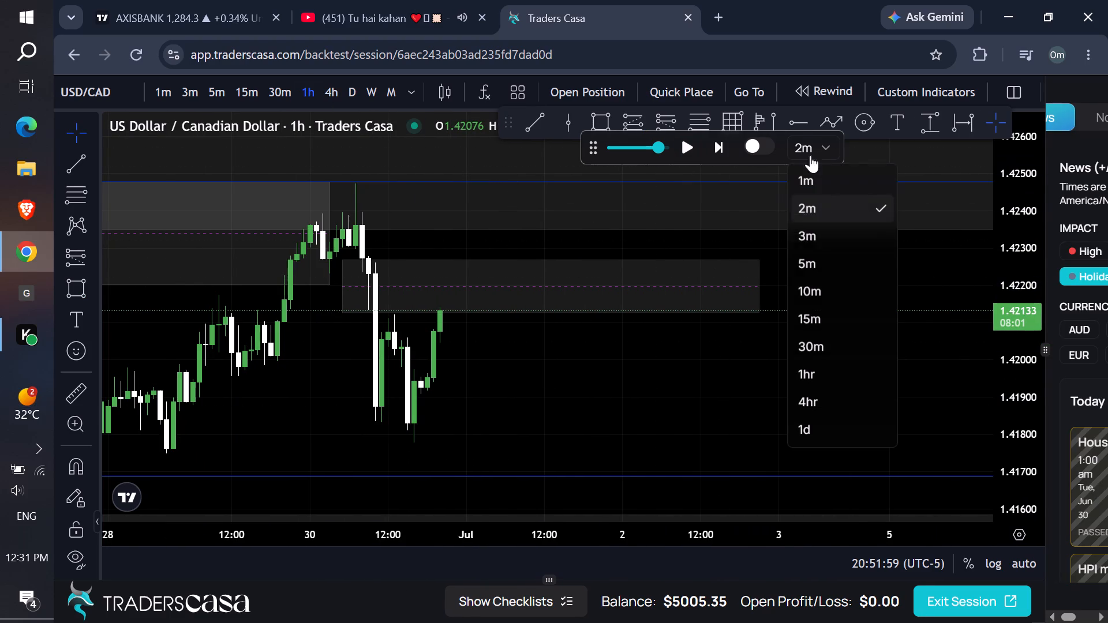
left_click(840, 267)
left_click_drag(1045, 349, 1046, 349)
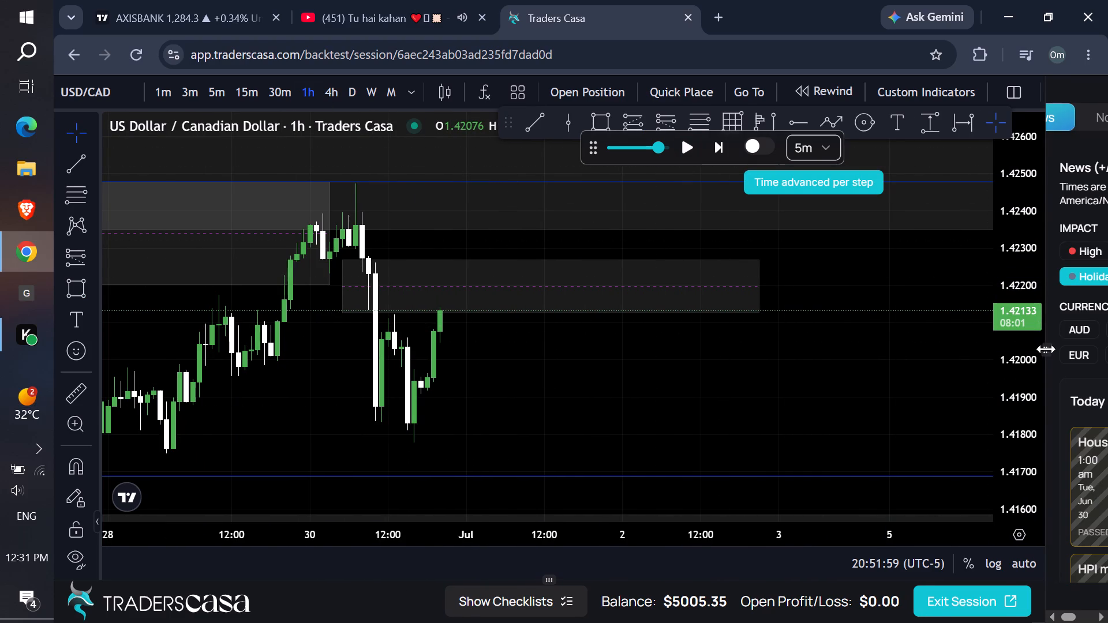
left_click_drag(1046, 349, 1107, 354)
left_click_drag(1063, 408, 1042, 326)
left_click(683, 145)
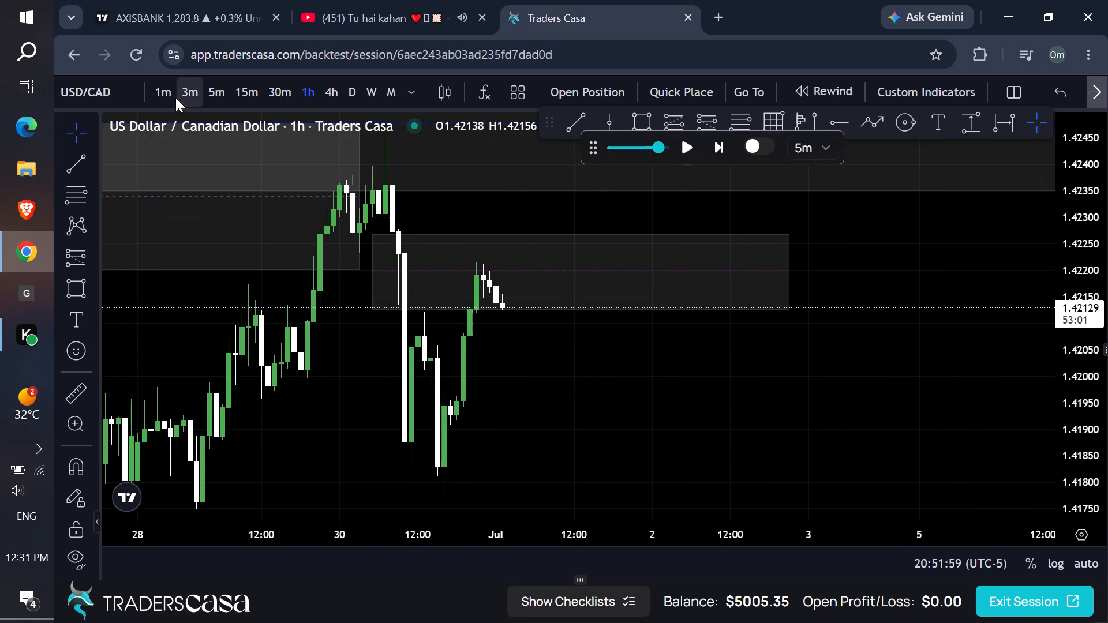
On the 15-minute timeframe, draw a short position with entry 1.42128, stop 1.42217 and target 1.41772 at the new zone's lower edge.
left_click(242, 91)
left_click_drag(1081, 506, 950, 151)
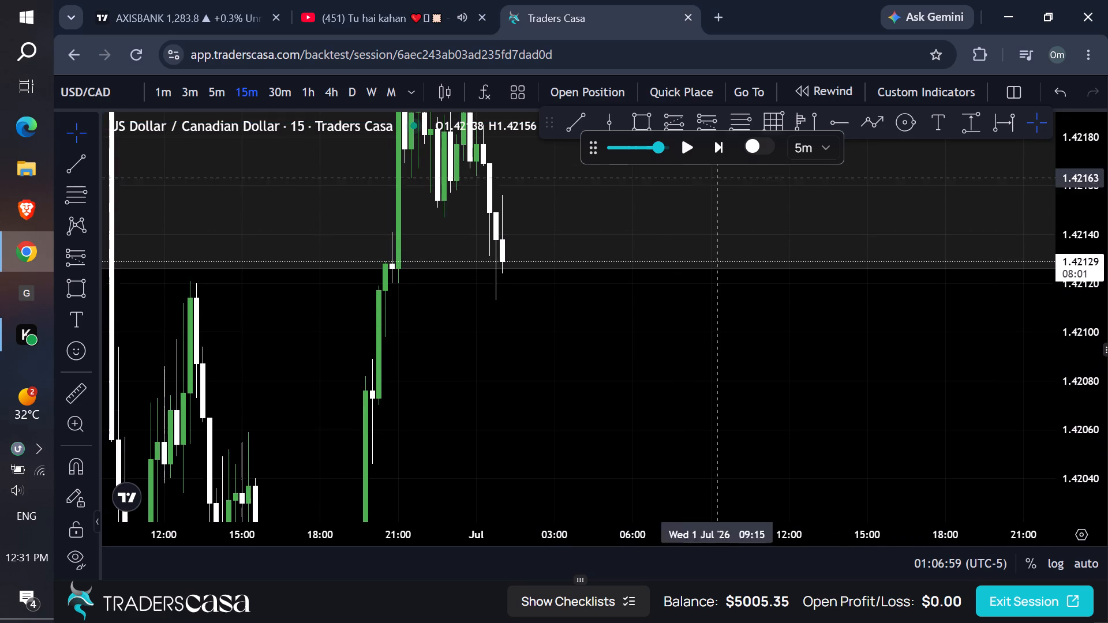
left_click_drag(667, 206, 663, 311)
left_click(700, 121)
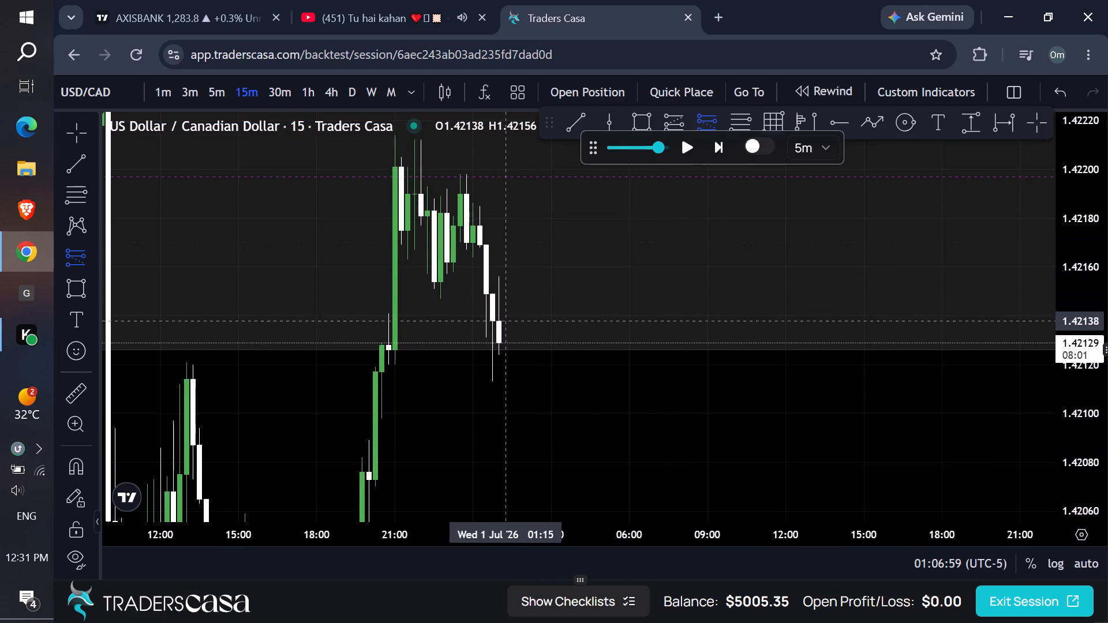
left_click(500, 344)
left_click_drag(1072, 208, 920, 490)
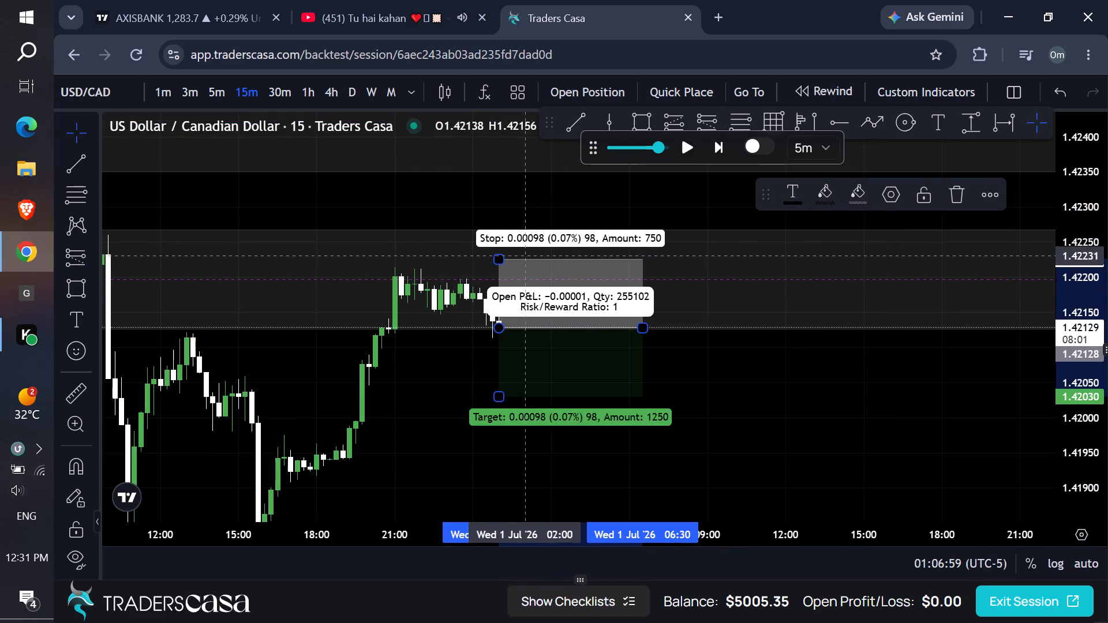
left_click_drag(497, 262, 502, 265)
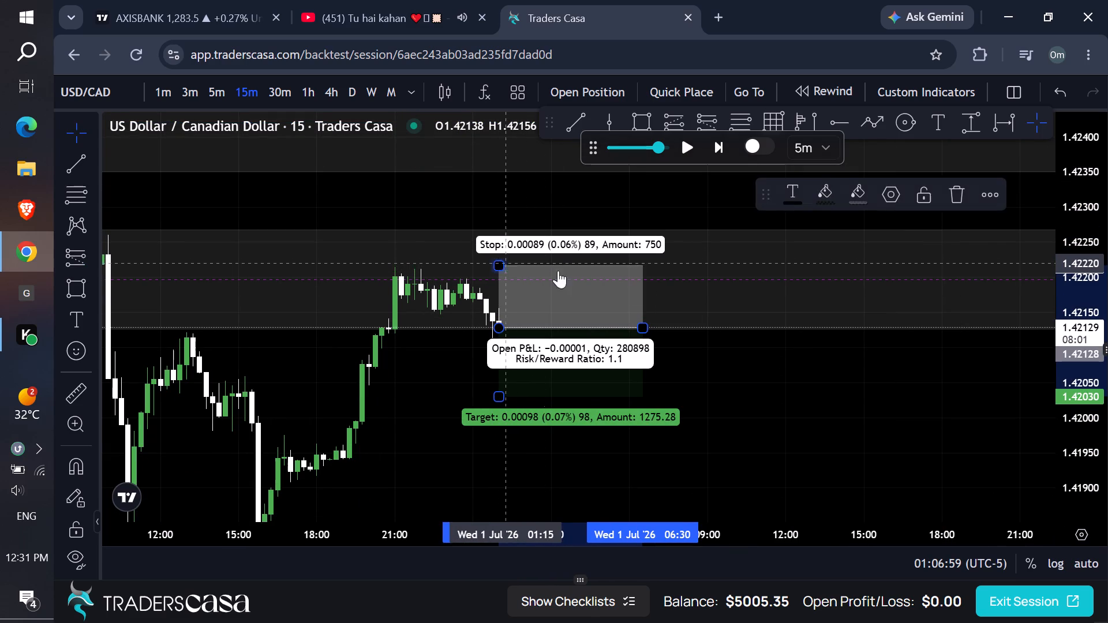
scroll(750, 300, "up", 1)
scroll(787, 307, "down", 3)
scroll(854, 314, "up", 1)
scroll(864, 314, "down", 1)
scroll(882, 311, "up", 1)
left_click_drag(1074, 292, 1000, 427)
left_click_drag(568, 365, 578, 430)
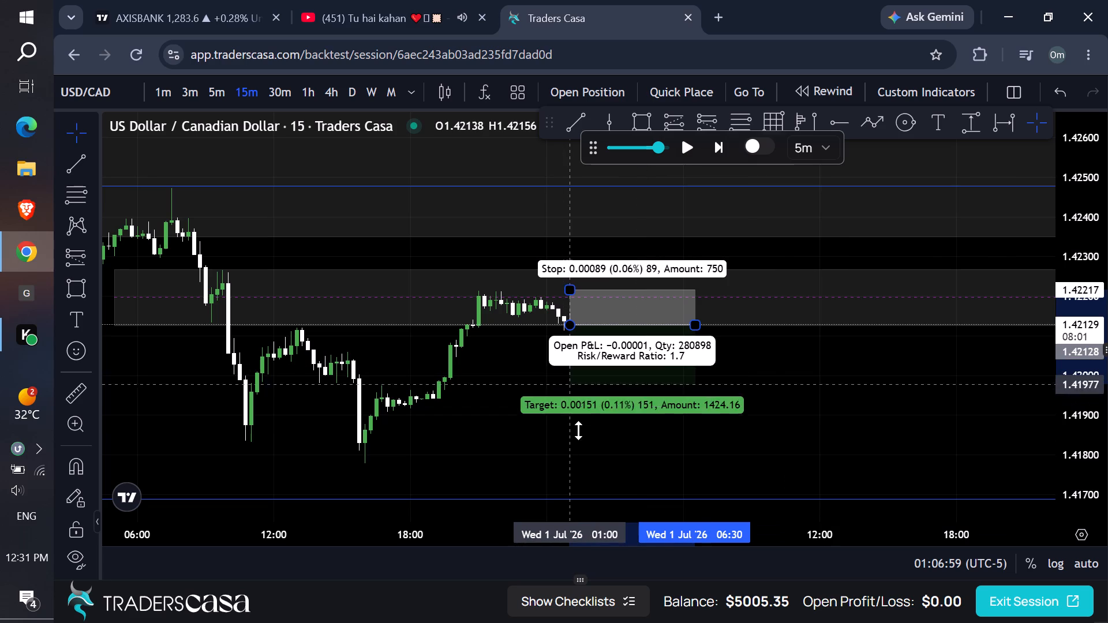
left_click_drag(578, 430, 575, 466)
Place a sell order with entry 1.42128, stop loss 1.42217, take profit 1.41772 and $50 risk.
left_click(588, 96)
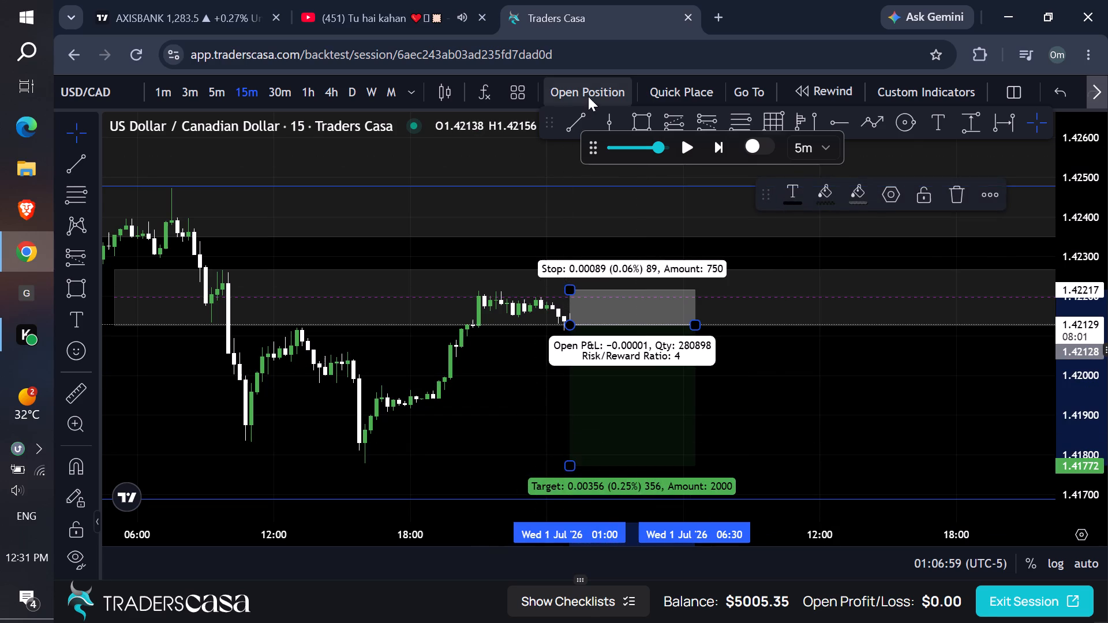
left_click(556, 557)
Play the replay forward on the 1-hour timeframe, widening the short position drawing to 01:00 on 2 July.
left_click(314, 90)
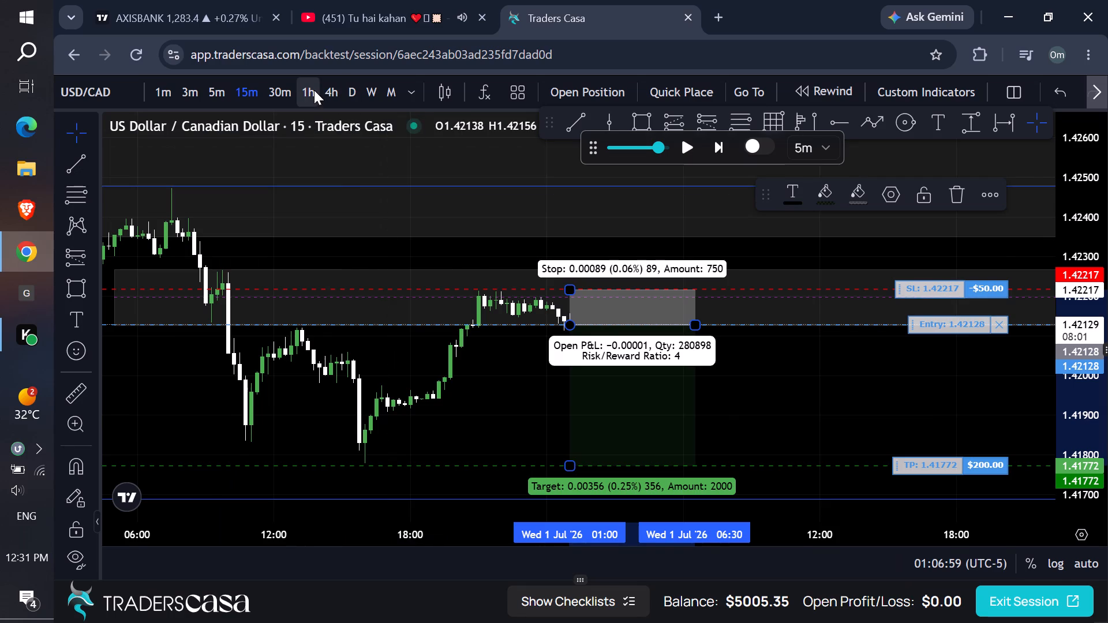
left_click(772, 380)
left_click(686, 147)
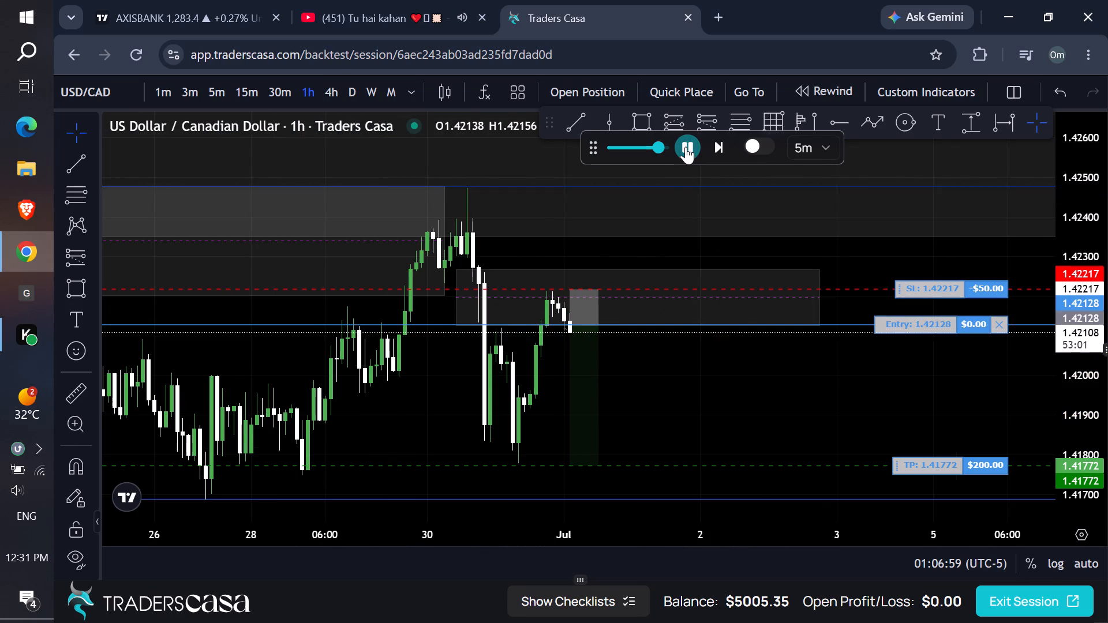
left_click_drag(594, 326, 698, 343)
left_click(787, 377)
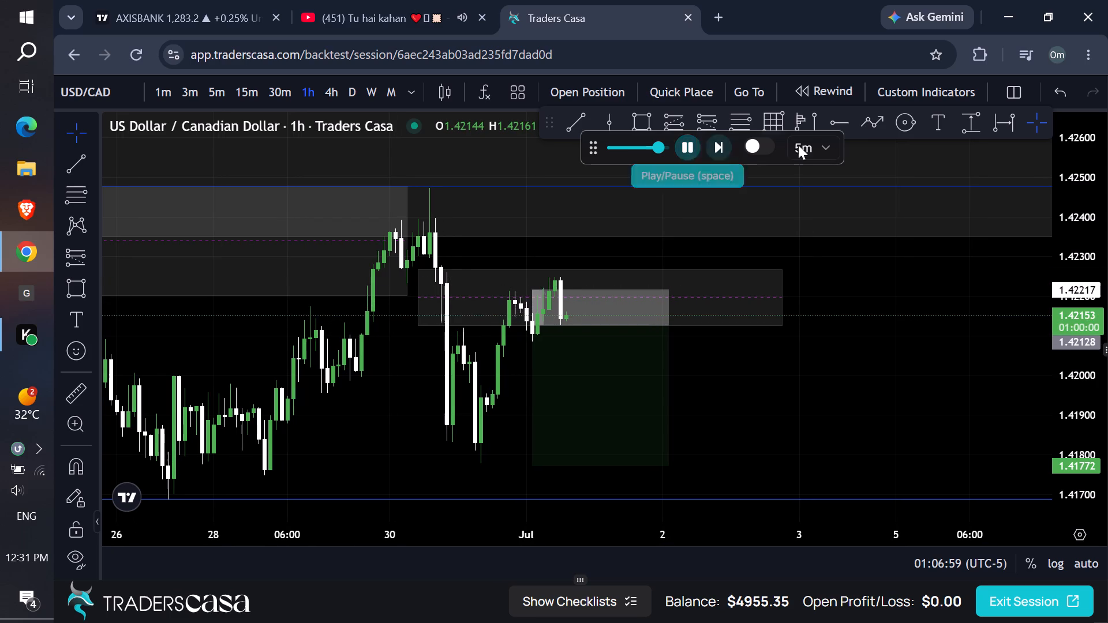
Set the replay step to 15 minutes and continue playing forward.
left_click(817, 142)
left_click(821, 310)
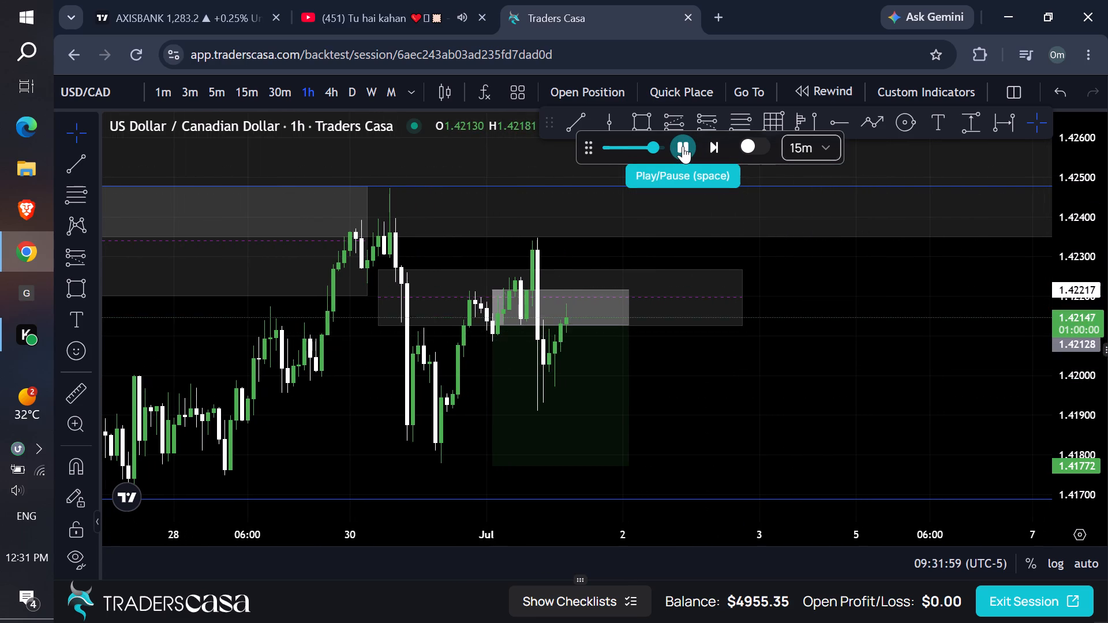
Delete the short position drawing with entry 1.42128 and the 1.42268–1.42126 rectangle zone.
left_click(600, 341)
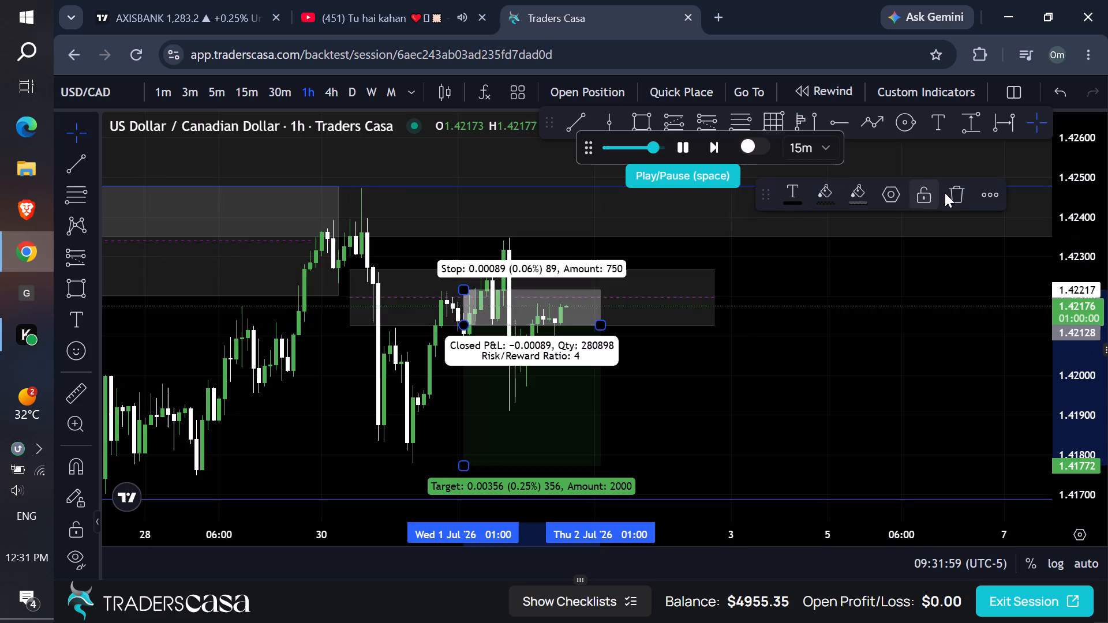
left_click(961, 193)
left_click(701, 322)
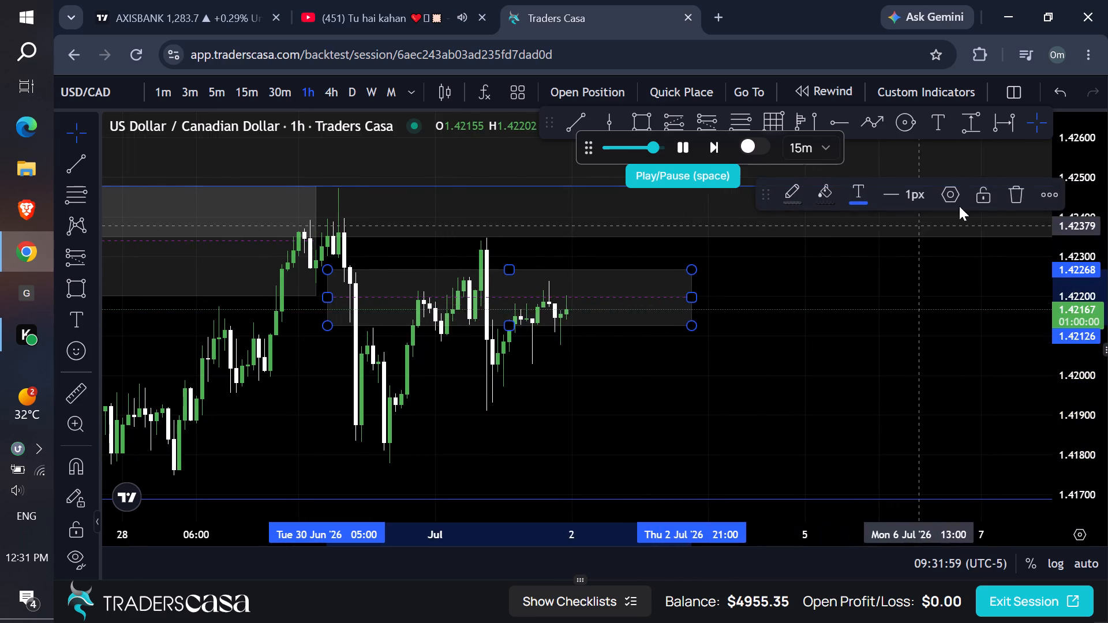
left_click(1011, 197)
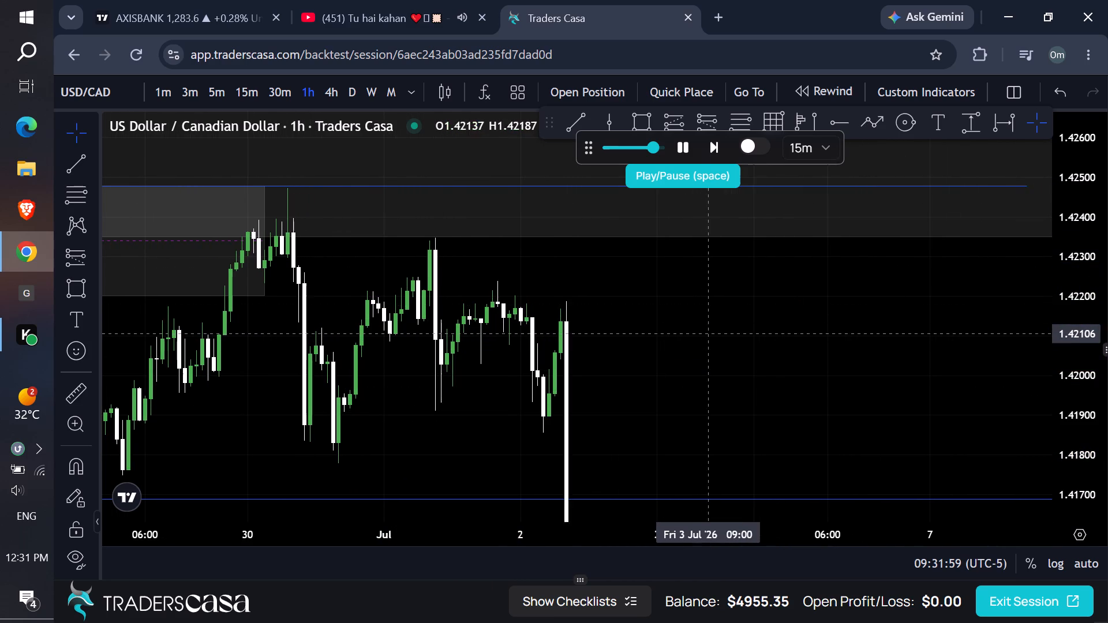
Pause the replay at 11:46:59 on 2 July and view the recent drop on the 4-hour timeframe.
left_click(679, 152)
left_click_drag(649, 360, 756, 322)
left_click(325, 92)
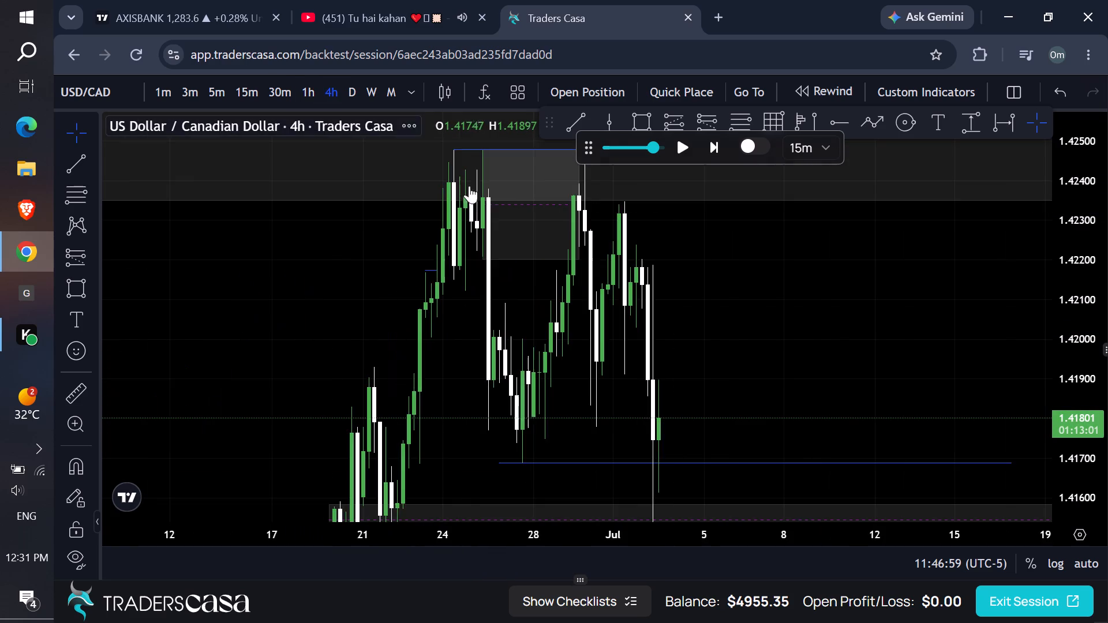
scroll(578, 222, "down", 1)
scroll(578, 222, "up", 3)
left_click_drag(668, 281, 675, 292)
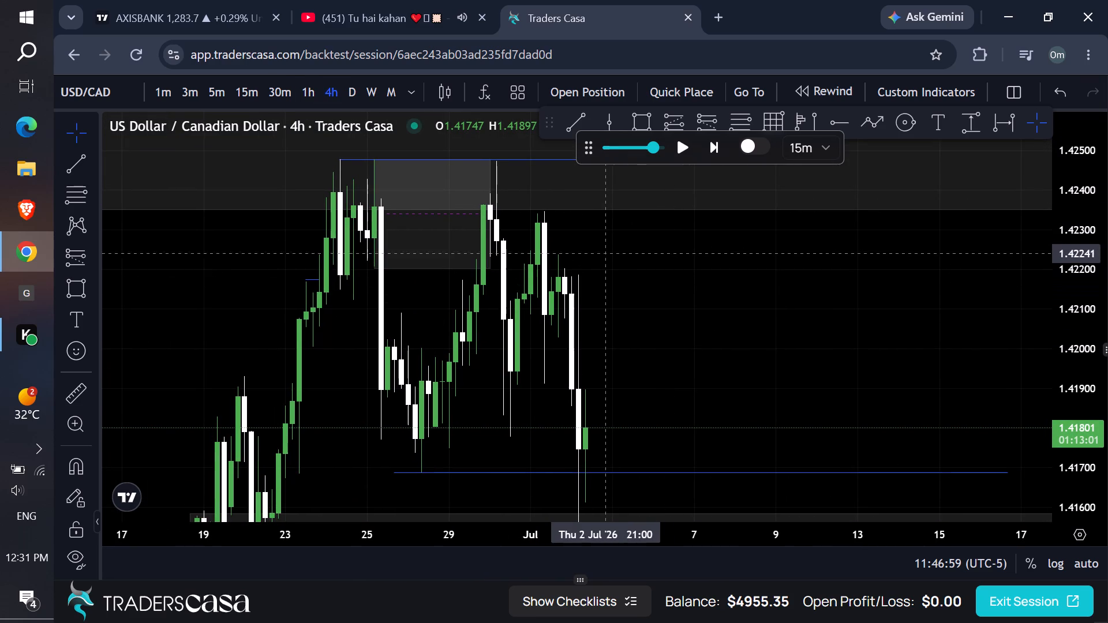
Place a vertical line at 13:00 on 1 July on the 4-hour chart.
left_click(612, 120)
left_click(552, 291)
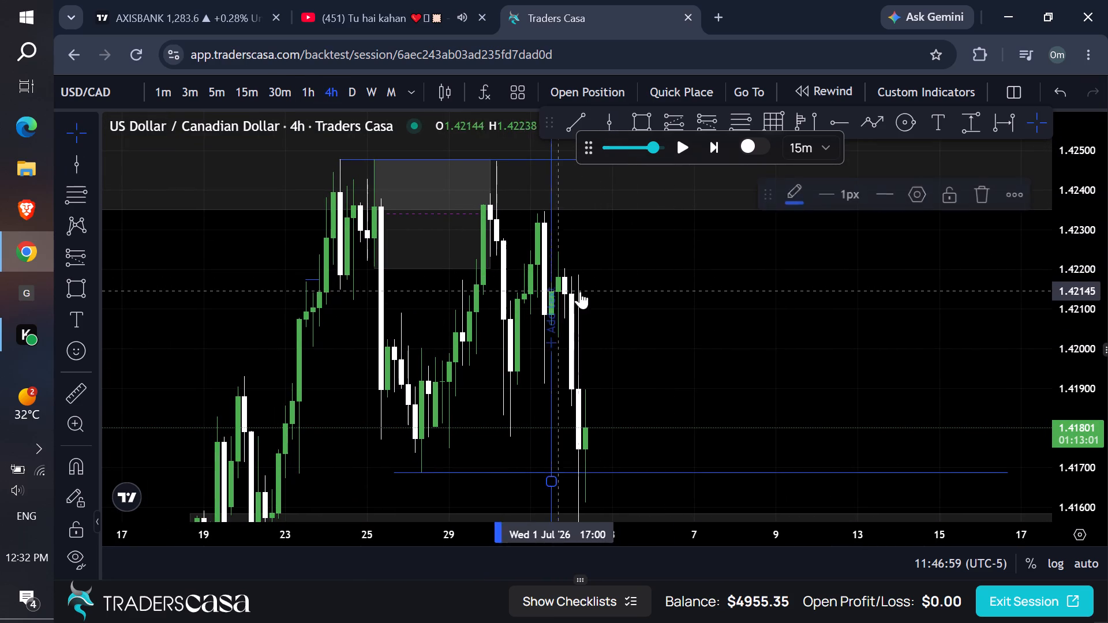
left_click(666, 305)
On the 15-minute timeframe, draw a rectangle zone from about 1.42231 to 1.42210, spanning 08:15 on 1 July to 03:00 on 2 July.
left_click(250, 95)
scroll(455, 250, "down", 1)
scroll(548, 311, "up", 1)
scroll(563, 320, "down", 1)
scroll(575, 329, "up", 1)
scroll(586, 334, "down", 1)
scroll(599, 336, "up", 1)
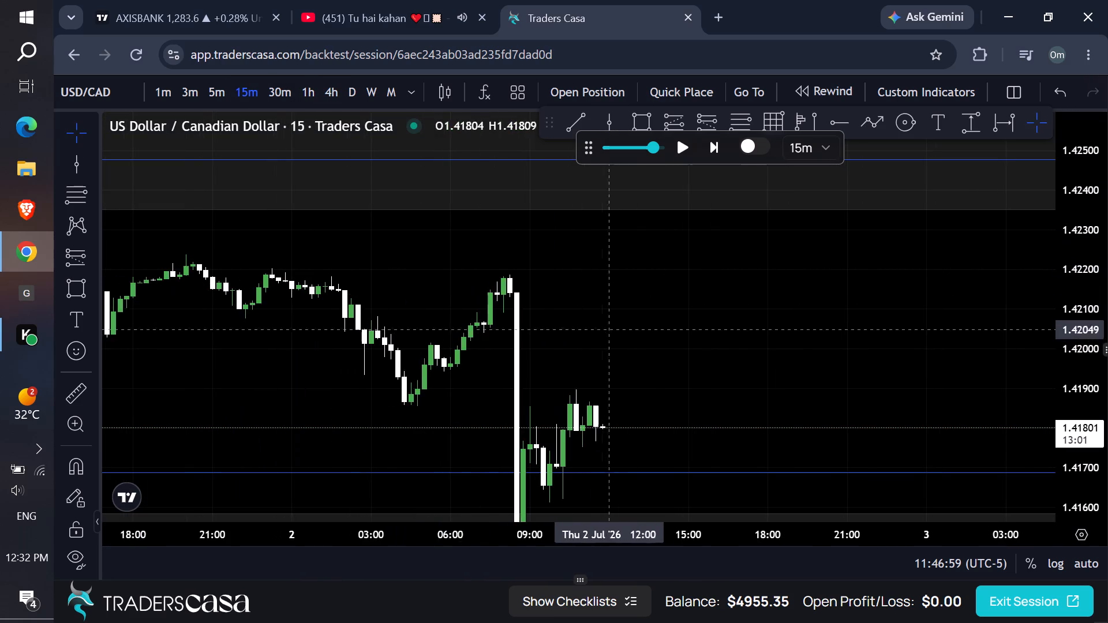
left_click_drag(405, 284, 951, 376)
left_click_drag(1066, 456, 985, 279)
left_click_drag(849, 323, 847, 280)
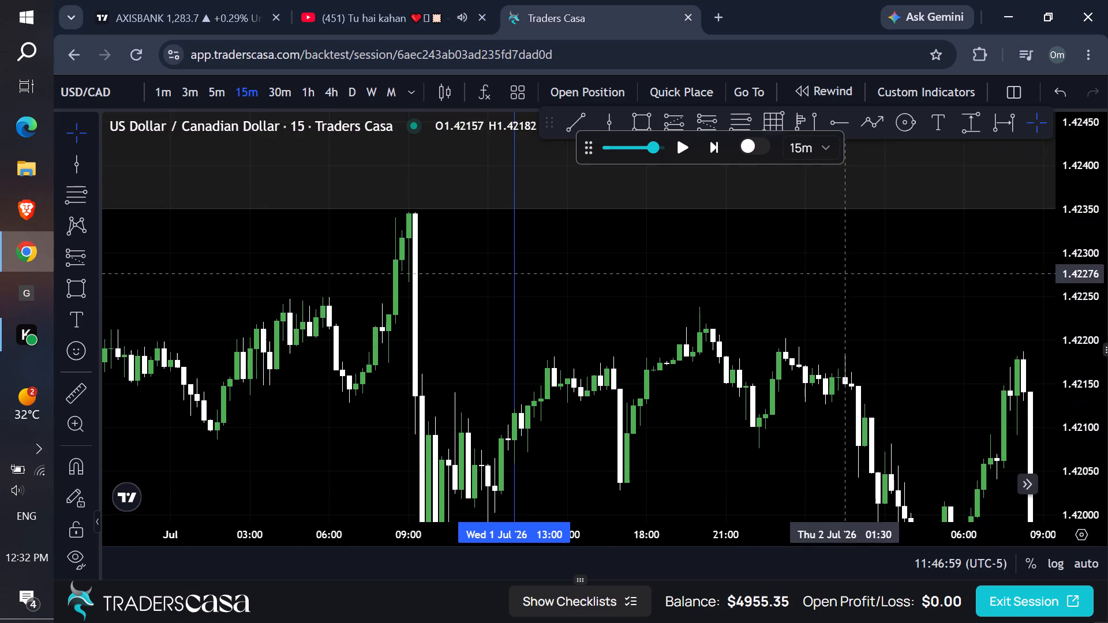
left_click(647, 123)
left_click(391, 313)
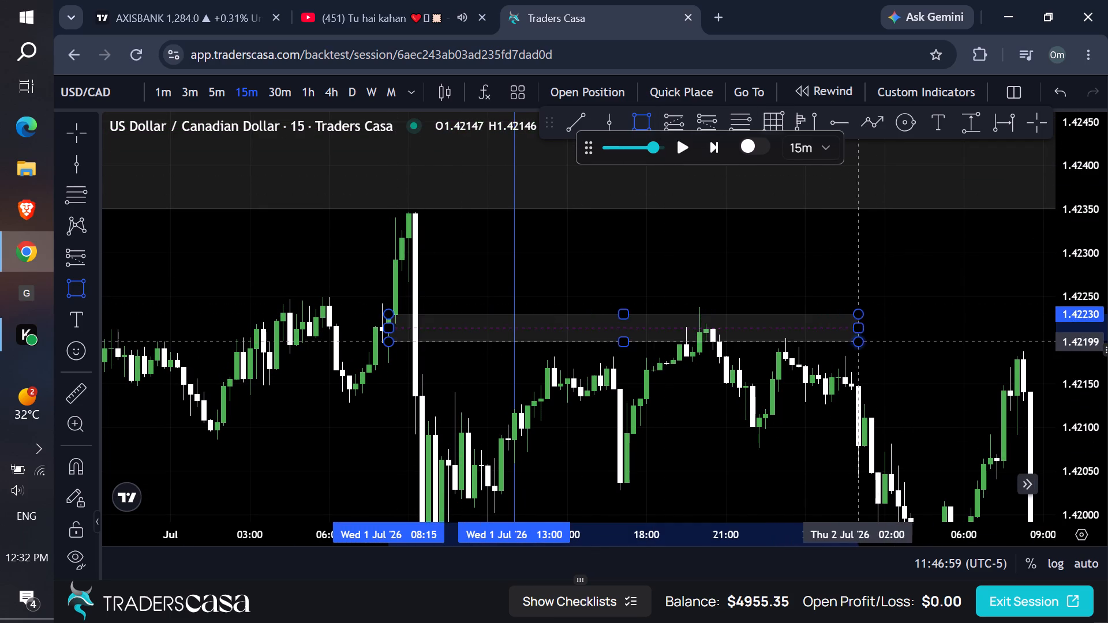
left_click(881, 331)
left_click_drag(975, 337, 999, 341)
left_click_drag(1084, 472, 961, 4)
left_click(405, 291)
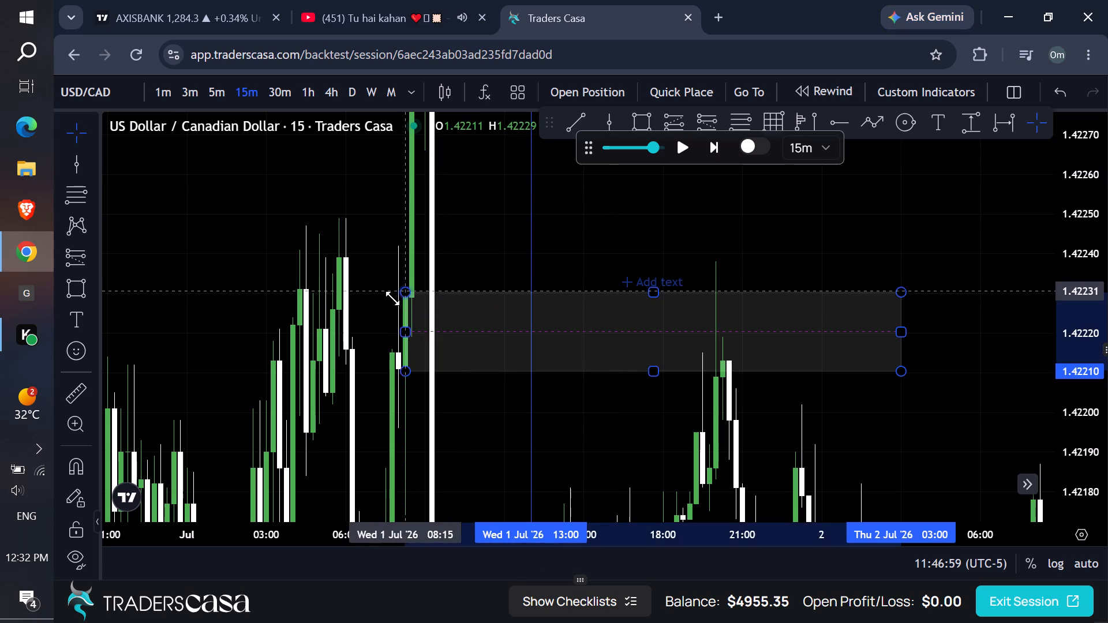
left_click_drag(578, 251, 593, 251)
left_click_drag(1072, 197, 933, 490)
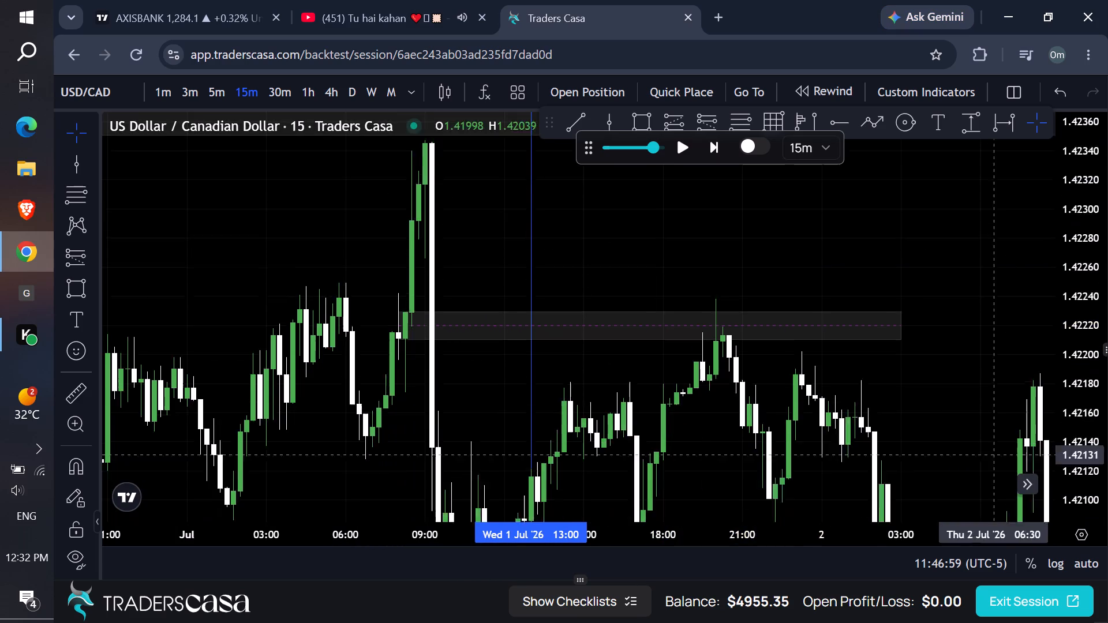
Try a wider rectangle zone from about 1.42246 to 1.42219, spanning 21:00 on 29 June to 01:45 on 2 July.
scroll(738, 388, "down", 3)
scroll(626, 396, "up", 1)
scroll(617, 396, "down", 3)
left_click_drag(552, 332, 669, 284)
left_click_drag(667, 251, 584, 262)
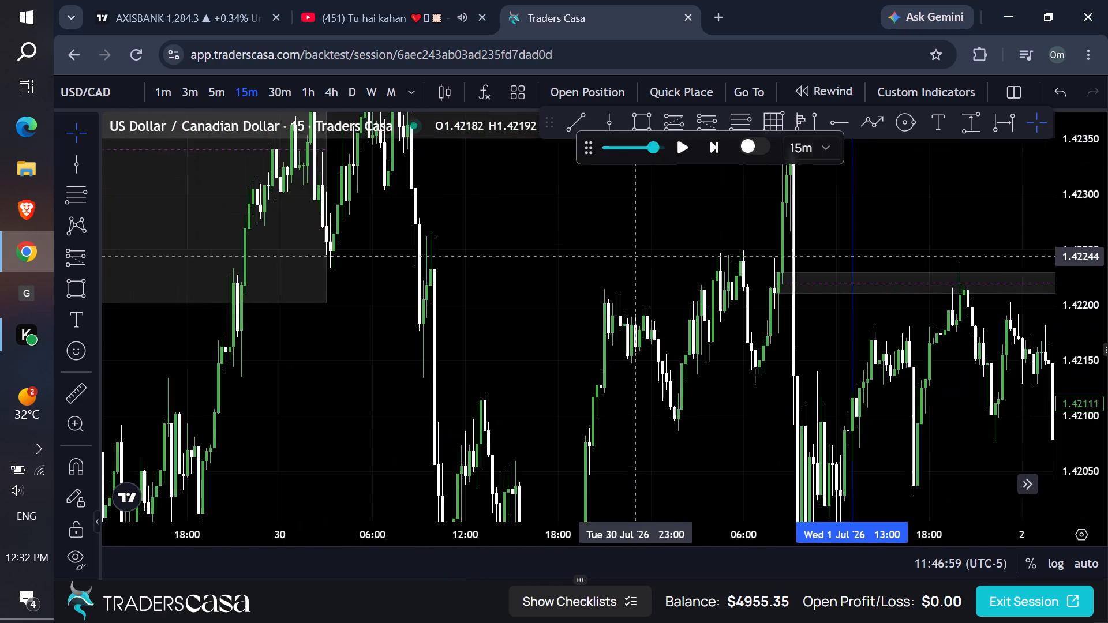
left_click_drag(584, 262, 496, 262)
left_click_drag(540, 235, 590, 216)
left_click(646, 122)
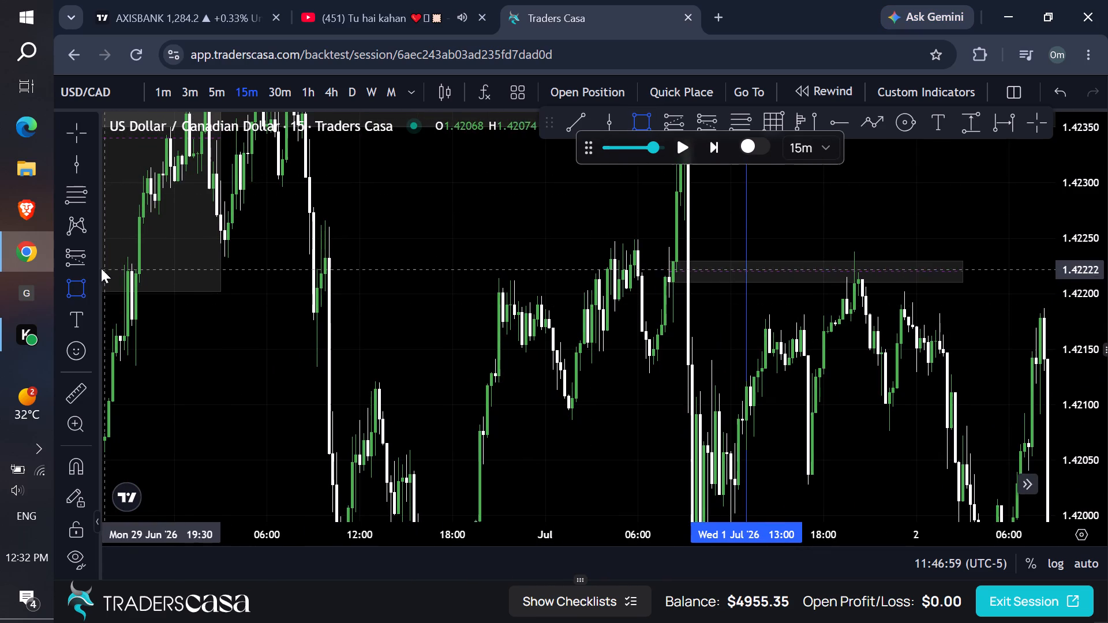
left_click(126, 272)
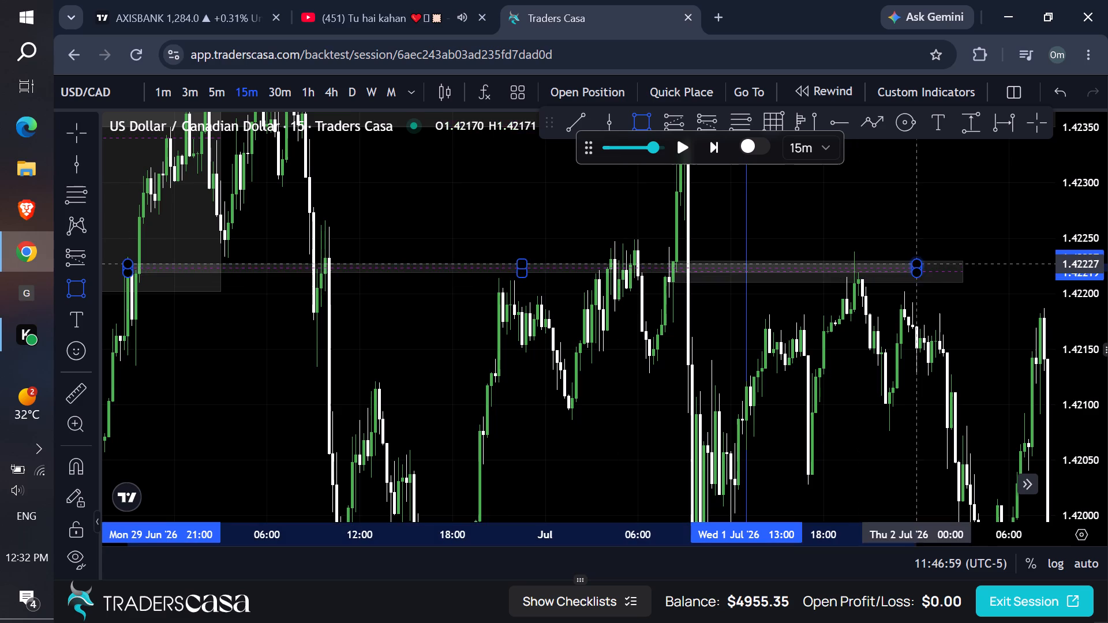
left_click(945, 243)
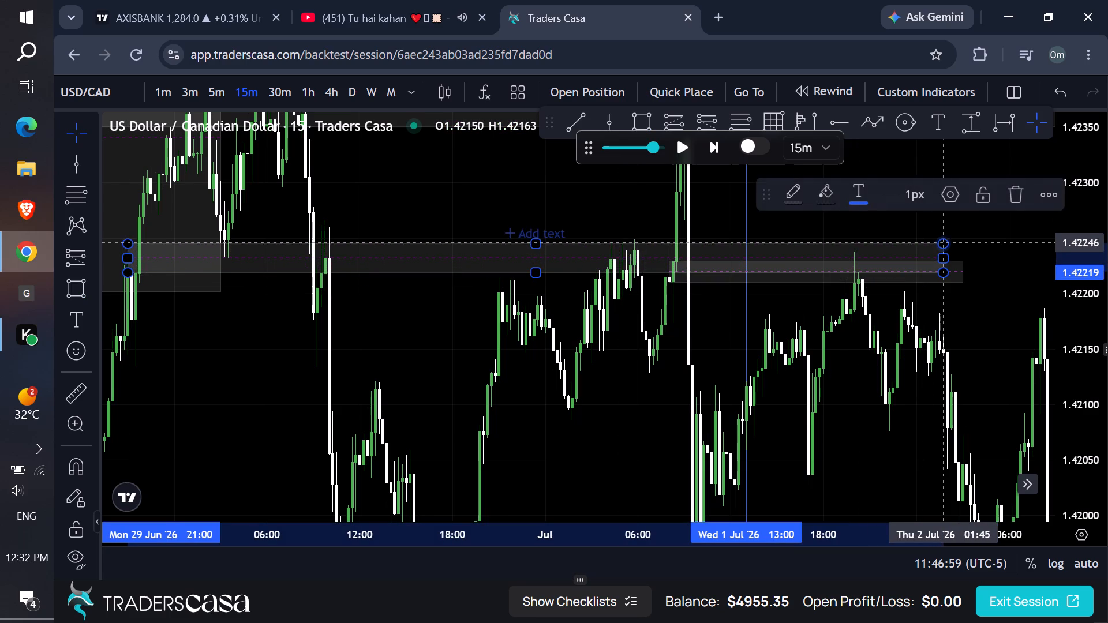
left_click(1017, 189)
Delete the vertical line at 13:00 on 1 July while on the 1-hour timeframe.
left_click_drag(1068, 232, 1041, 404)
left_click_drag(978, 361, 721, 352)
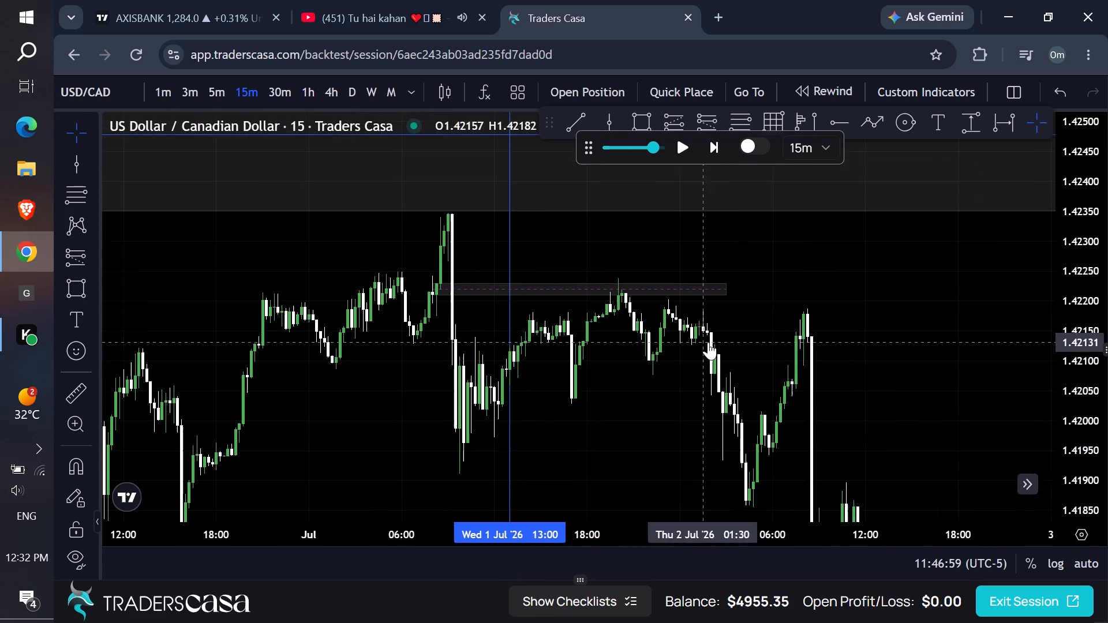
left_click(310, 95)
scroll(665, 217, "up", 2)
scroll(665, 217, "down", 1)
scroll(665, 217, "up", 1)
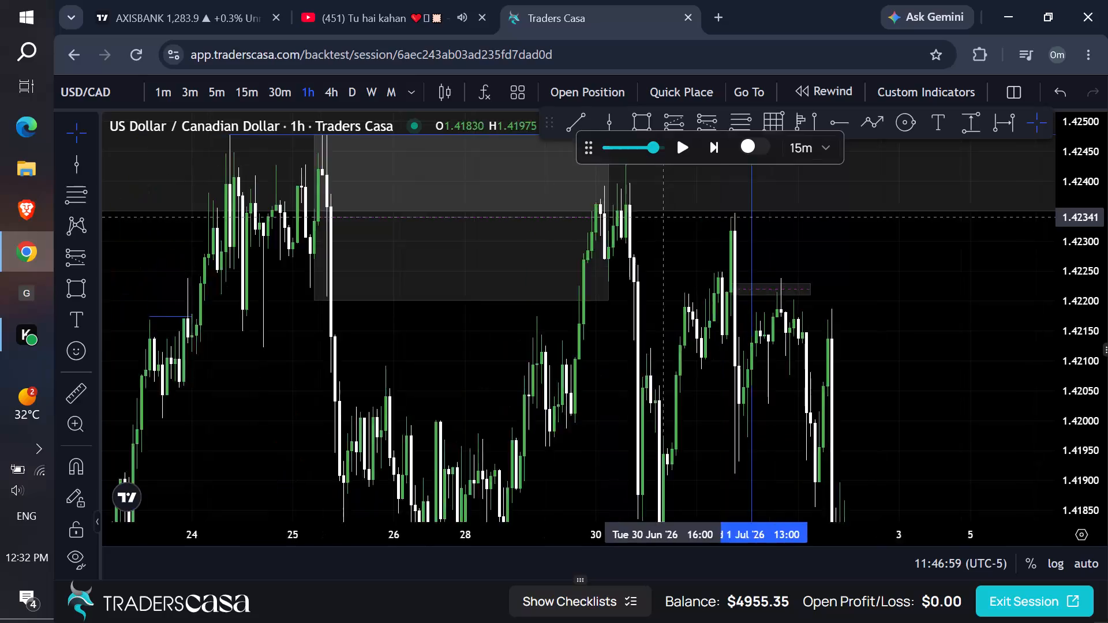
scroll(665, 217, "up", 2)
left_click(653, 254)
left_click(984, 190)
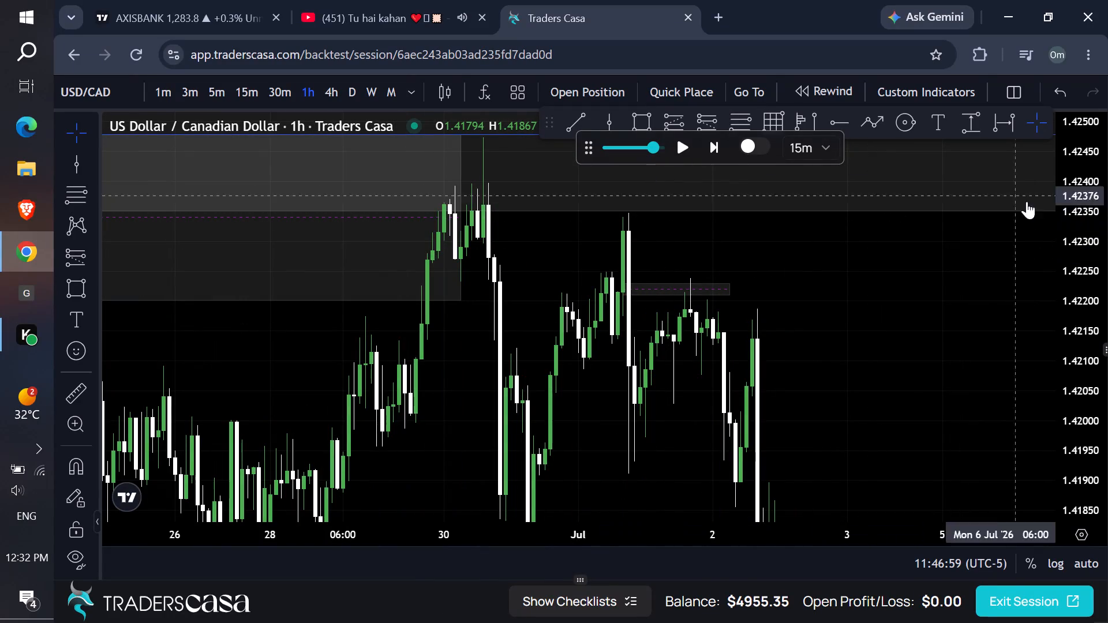
Examine the recent drop into the lower zone on the 1-hour, daily and 15-minute timeframes.
left_click_drag(1091, 260, 1021, 354)
left_click_drag(944, 355, 818, 321)
left_click_drag(856, 341, 743, 242)
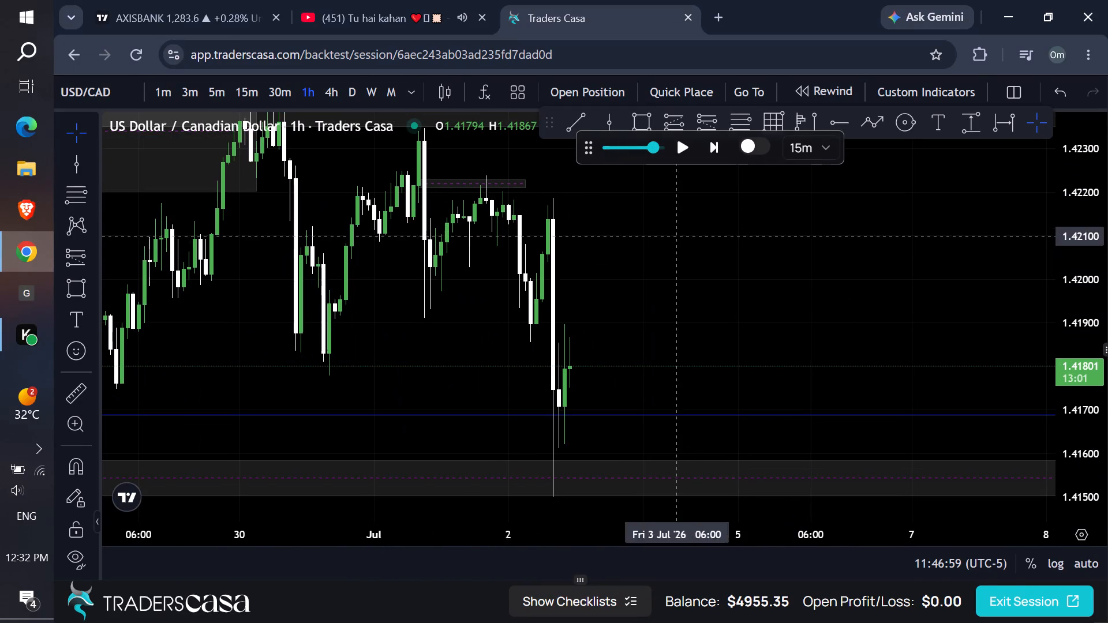
left_click(352, 88)
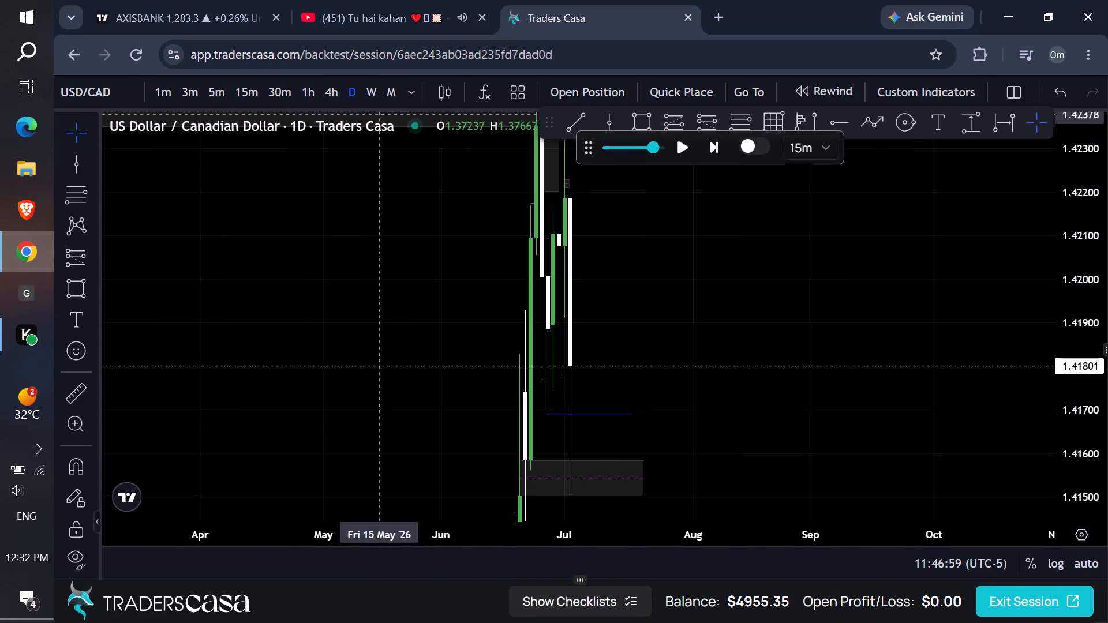
left_click_drag(697, 286, 851, 237)
left_click_drag(1092, 219, 991, 377)
left_click(249, 85)
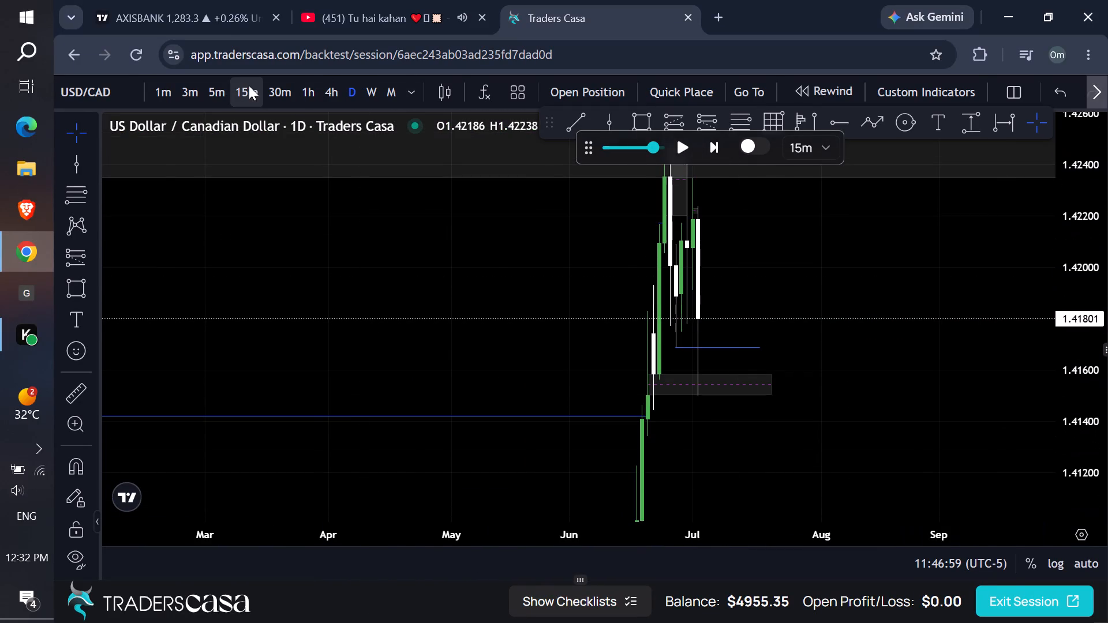
left_click_drag(1066, 457, 986, 288)
left_click_drag(881, 266, 817, 246)
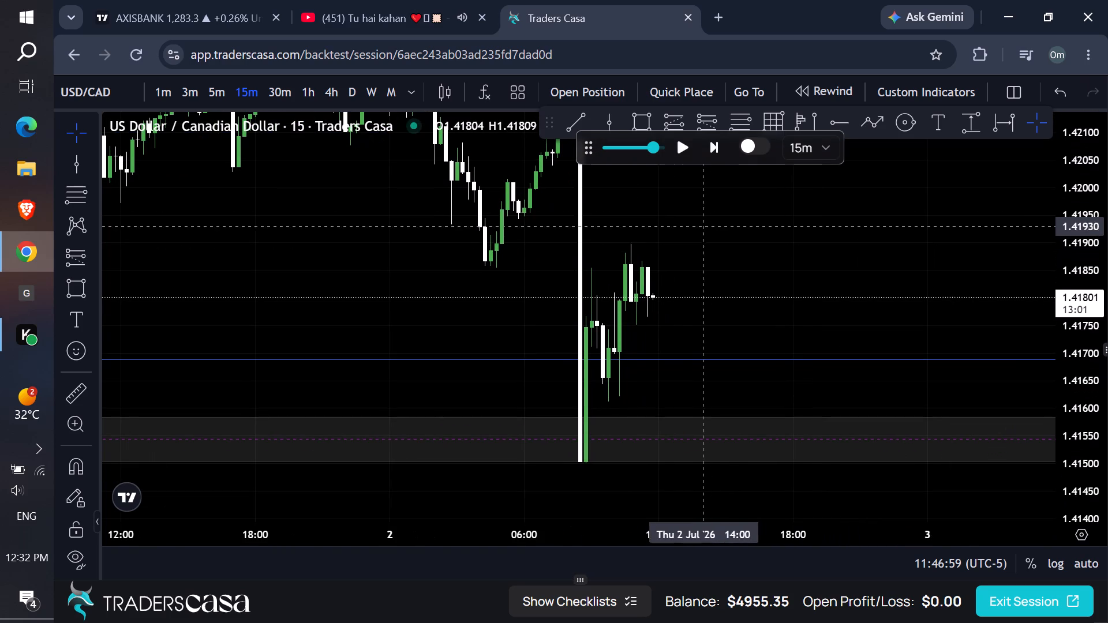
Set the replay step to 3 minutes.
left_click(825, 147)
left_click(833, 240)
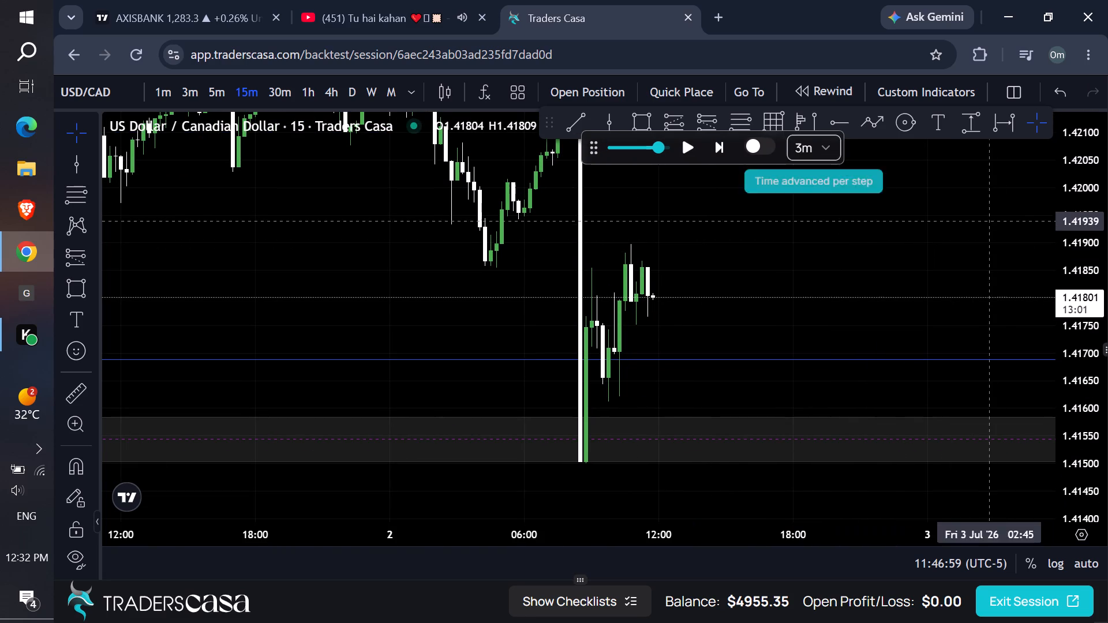
Examine price against the marked levels and zones on the 4-hour and daily timeframes.
left_click_drag(1069, 208, 1036, 336)
left_click_drag(879, 242, 874, 241)
left_click(324, 99)
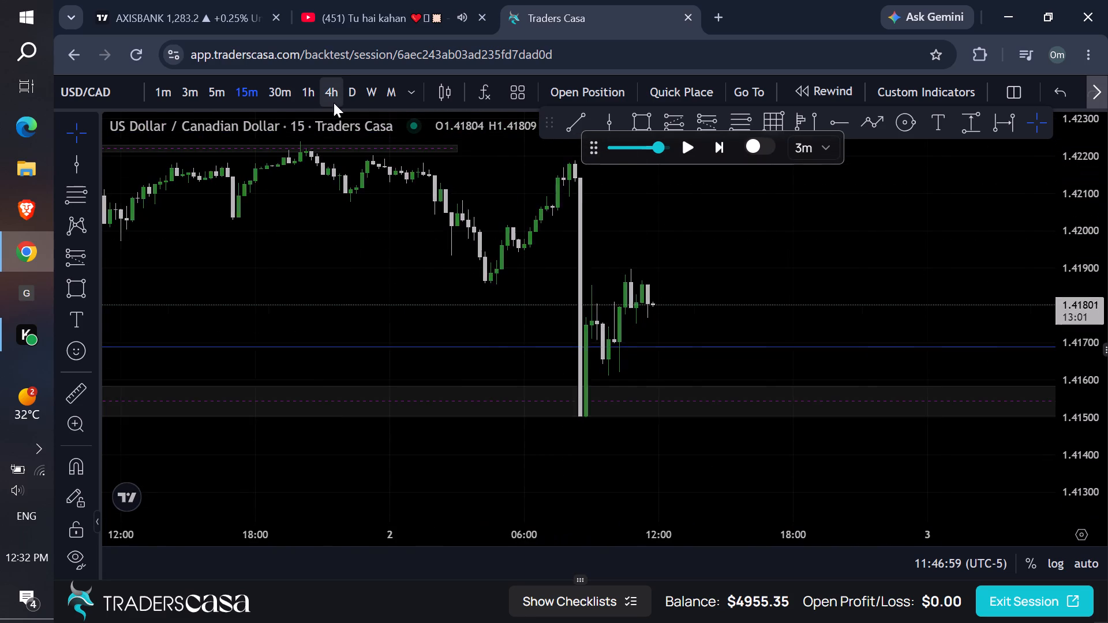
left_click_drag(1068, 206, 1025, 353)
left_click_drag(889, 252, 879, 263)
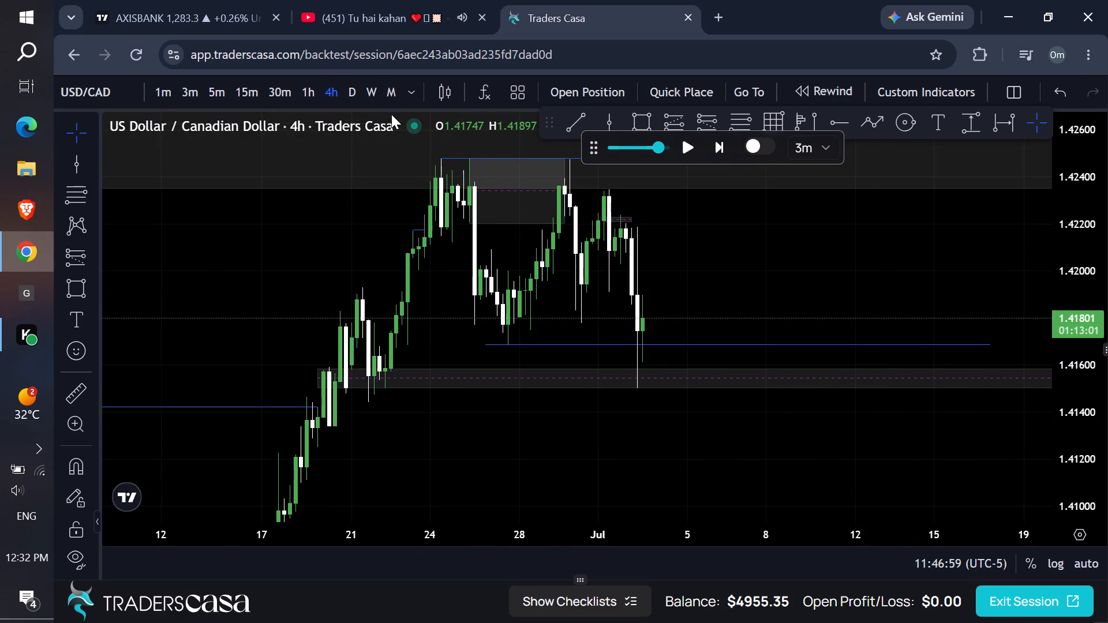
left_click(352, 98)
scroll(585, 219, "up", 2)
scroll(585, 219, "down", 1)
scroll(585, 219, "up", 1)
scroll(585, 219, "down", 1)
scroll(585, 219, "up", 1)
Set the replay step to 15 minutes and play forward on the daily timeframe to 21:16:59 on 2 July.
left_click(837, 144)
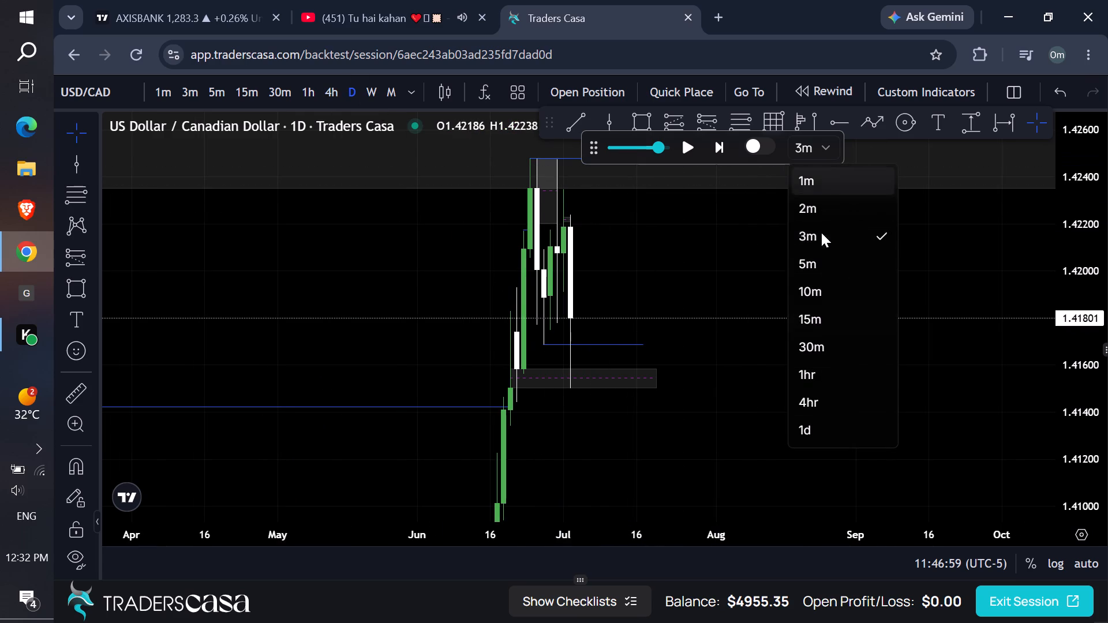
left_click(827, 311)
scroll(617, 268, "up", 5)
scroll(617, 268, "down", 1)
left_click_drag(568, 264, 691, 272)
left_click(676, 149)
double_click(676, 149)
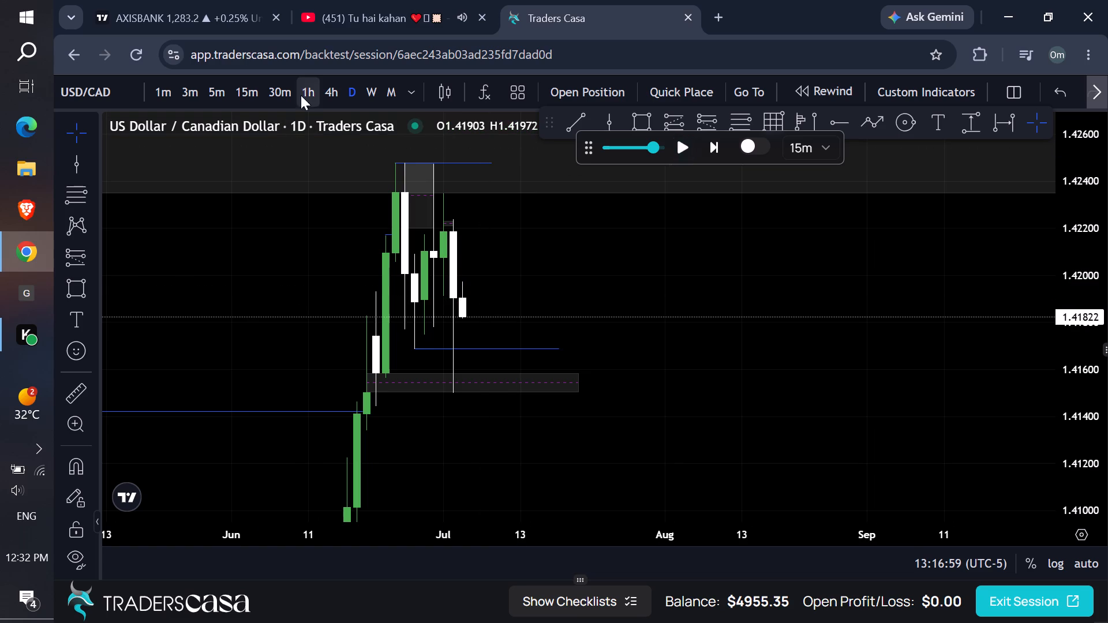
Switch to the 1-hour timeframe and play the replay forward to 04:16:59 on 3 July.
left_click(326, 91)
left_click_drag(1084, 445, 1046, 328)
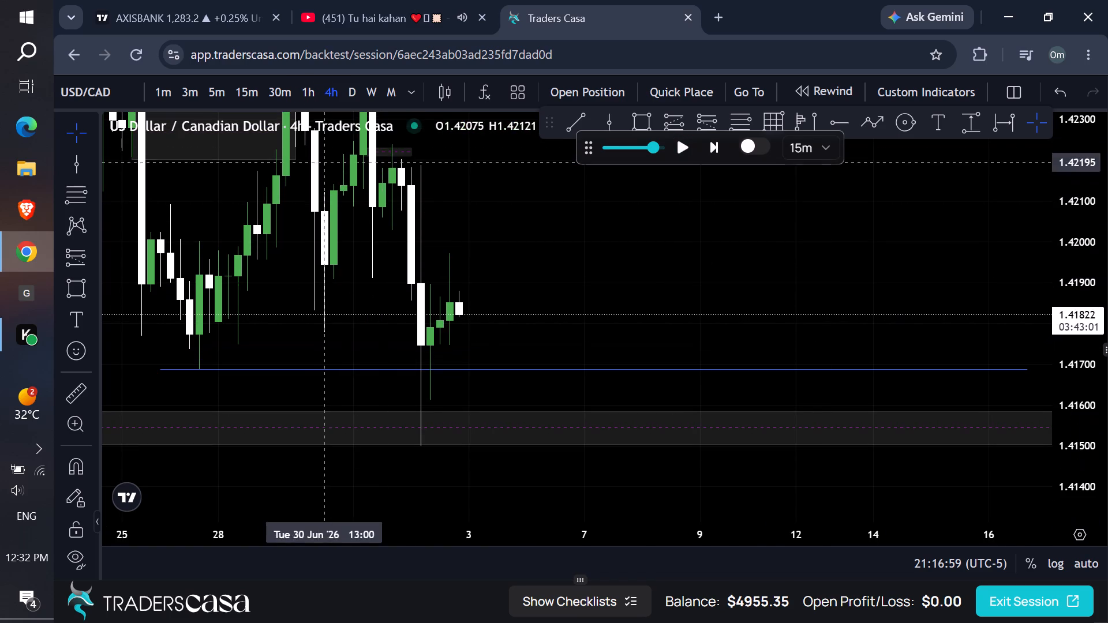
left_click(310, 95)
scroll(900, 341, "down", 2)
scroll(906, 362, "up", 1)
scroll(907, 365, "down", 3)
scroll(922, 376, "up", 1)
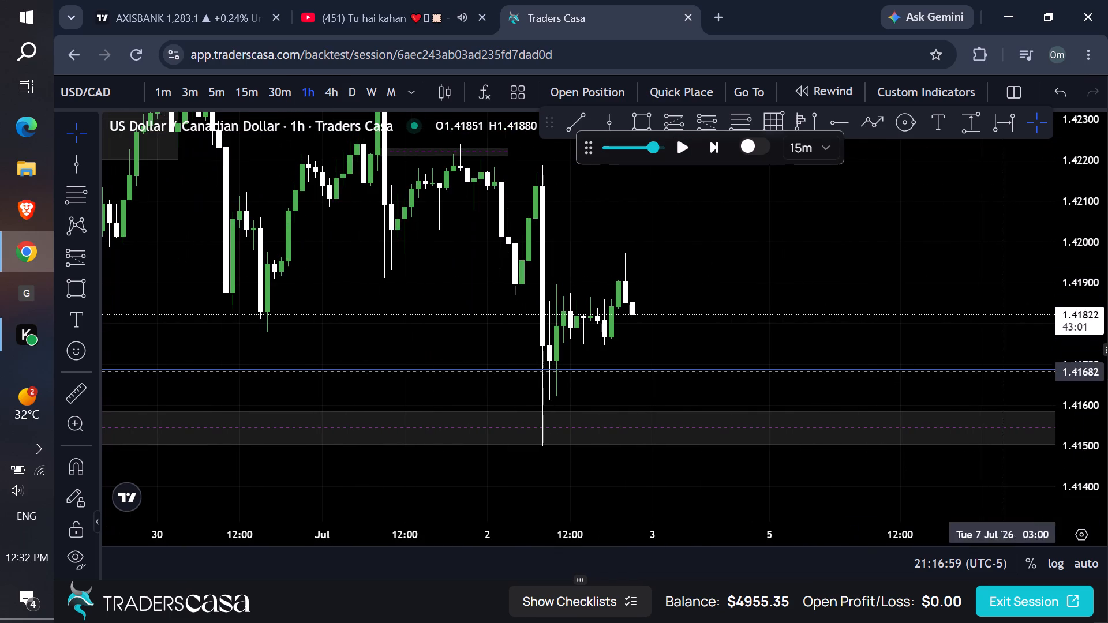
left_click_drag(1083, 456, 1014, 334)
left_click_drag(919, 291, 839, 317)
left_click(682, 139)
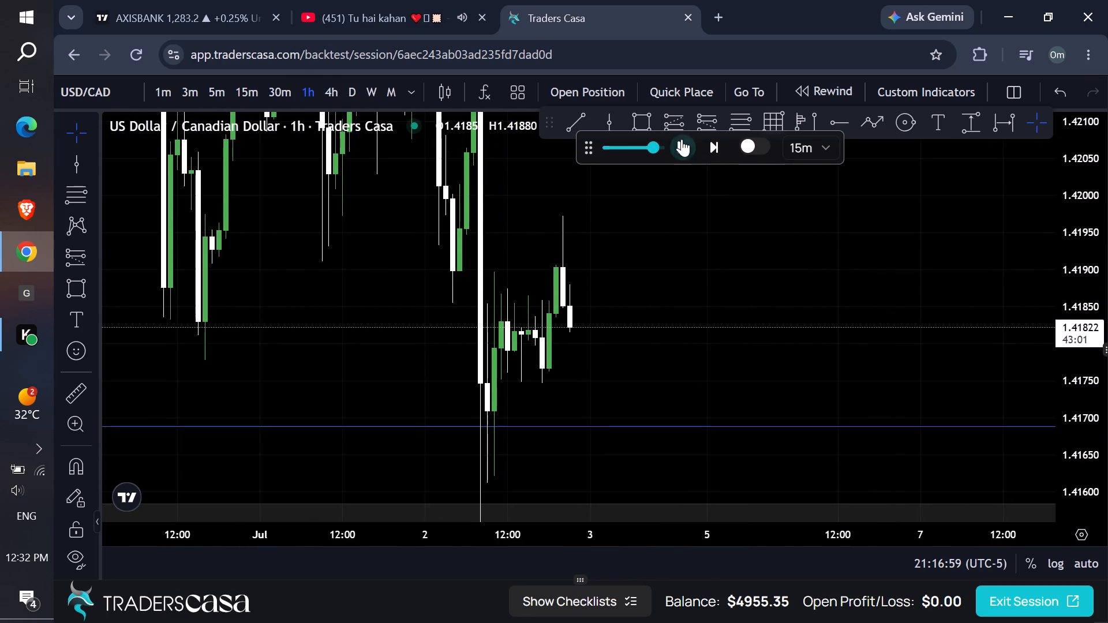
triple_click(692, 141)
left_click(692, 141)
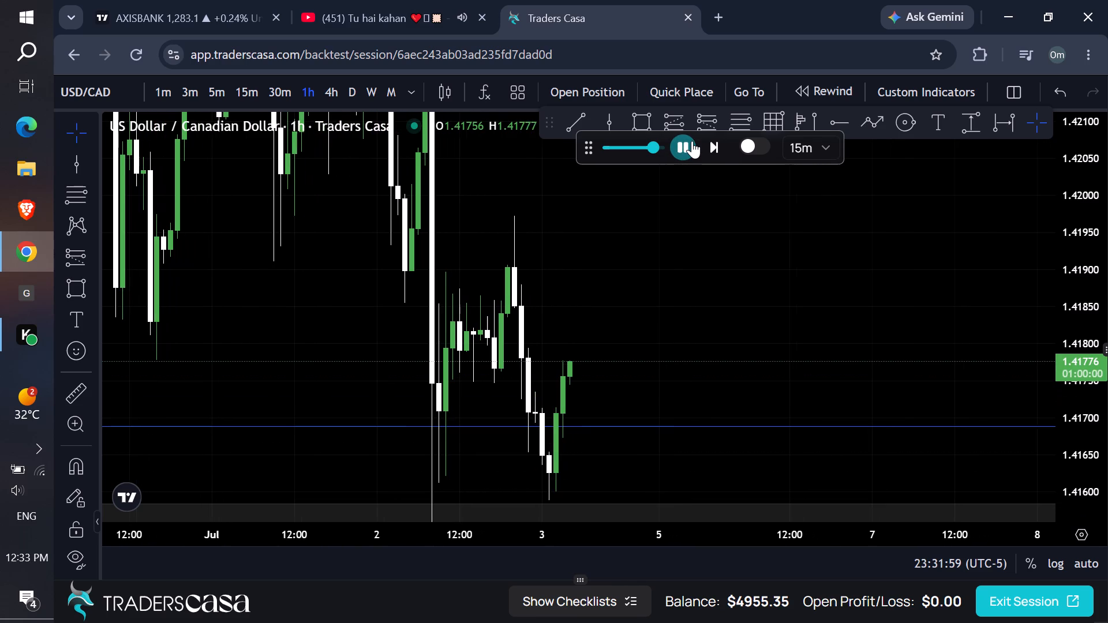
Draw a rectangle zone from about 1.41848 to 1.41793 on the 1-hour chart, starting around 19:00 on 2 July.
left_click(640, 123)
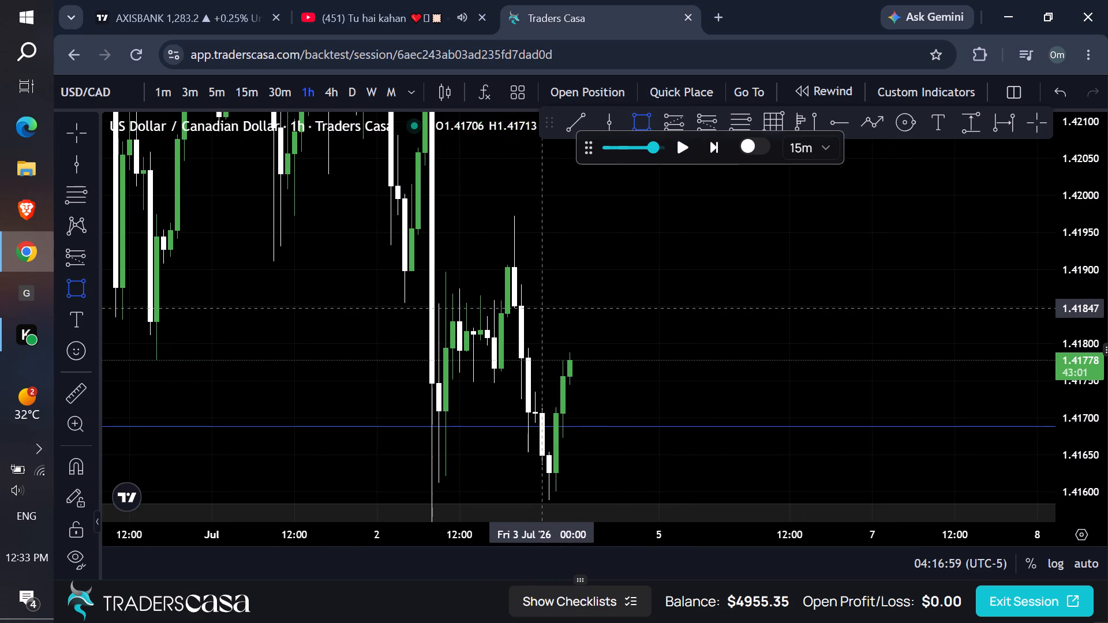
left_click(510, 307)
left_click(631, 348)
left_click_drag(679, 349, 679, 336)
Play the replay forward in short bursts on the 1-hour timeframe to 09:01:59 on 3 July.
left_click(681, 153)
left_click(681, 153)
double_click(681, 153)
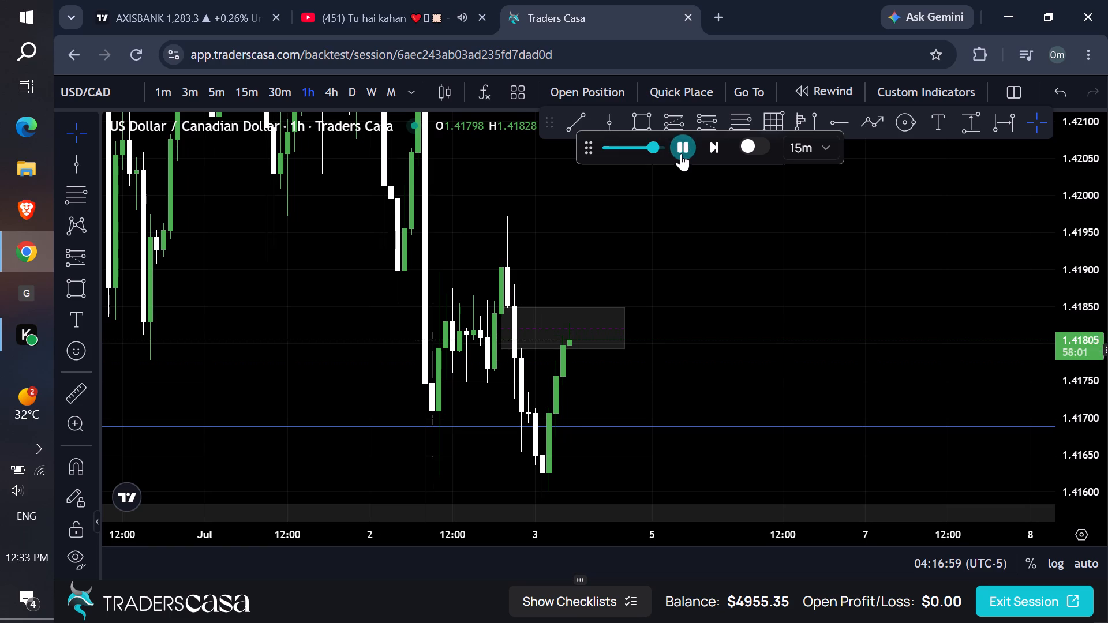
left_click(681, 153)
left_click(681, 153)
left_click(681, 153)
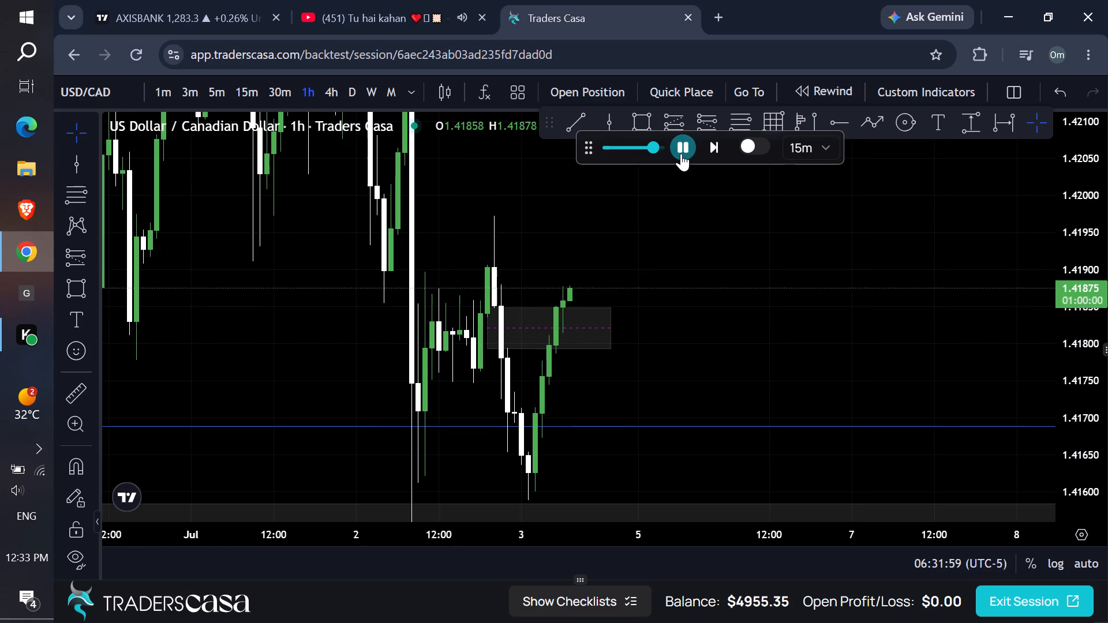
left_click(681, 153)
left_click(681, 153)
left_click(681, 153)
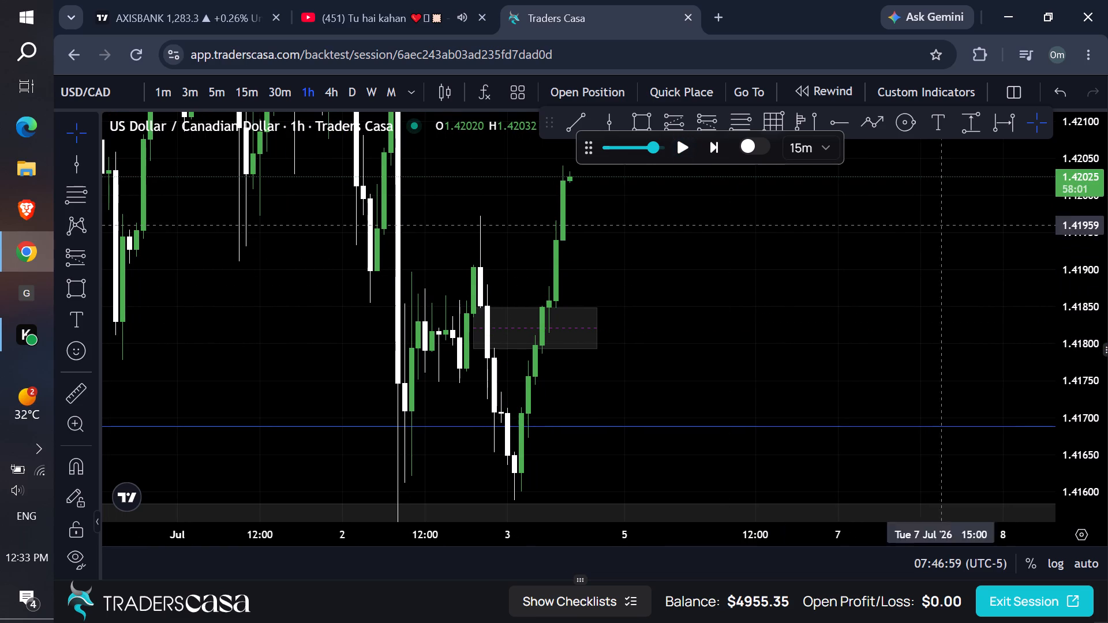
Examine the price move through the newest zone on the 15-minute and 5-minute timeframes.
left_click_drag(1091, 222, 1050, 365)
left_click_drag(815, 358, 886, 284)
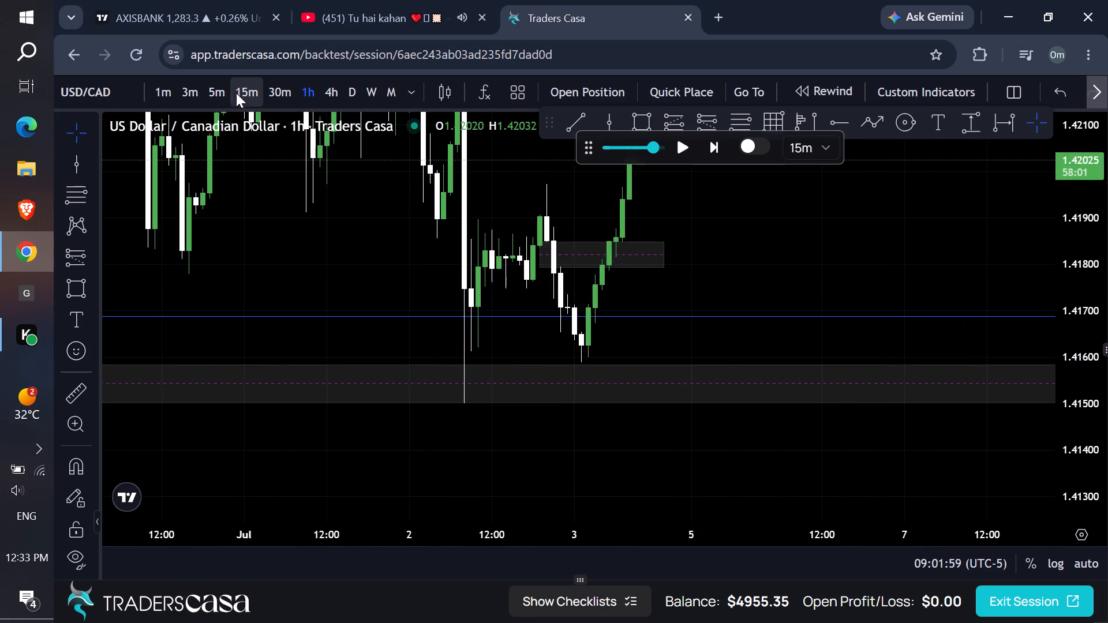
left_click(236, 93)
scroll(420, 388, "down", 1)
scroll(425, 407, "up", 1)
scroll(425, 409, "down", 1)
scroll(425, 409, "up", 1)
scroll(425, 409, "down", 3)
scroll(414, 371, "up", 1)
left_click_drag(402, 349, 420, 349)
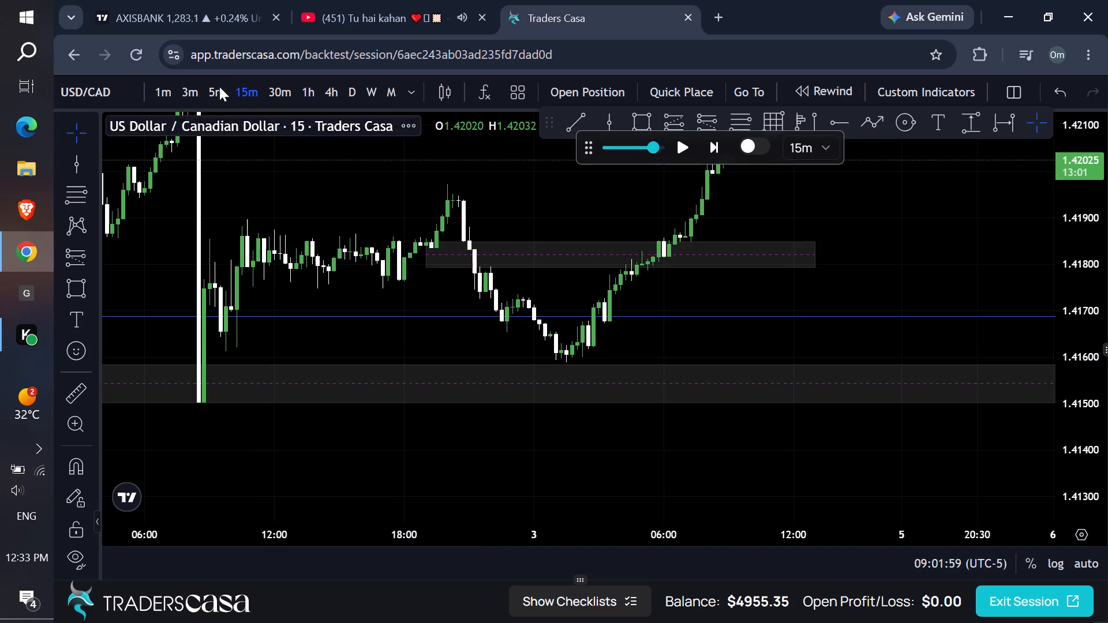
left_click(215, 81)
scroll(253, 218, "down", 7)
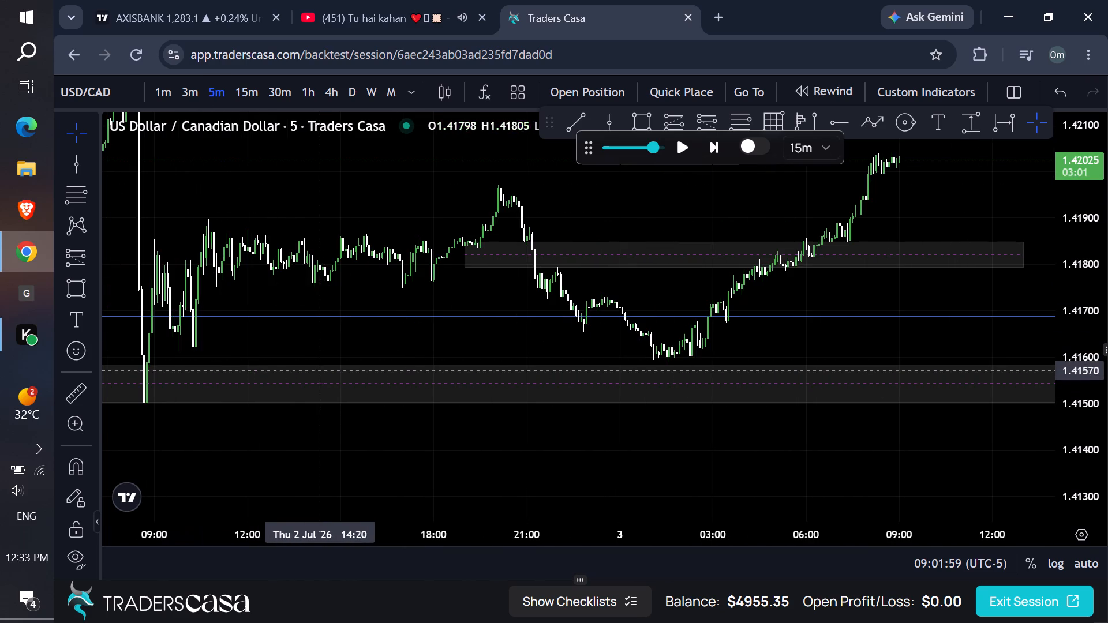
left_click_drag(336, 352, 297, 363)
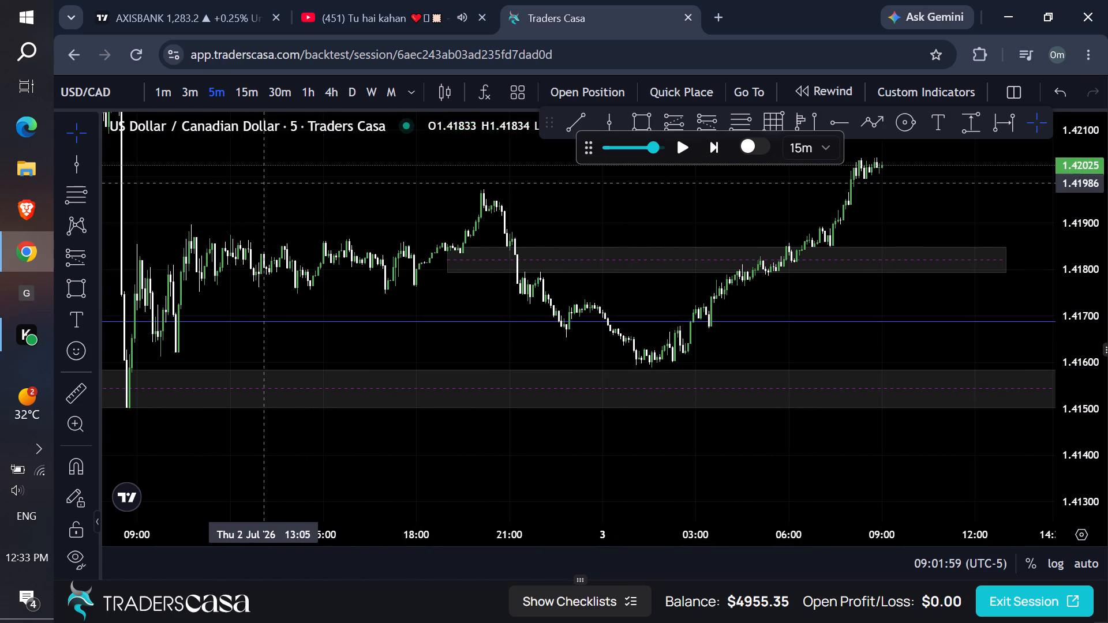
Examine the latest move against the marked levels and zones on the 4-hour timeframe.
left_click(327, 89)
scroll(672, 230, "up", 5)
scroll(672, 230, "down", 1)
scroll(672, 230, "up", 1)
left_click_drag(1040, 222, 1033, 398)
left_click_drag(1017, 350, 877, 282)
left_click_drag(1067, 264, 1005, 347)
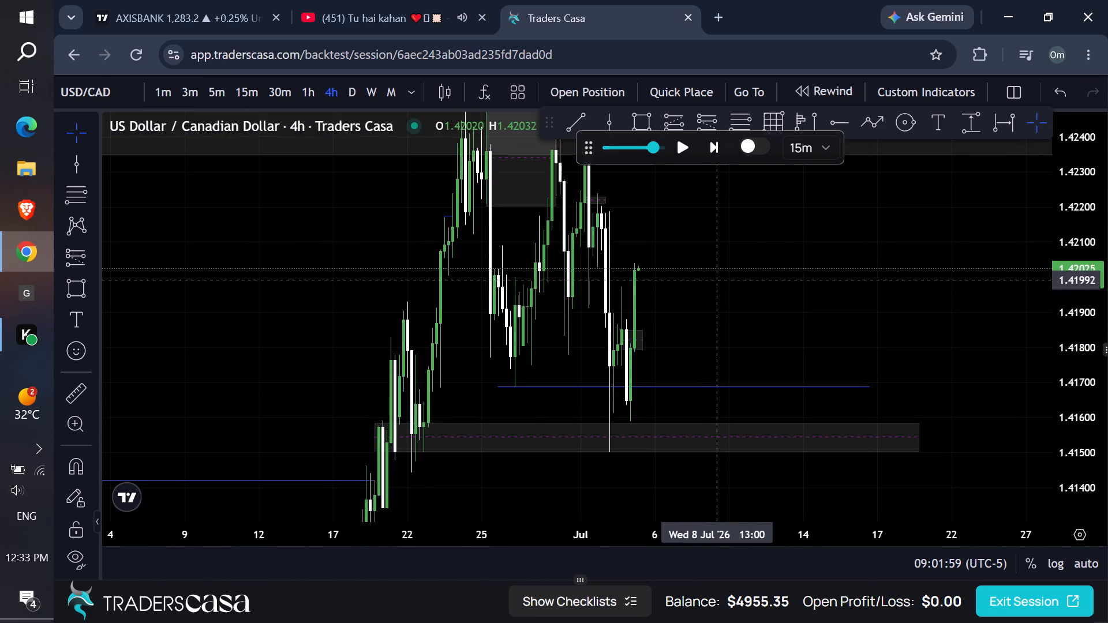
Shorten the horizontal line at 1.41688 so it ends at about 01:00 on 2 July on the 4-hour chart.
scroll(711, 277, "up", 4)
scroll(711, 277, "down", 1)
scroll(711, 277, "up", 1)
scroll(711, 277, "down", 1)
left_click_drag(813, 388, 811, 388)
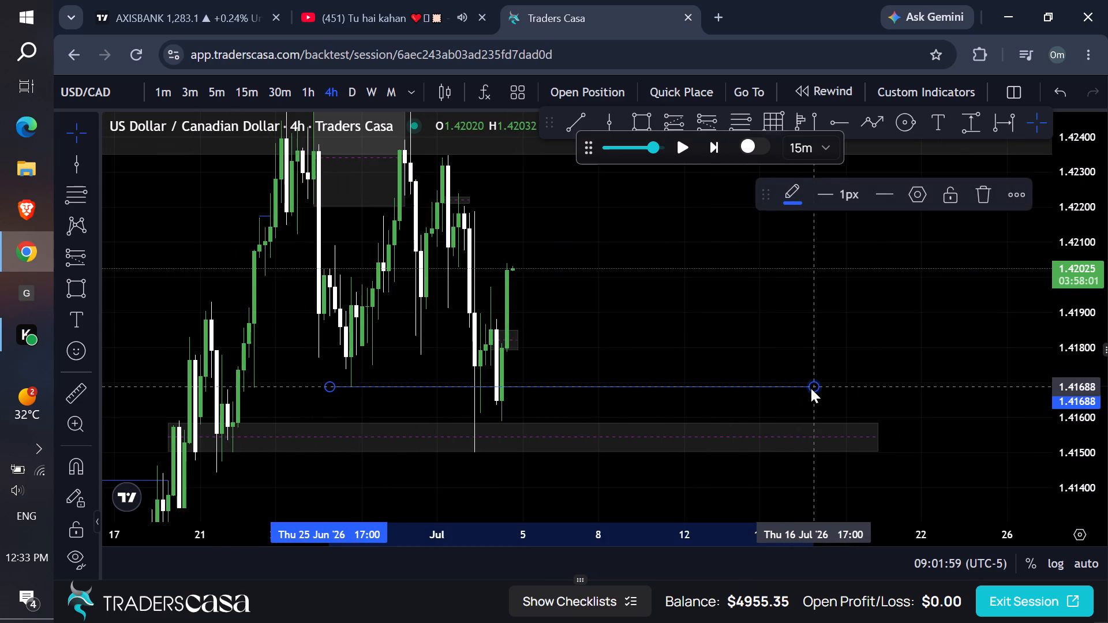
left_click_drag(811, 388, 470, 397)
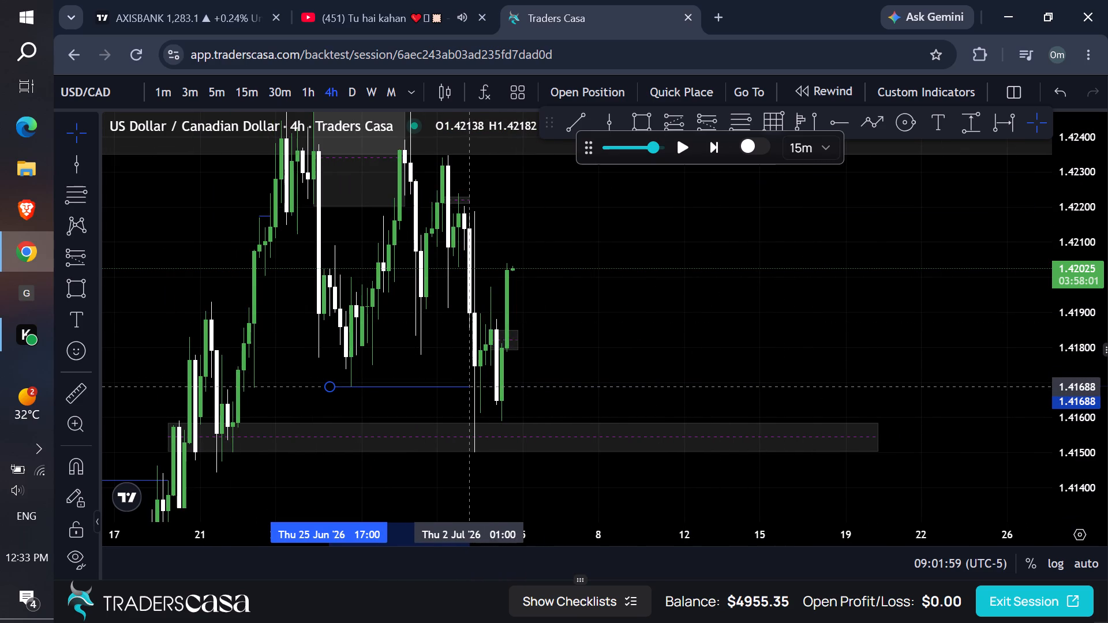
left_click(574, 345)
Delete the small rectangle zone between 1.41849 and 1.41794 around 3 July.
left_click(521, 347)
left_click(1019, 187)
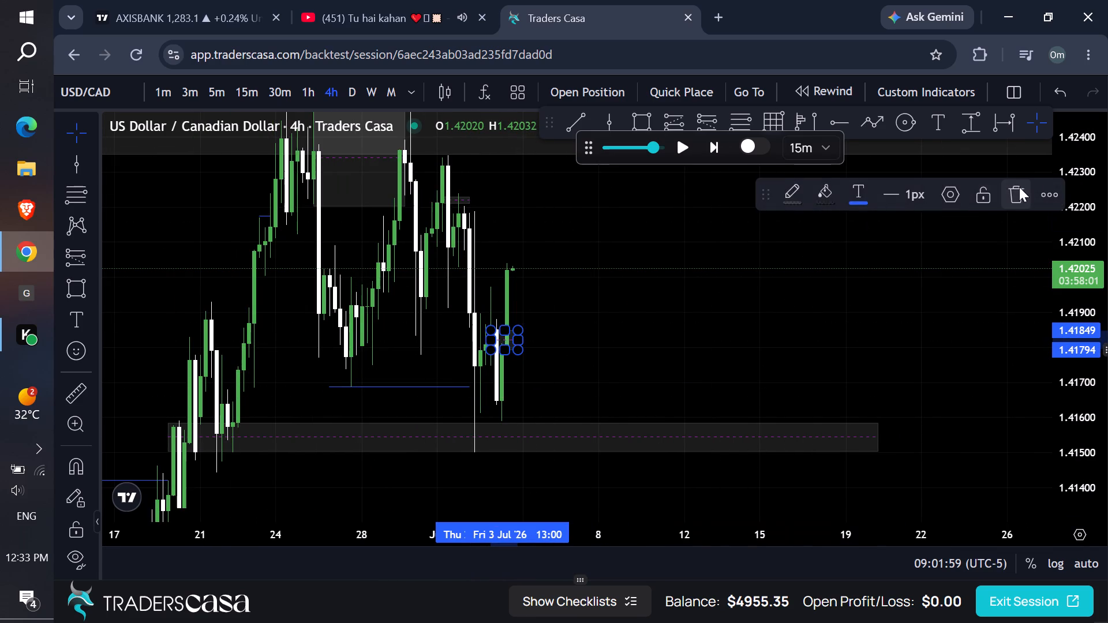
Play the replay forward in short bursts on the 4-hour timeframe to 21:50:59 on 5 July.
left_click(684, 151)
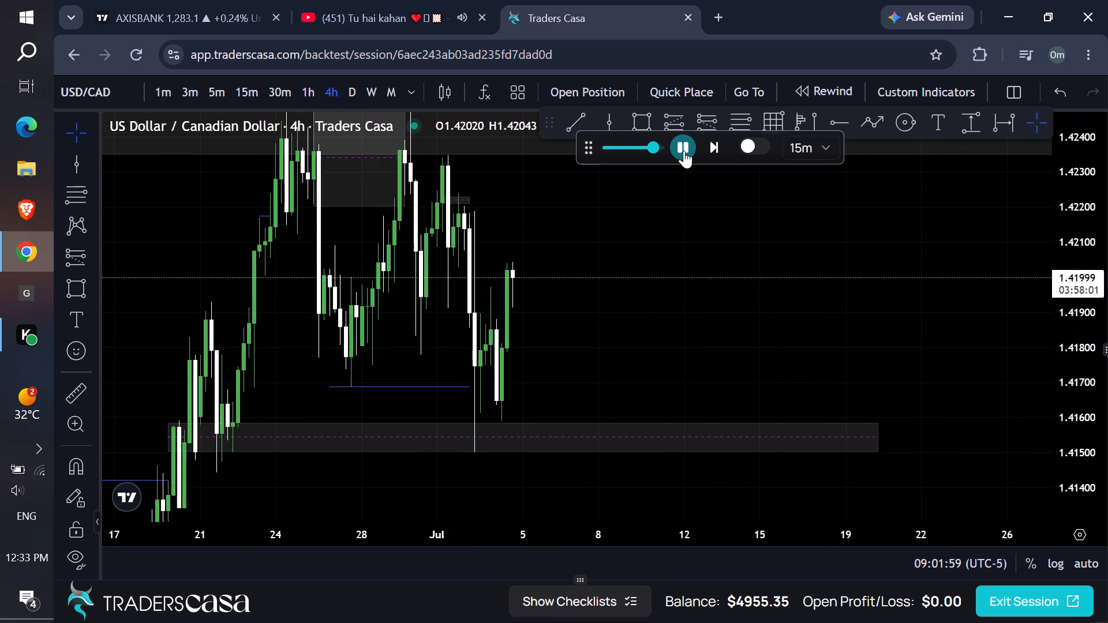
left_click(684, 151)
left_click(684, 151)
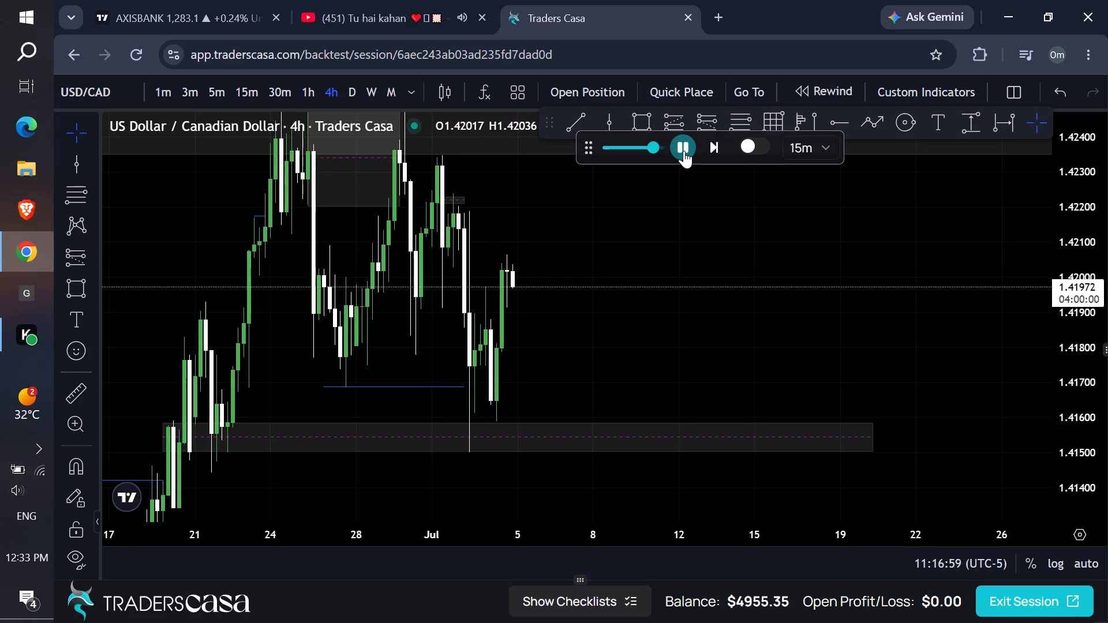
scroll(677, 159, "up", 1)
scroll(677, 159, "down", 1)
scroll(677, 159, "up", 2)
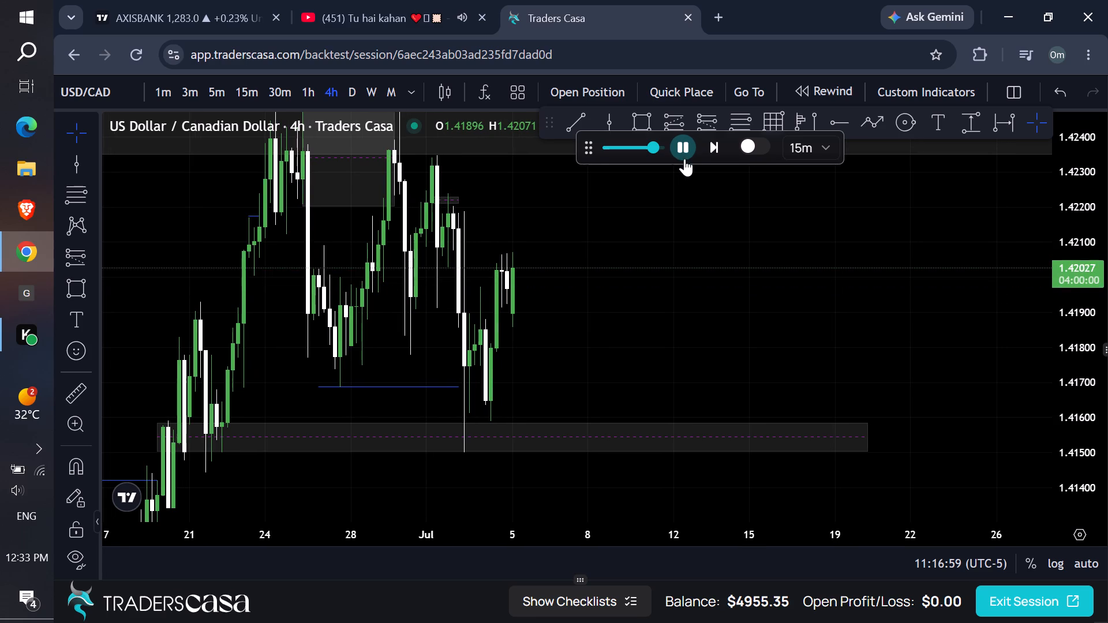
left_click(684, 159)
left_click(684, 156)
double_click(684, 156)
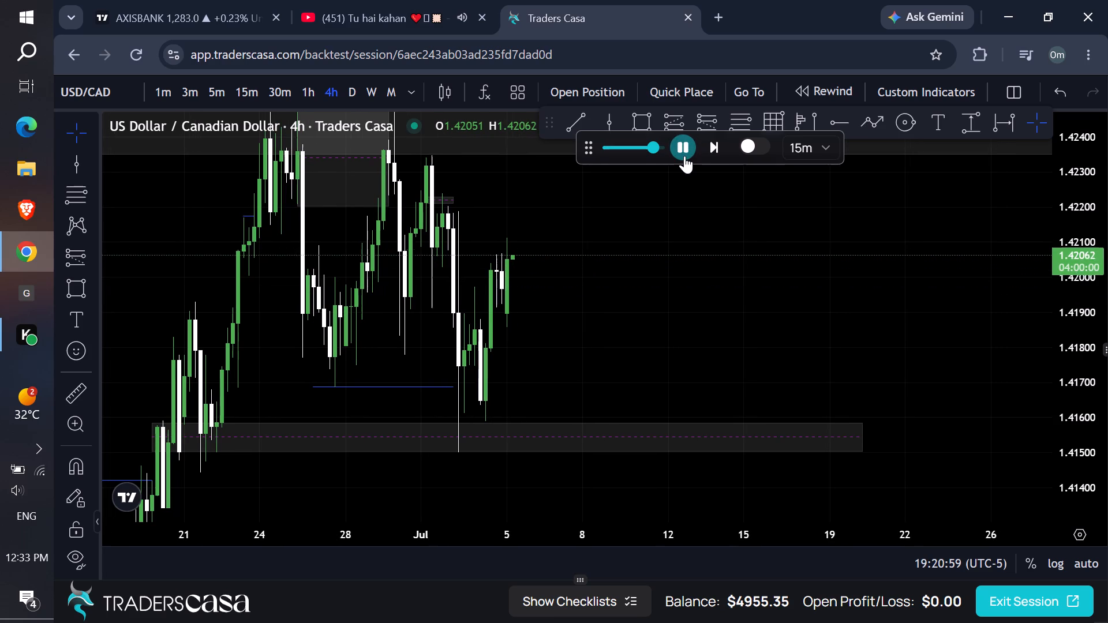
left_click(684, 156)
Draw a long position on the 15-minute chart with entry at 1.42013, stop at 1.41946 and target at 1.42282.
left_click(254, 97)
left_click_drag(702, 280, 751, 326)
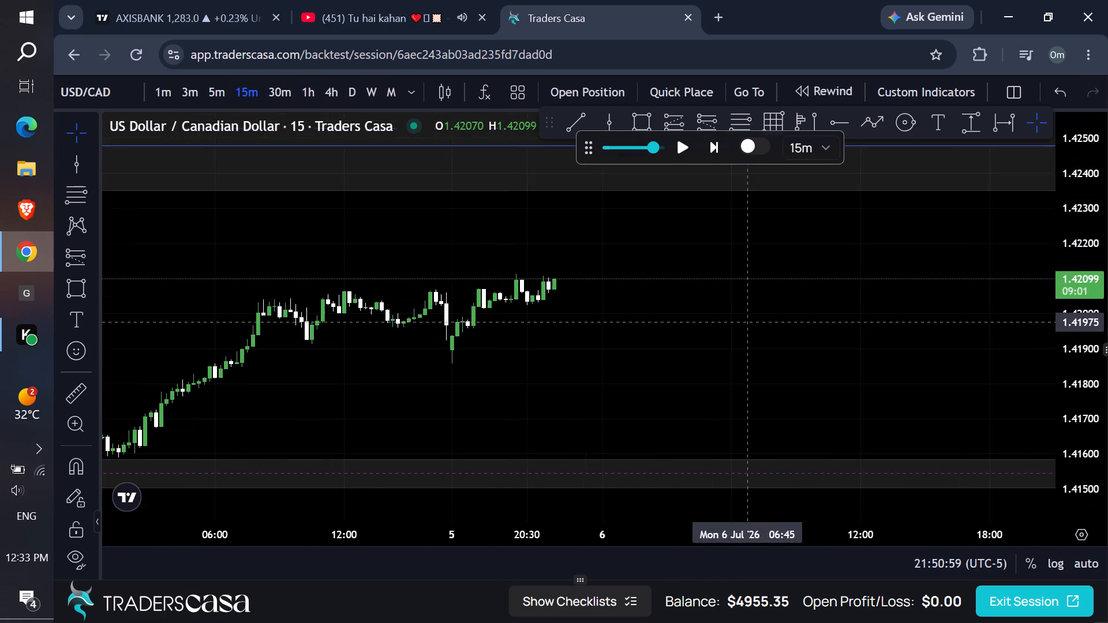
left_click_drag(751, 326, 753, 327)
left_click_drag(1077, 455, 903, 179)
left_click(669, 120)
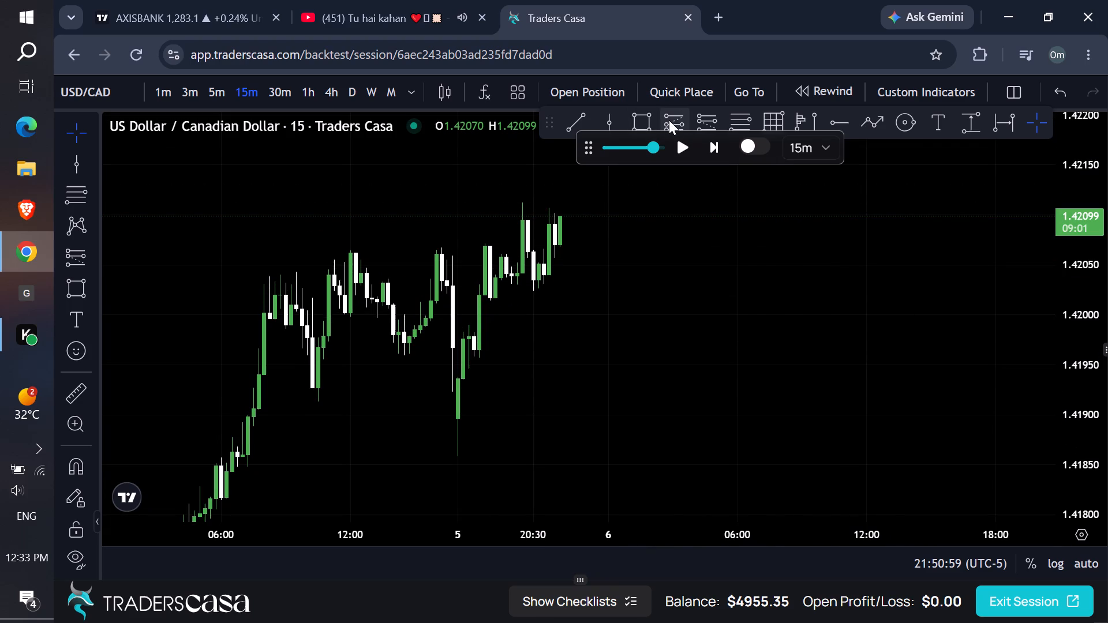
left_click(544, 302)
left_click_drag(547, 409, 548, 369)
left_click_drag(828, 310, 827, 516)
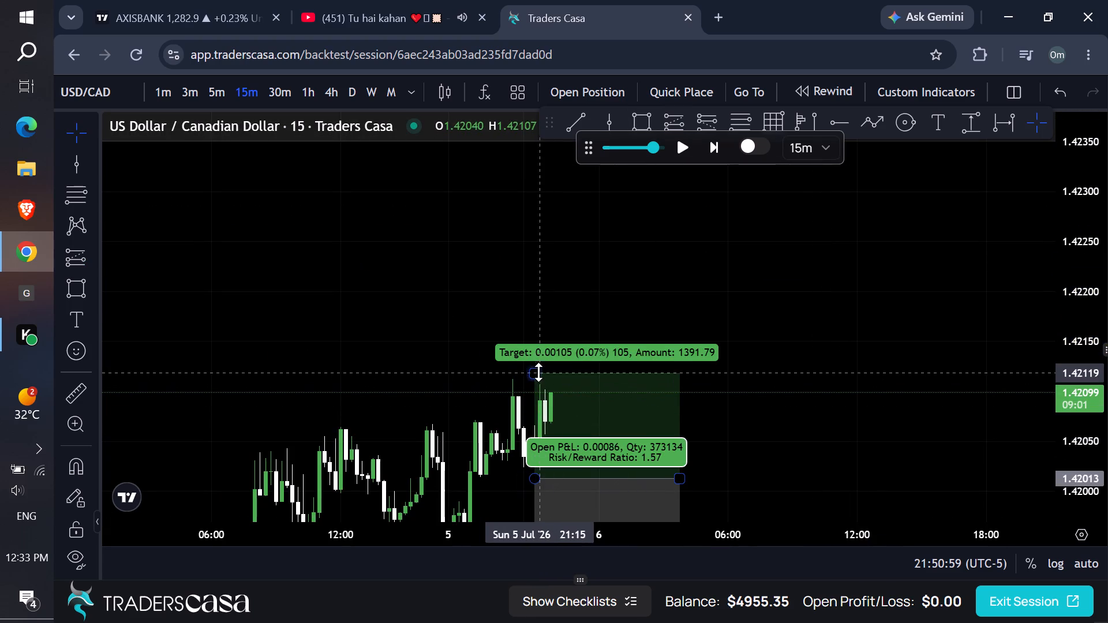
left_click_drag(536, 371, 523, 216)
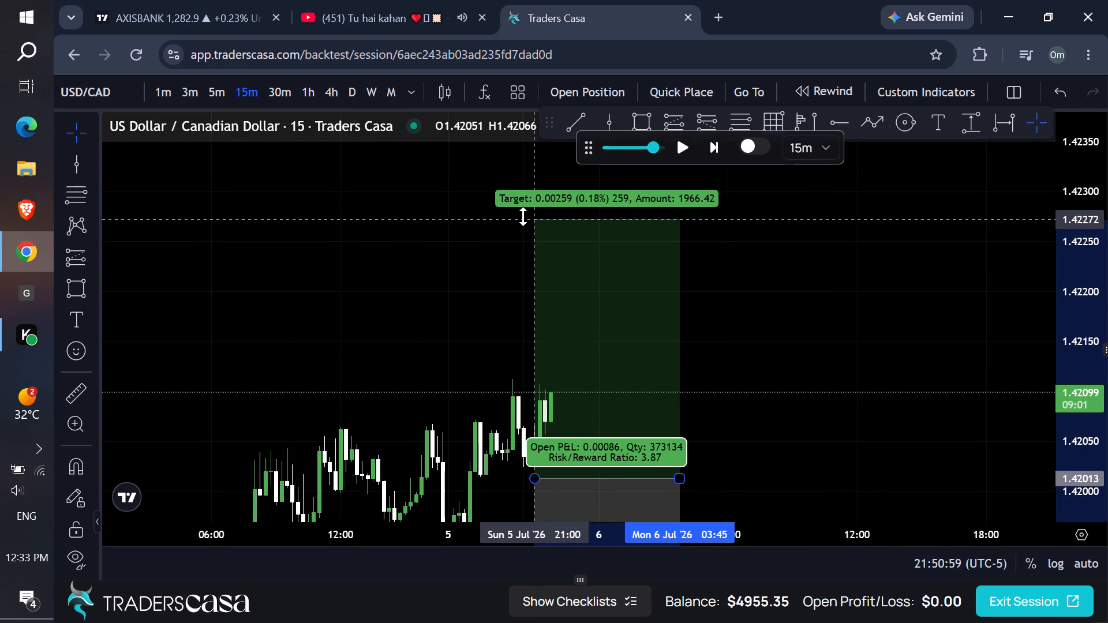
left_click_drag(523, 216, 525, 209)
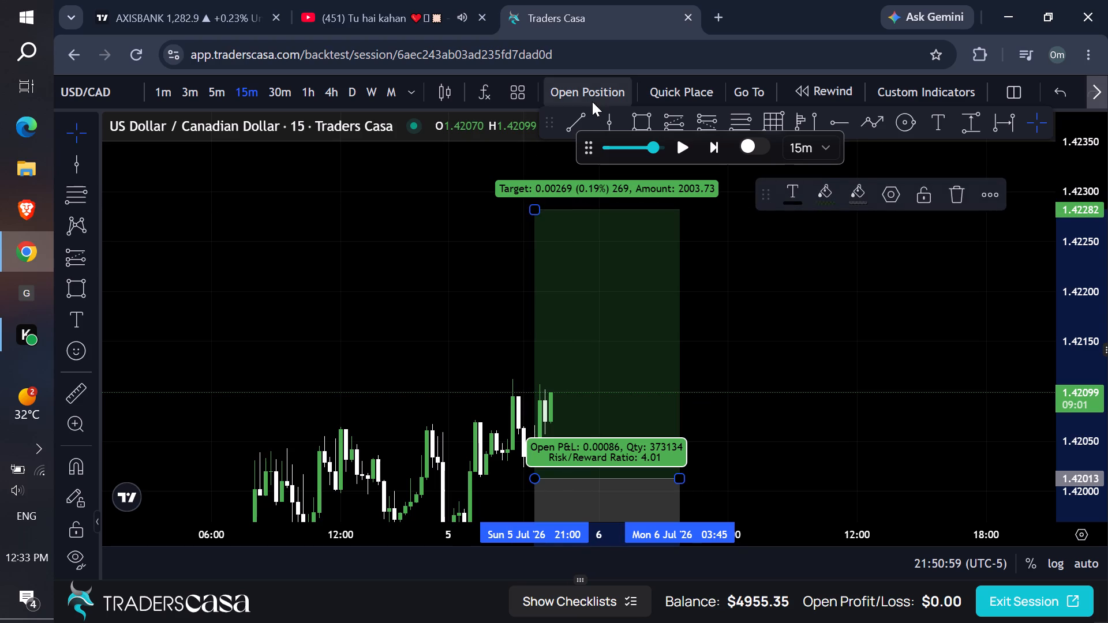
Place a long order with entry 1.42013, stop loss 1.41946 and take profit 1.42282.
left_click(598, 95)
left_click(555, 556)
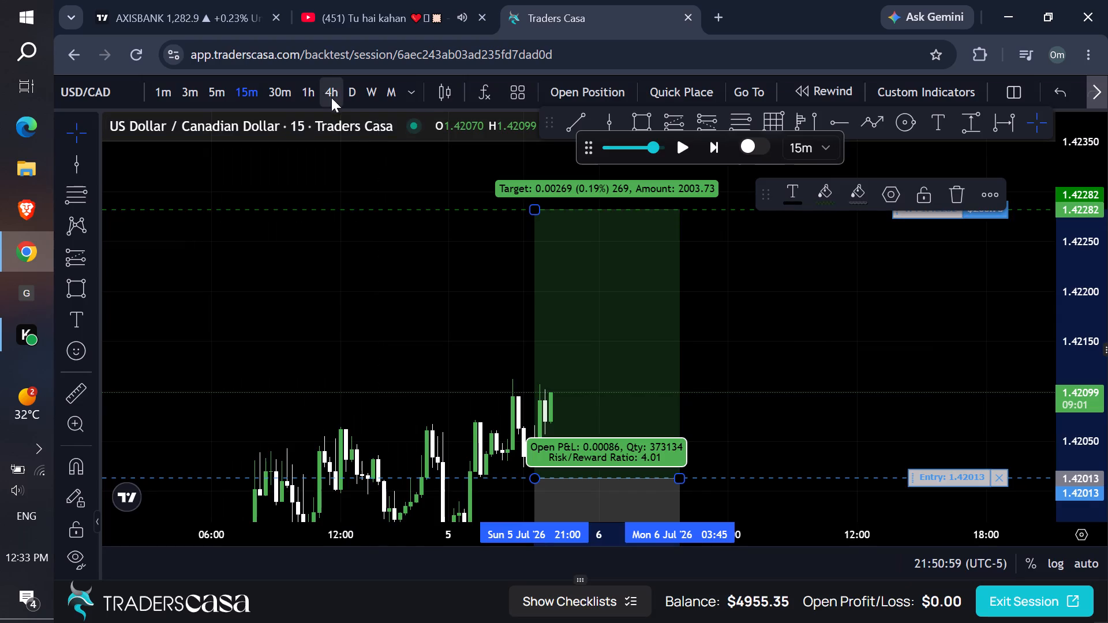
Play the replay on the 1-hour timeframe to 12:50:59 on 7 July, extending the long-position drawing to about 23:00 on 8 July.
left_click(308, 95)
left_click_drag(1077, 266, 1002, 427)
left_click(801, 335)
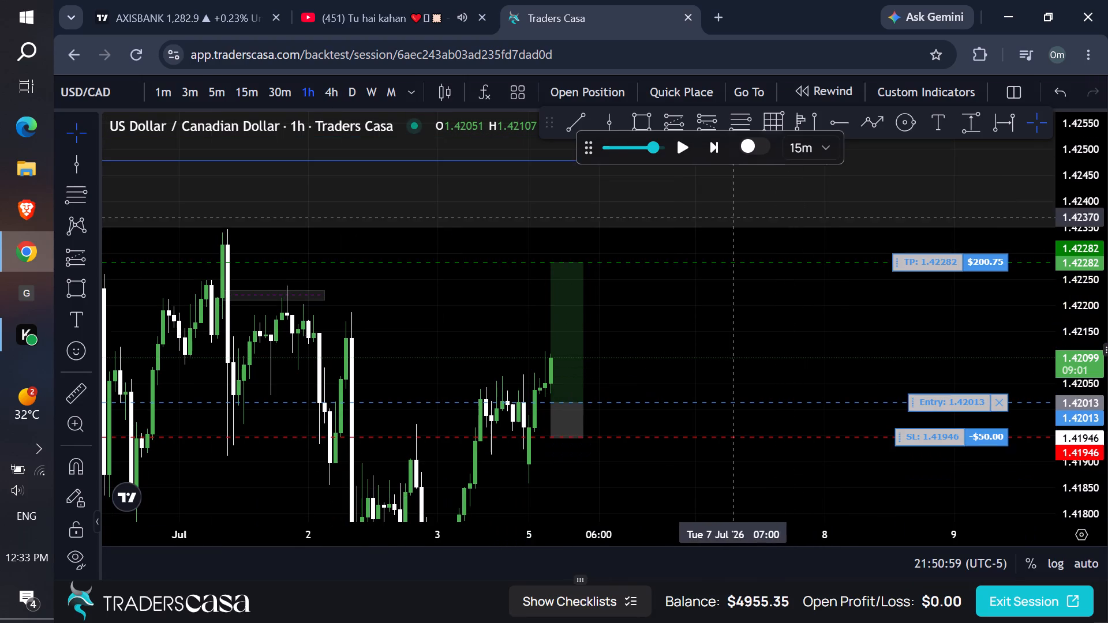
left_click(680, 150)
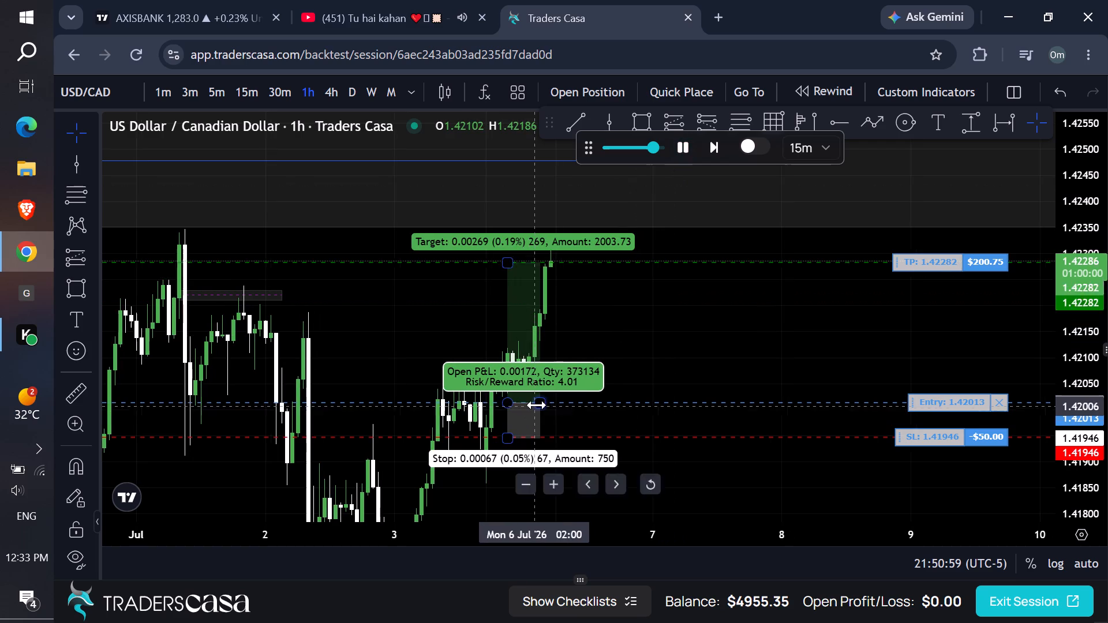
left_click_drag(539, 404, 653, 400)
left_click_drag(765, 337, 767, 331)
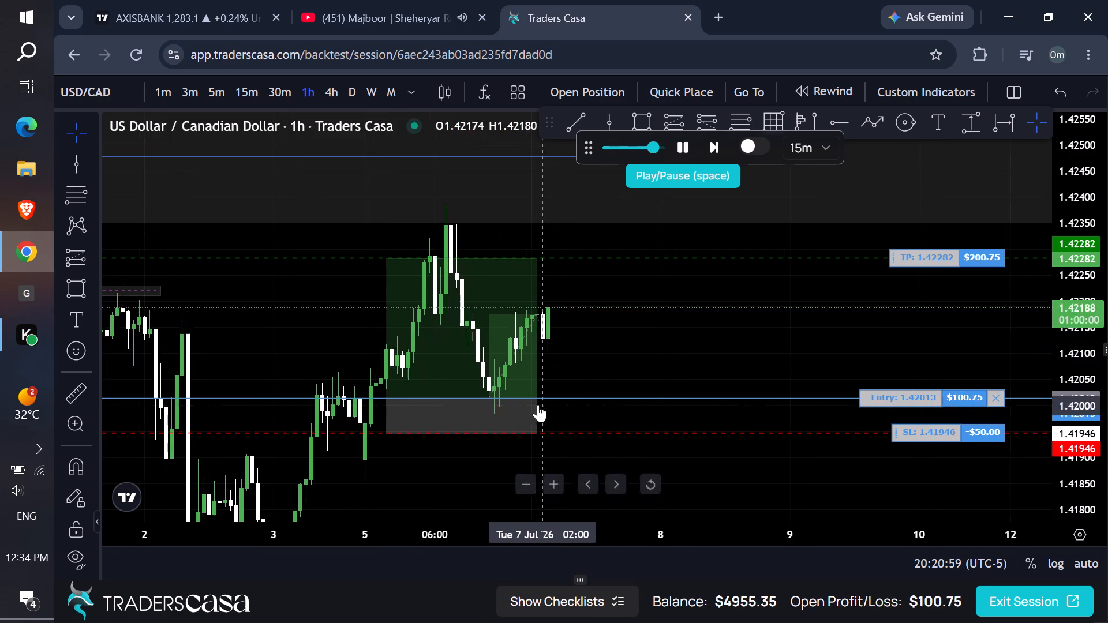
left_click_drag(530, 401, 761, 383)
left_click_drag(834, 353, 834, 345)
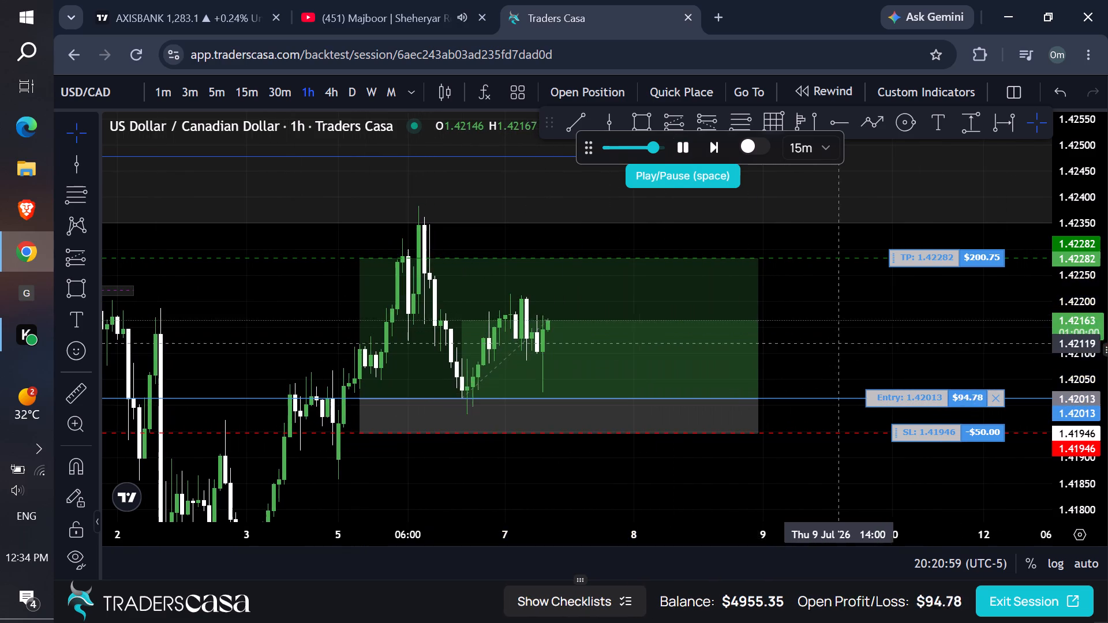
left_click(682, 148)
left_click(682, 148)
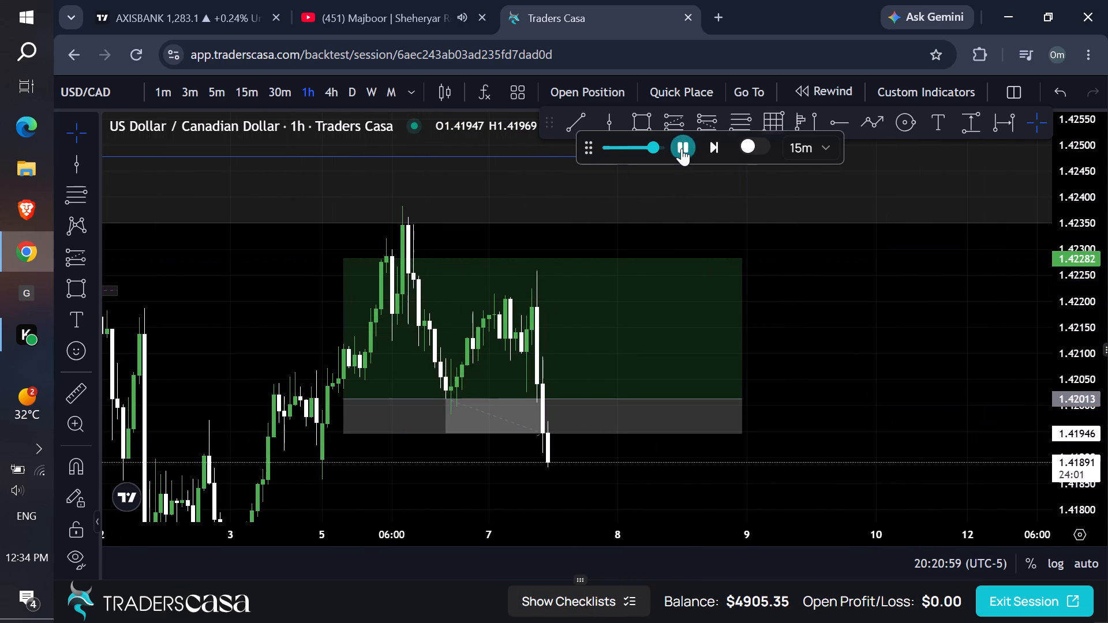
left_click(682, 148)
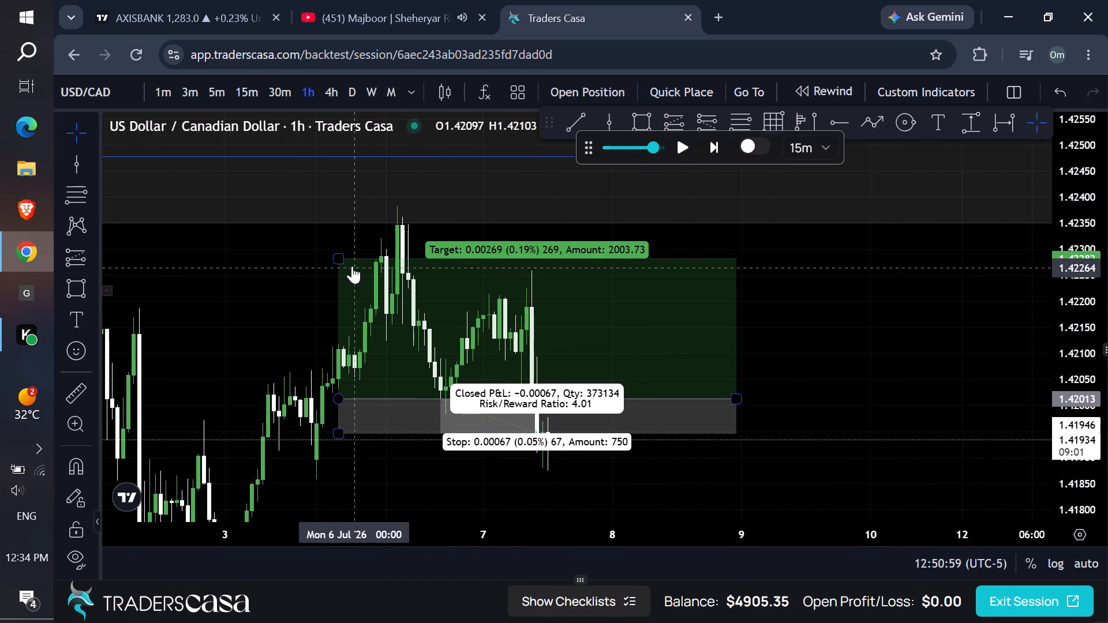
Try the long-position drawing's target at 1.42254 and delete the drawing.
left_click_drag(340, 260, 339, 273)
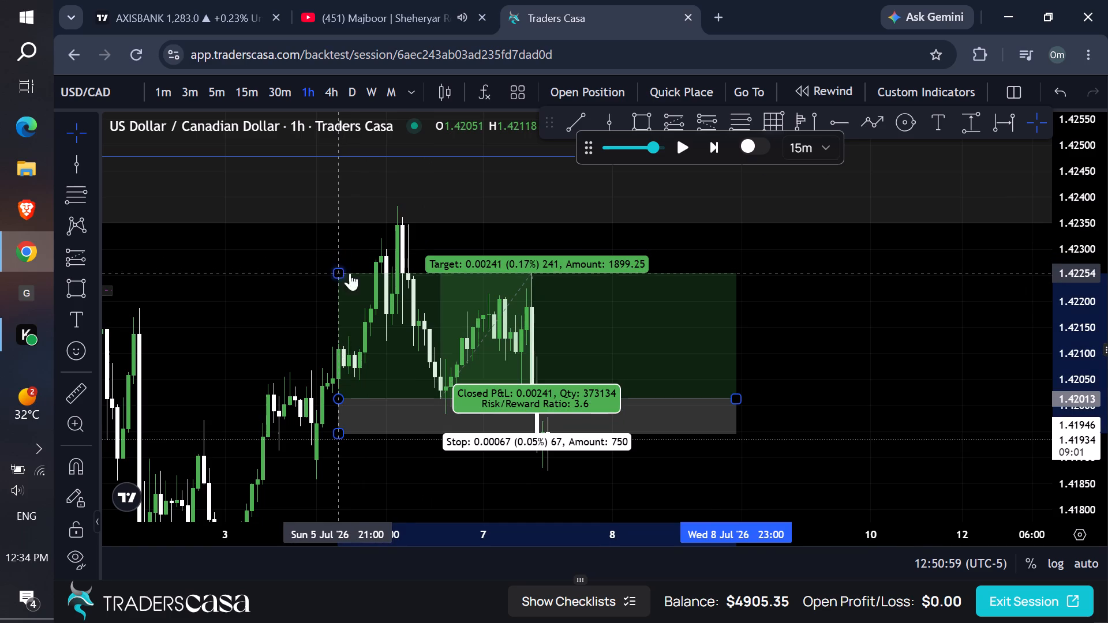
left_click_drag(949, 196, 953, 187)
Examine the latest price swings against the marked levels and zones on the 4-hour and 1-hour timeframes.
left_click(327, 96)
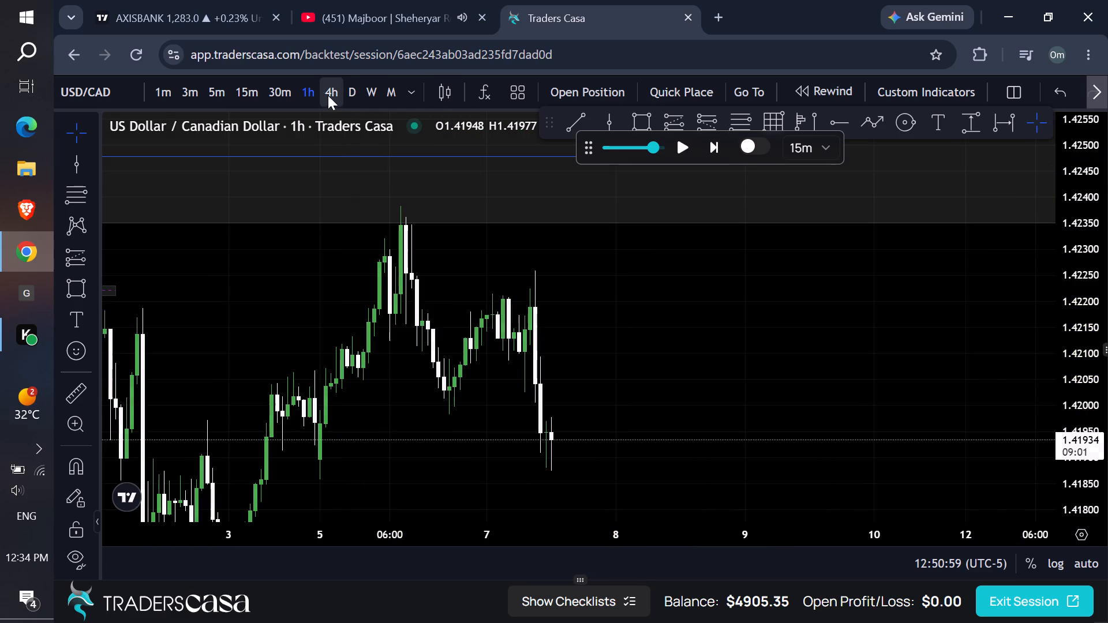
scroll(673, 303, "up", 3)
left_click_drag(634, 307, 1062, 274)
left_click_drag(1083, 249, 1017, 376)
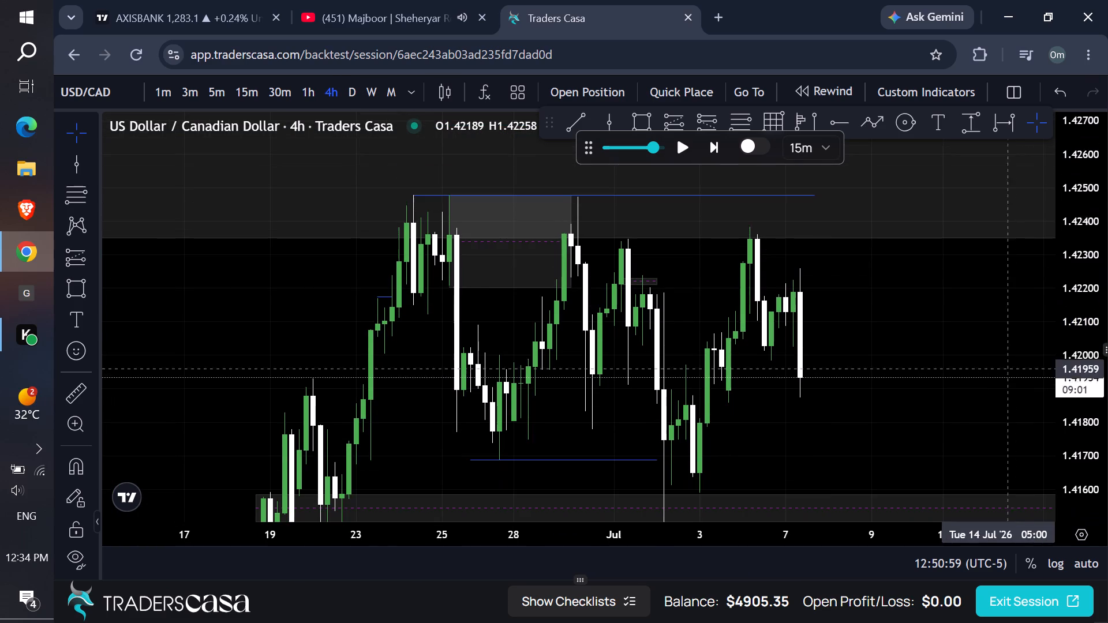
left_click(316, 96)
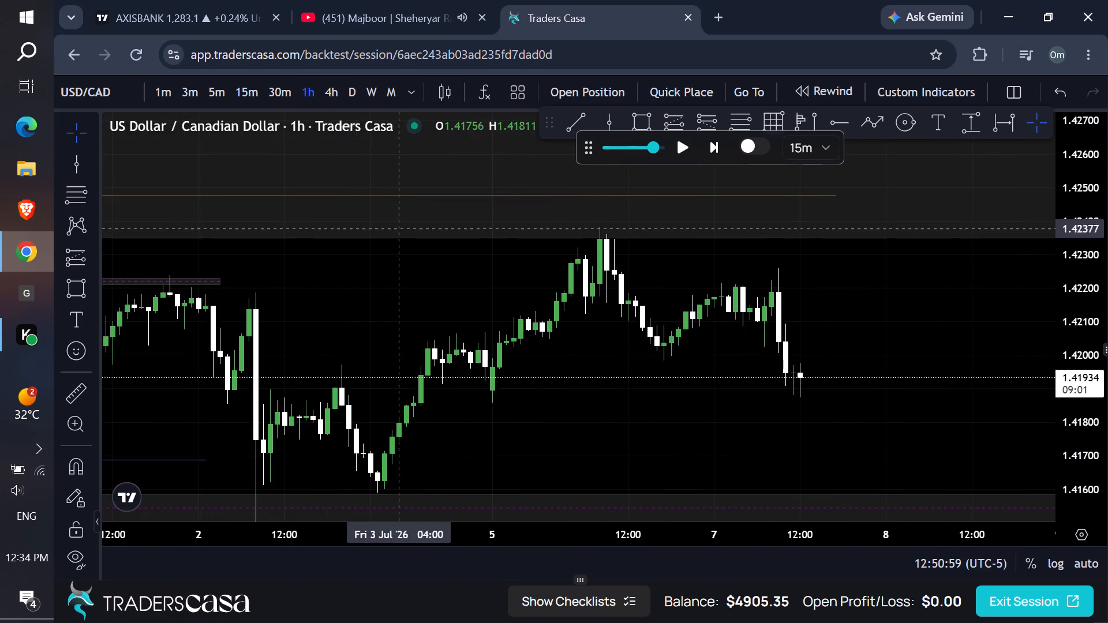
scroll(400, 256, "down", 5)
scroll(400, 269, "up", 1)
scroll(400, 269, "down", 1)
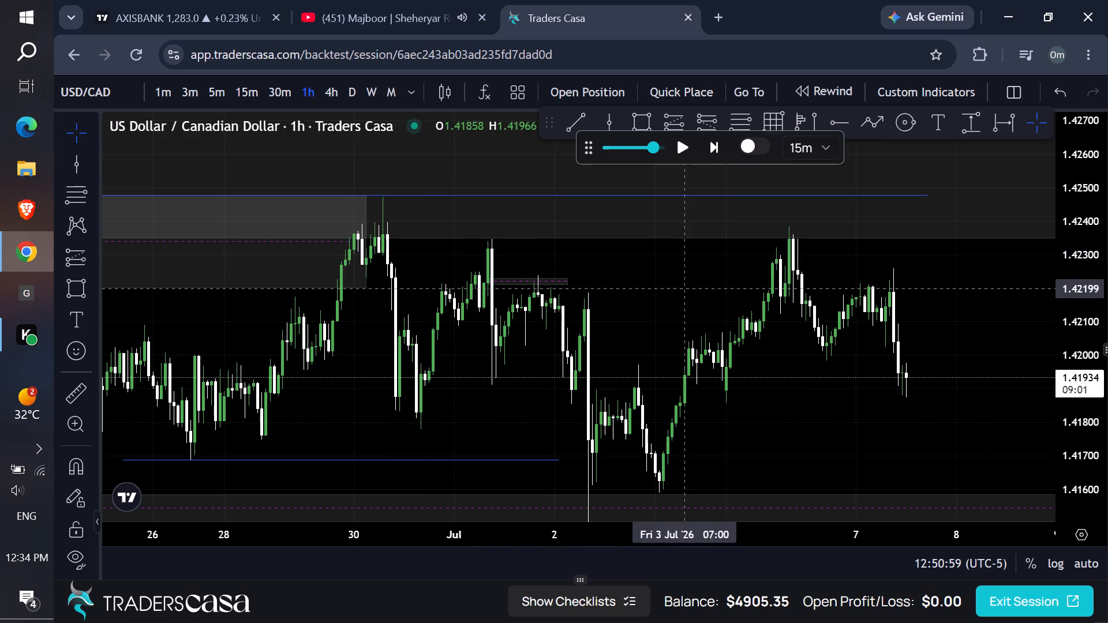
left_click_drag(691, 288, 533, 242)
Examine the daily candles against the marked upper zone, lower zone and horizontal levels.
left_click(355, 89)
scroll(808, 268, "up", 1)
scroll(808, 268, "down", 1)
scroll(808, 268, "up", 3)
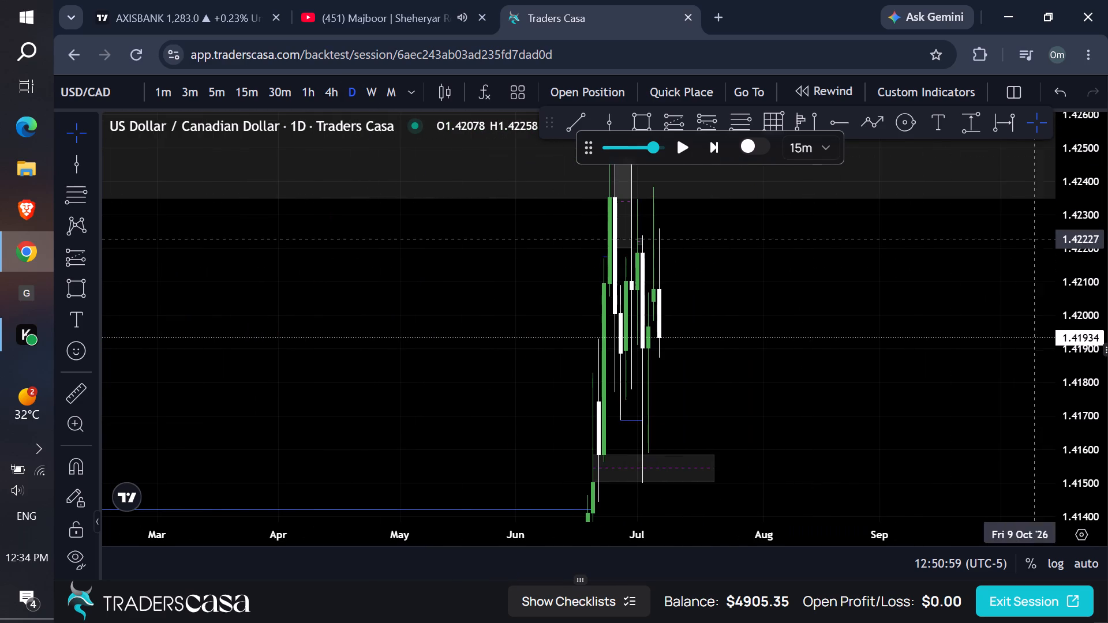
left_click_drag(1069, 238, 993, 382)
scroll(749, 298, "up", 7)
left_click_drag(594, 313, 1046, 309)
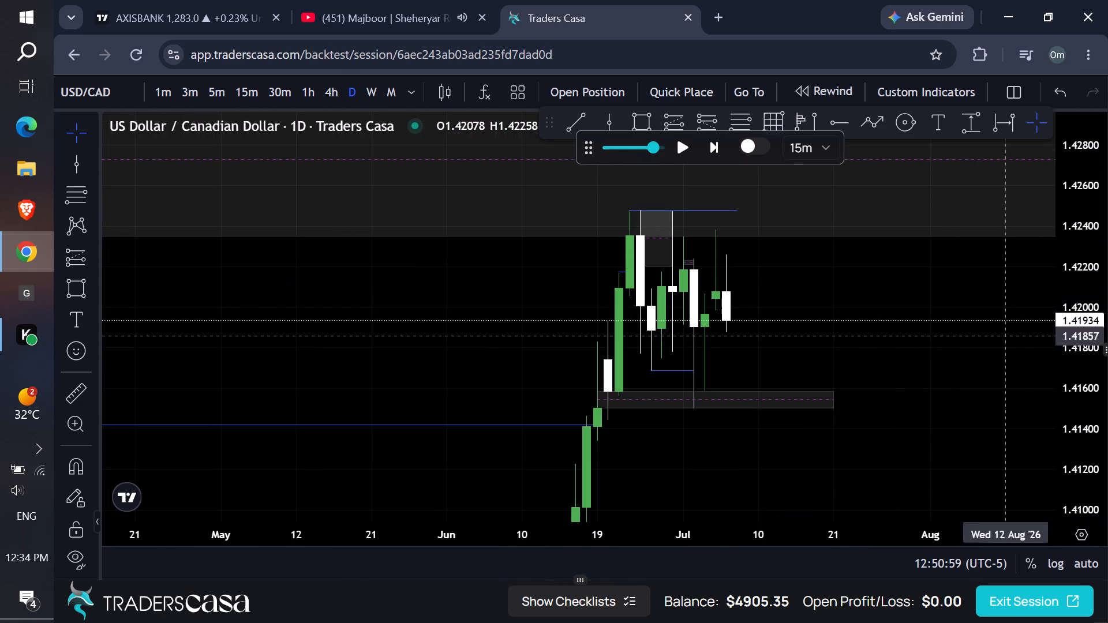
left_click_drag(893, 292, 715, 235)
left_click_drag(753, 262, 743, 286)
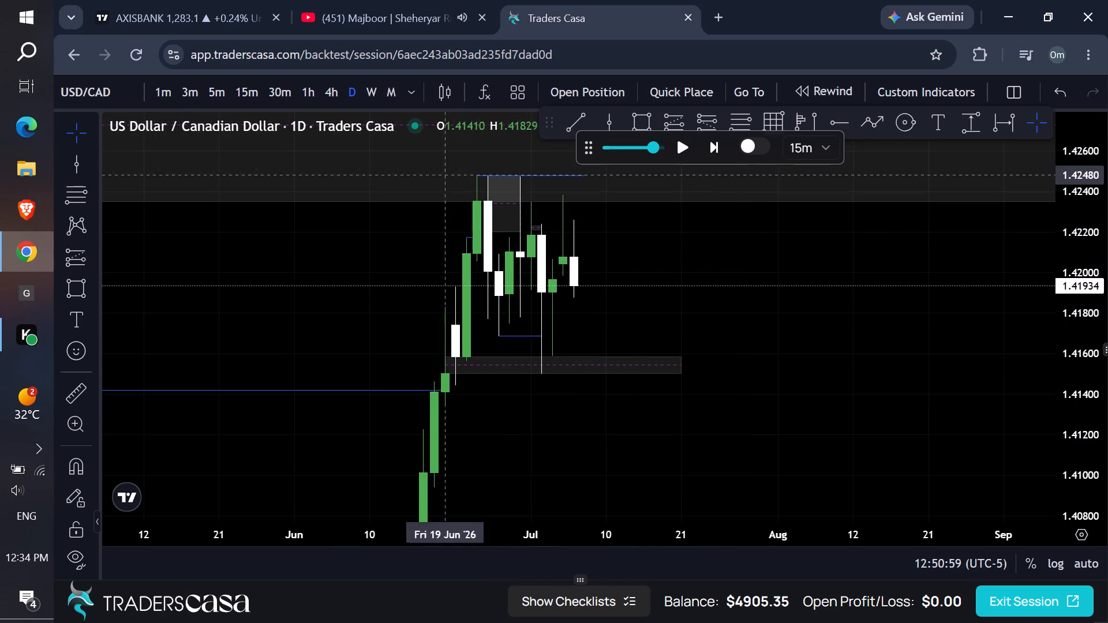
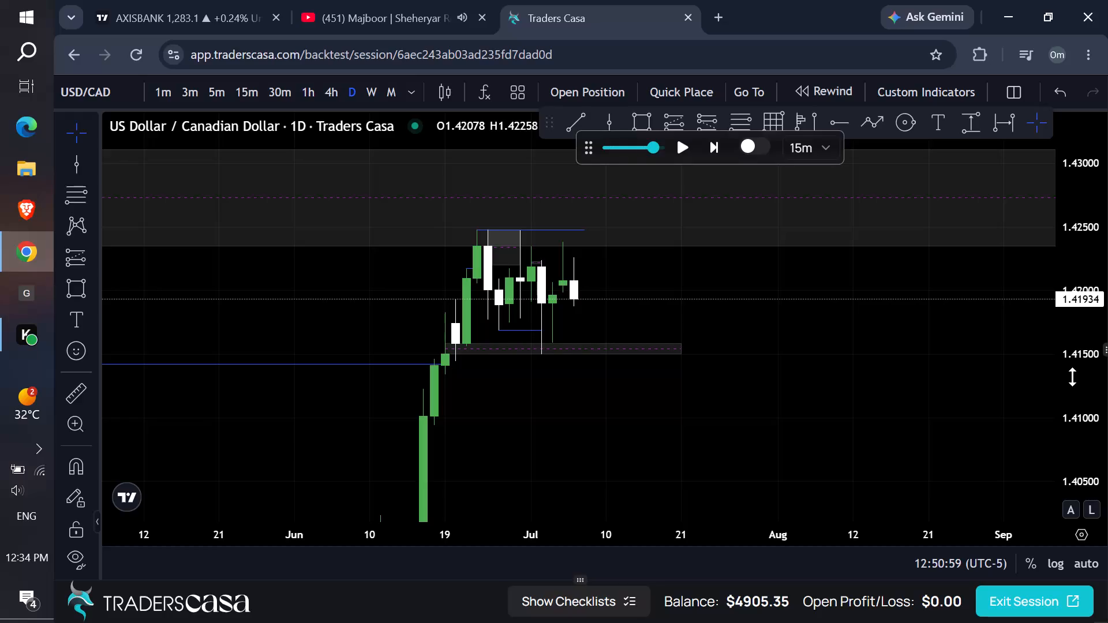
Draw a rectangle zone over the latest daily candle's upper wick, from about 1.4221 to 1.4226 starting around 6 July.
scroll(1107, 489, "down", 1)
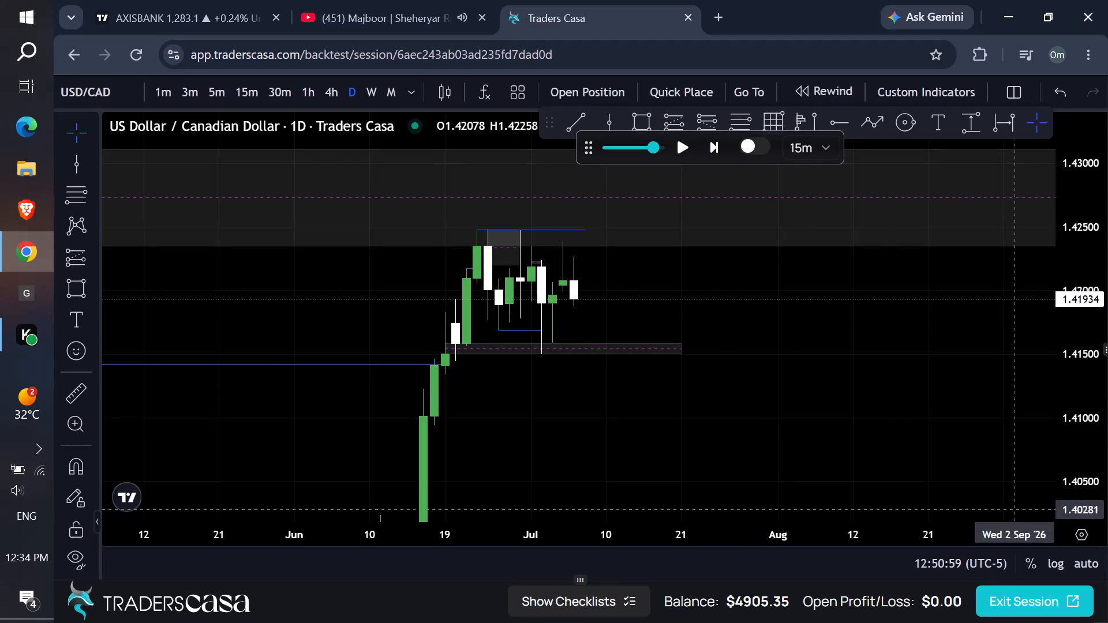
scroll(773, 401, "down", 1)
left_click_drag(1067, 451, 1016, 277)
left_click_drag(901, 218, 862, 279)
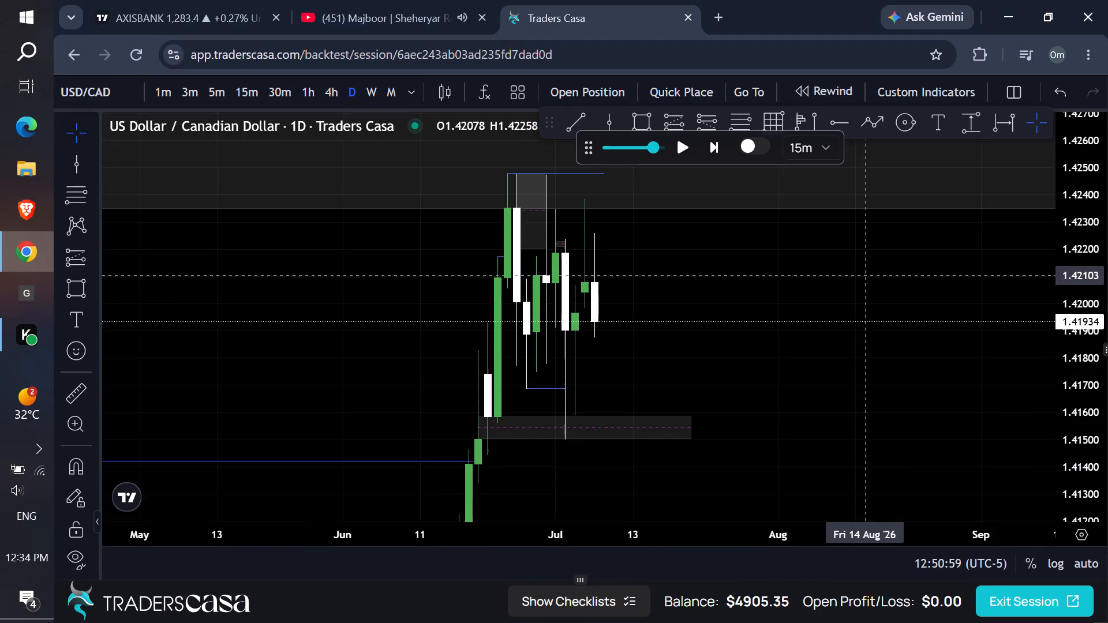
left_click_drag(879, 292, 849, 302)
left_click(647, 125)
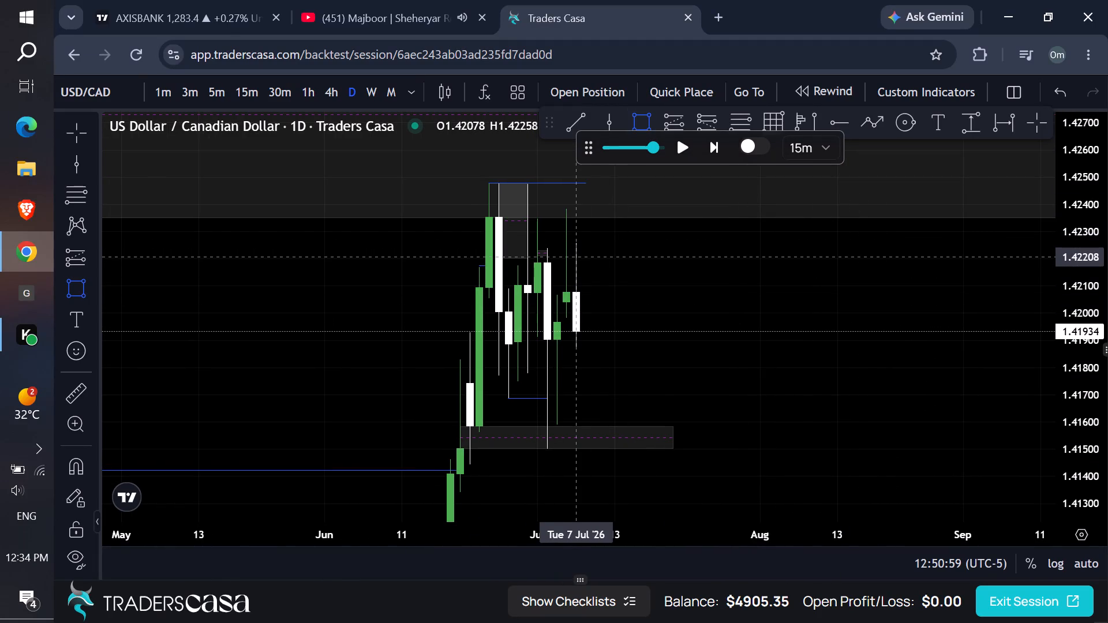
left_click(567, 257)
left_click(596, 243)
left_click(632, 240)
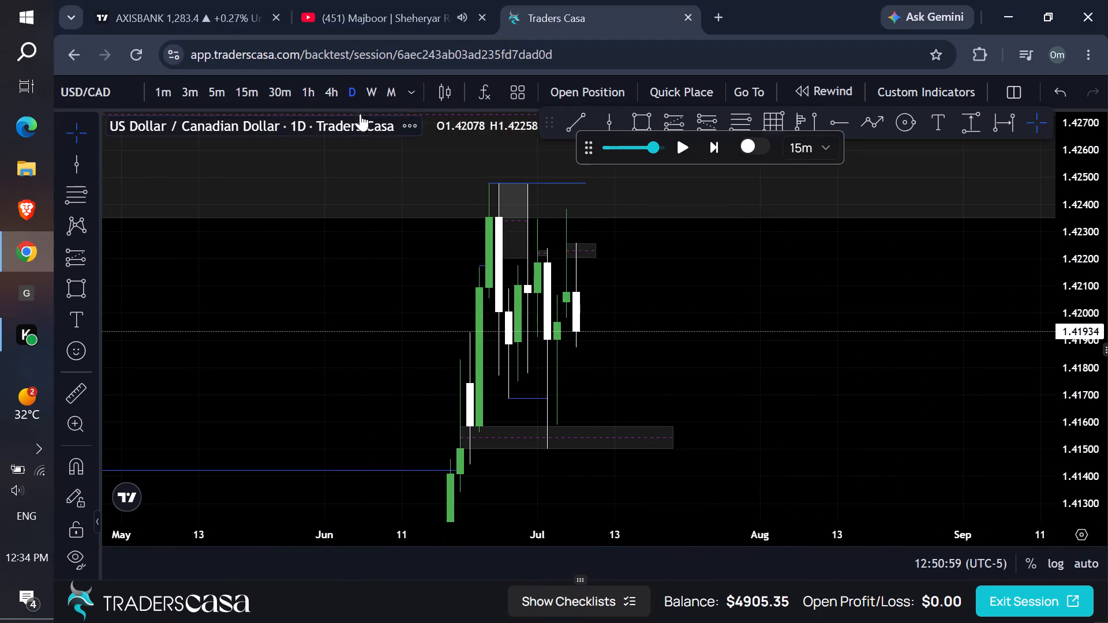
On the 1-hour timeframe, refine that zone to start at 09:00 on 6 July, spanning about 1.4224 to 1.42254.
left_click(338, 93)
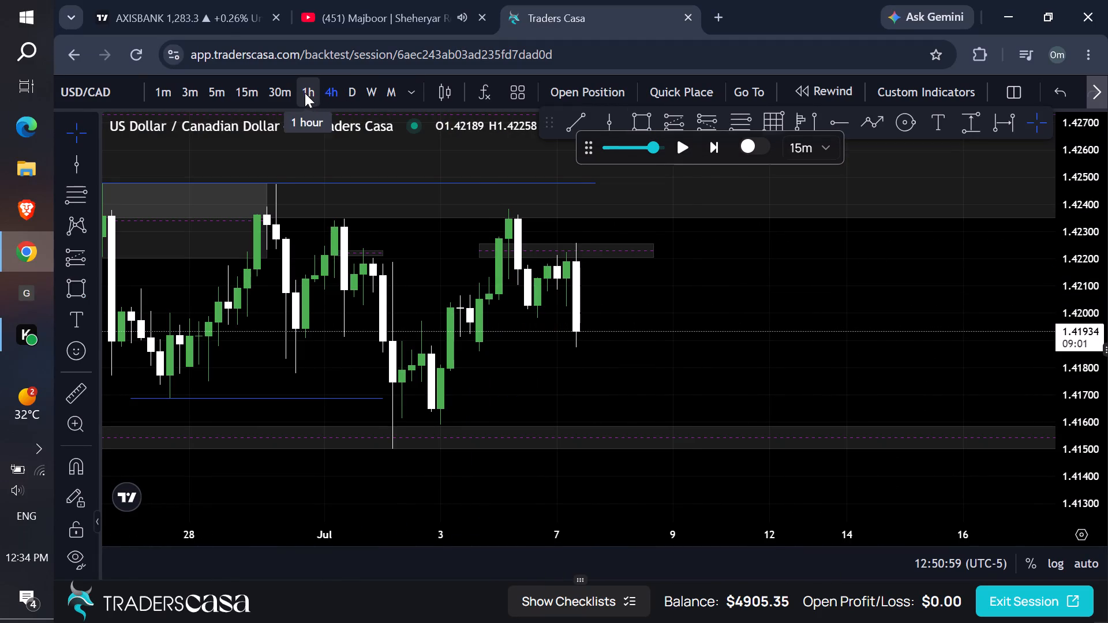
left_click(305, 93)
scroll(411, 156, "down", 2)
scroll(650, 306, "up", 1)
scroll(680, 321, "down", 1)
left_click_drag(1084, 491, 946, 159)
left_click_drag(789, 183, 793, 294)
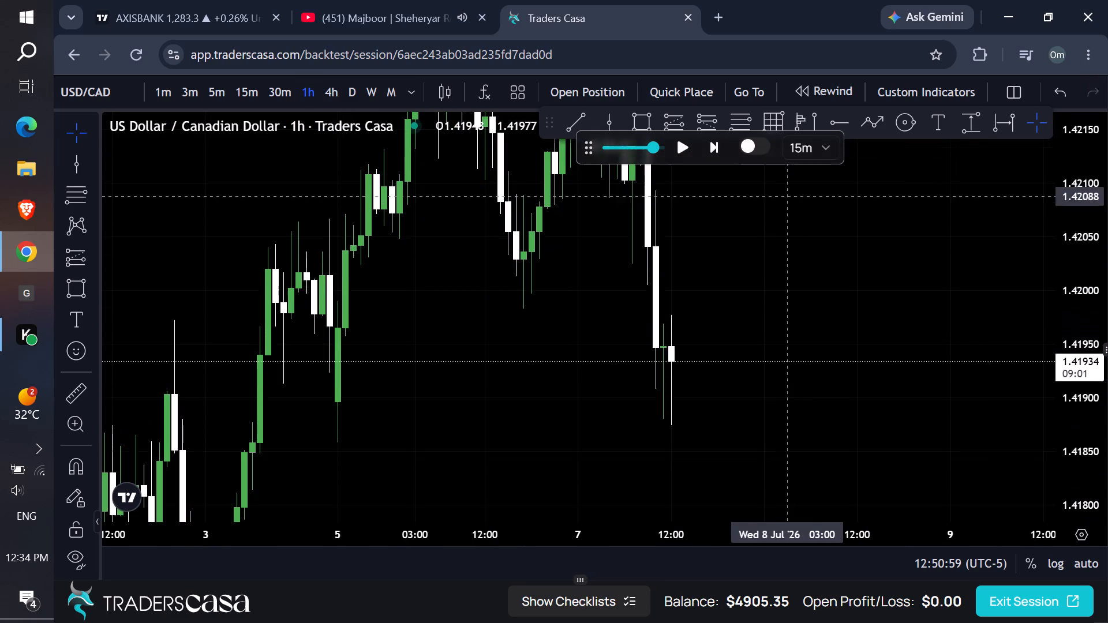
left_click_drag(793, 294, 793, 417)
left_click_drag(342, 293, 409, 278)
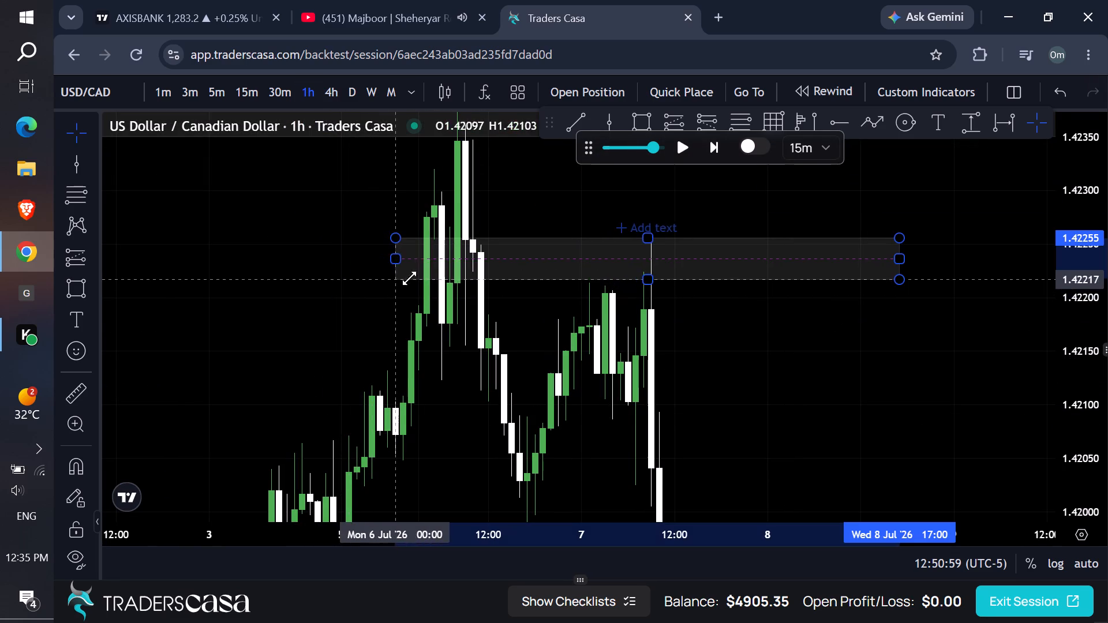
left_click_drag(409, 278, 429, 273)
left_click_drag(425, 241, 469, 215)
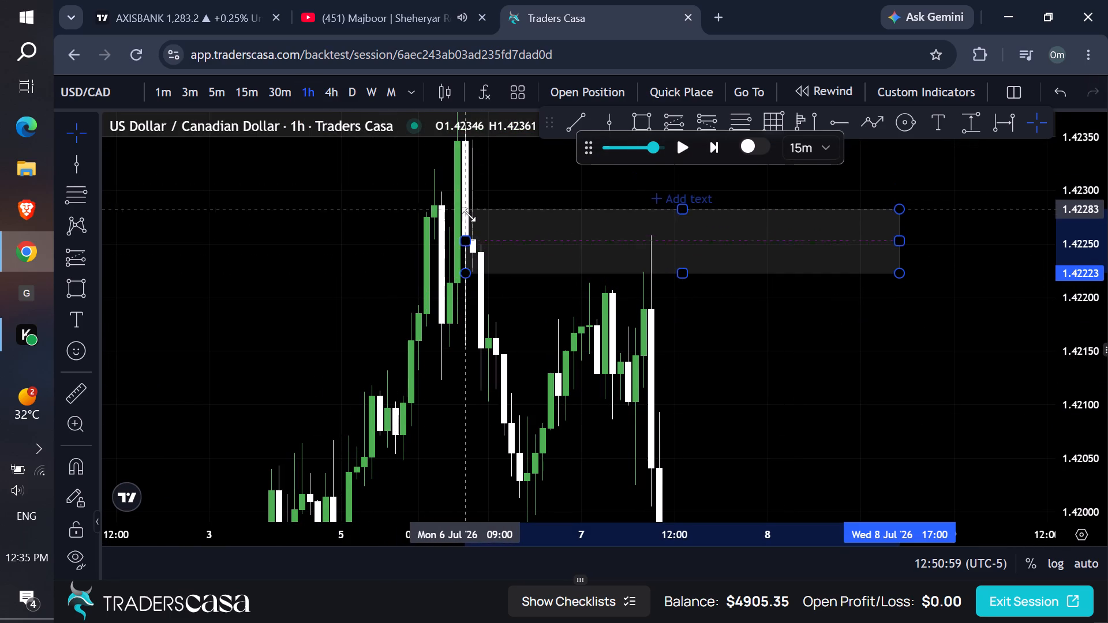
left_click_drag(469, 215, 462, 239)
left_click_drag(463, 278, 463, 257)
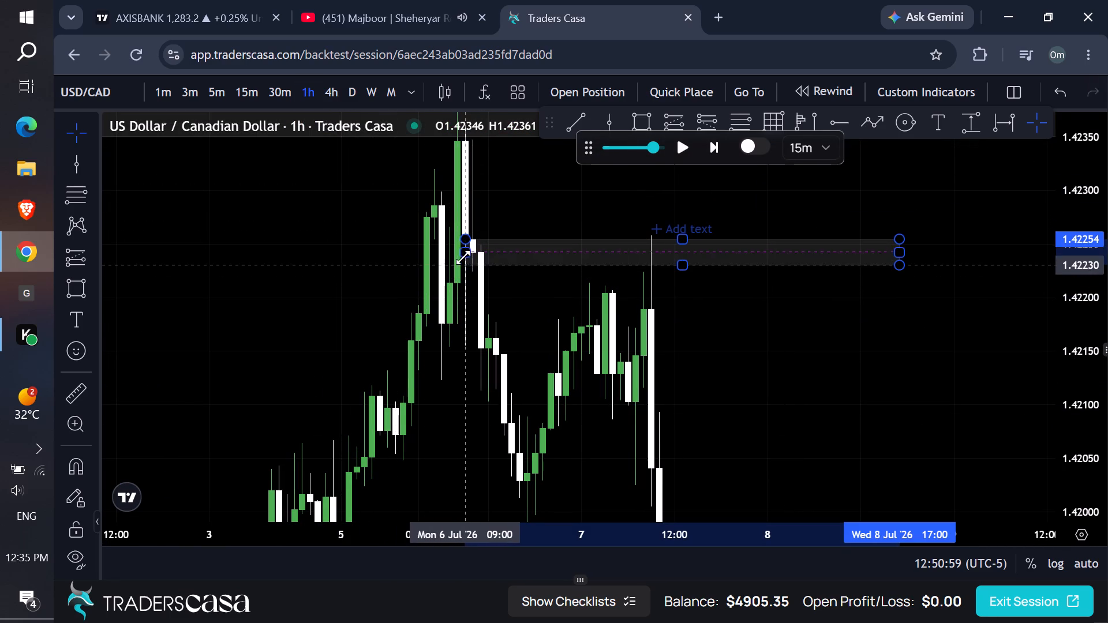
left_click_drag(463, 257, 461, 252)
left_click_drag(729, 311, 750, 310)
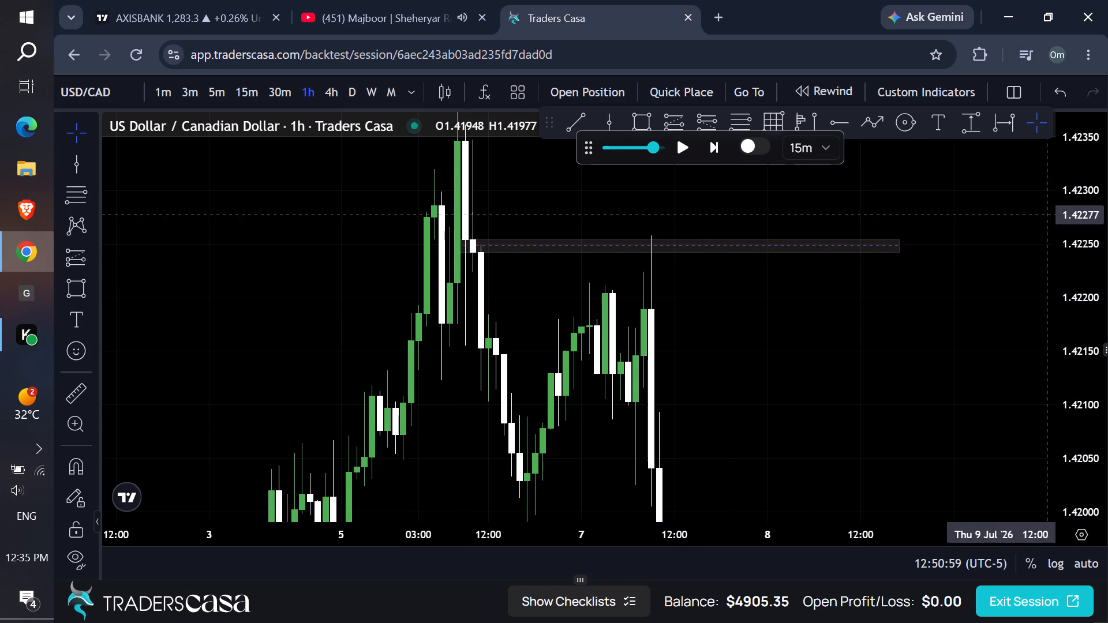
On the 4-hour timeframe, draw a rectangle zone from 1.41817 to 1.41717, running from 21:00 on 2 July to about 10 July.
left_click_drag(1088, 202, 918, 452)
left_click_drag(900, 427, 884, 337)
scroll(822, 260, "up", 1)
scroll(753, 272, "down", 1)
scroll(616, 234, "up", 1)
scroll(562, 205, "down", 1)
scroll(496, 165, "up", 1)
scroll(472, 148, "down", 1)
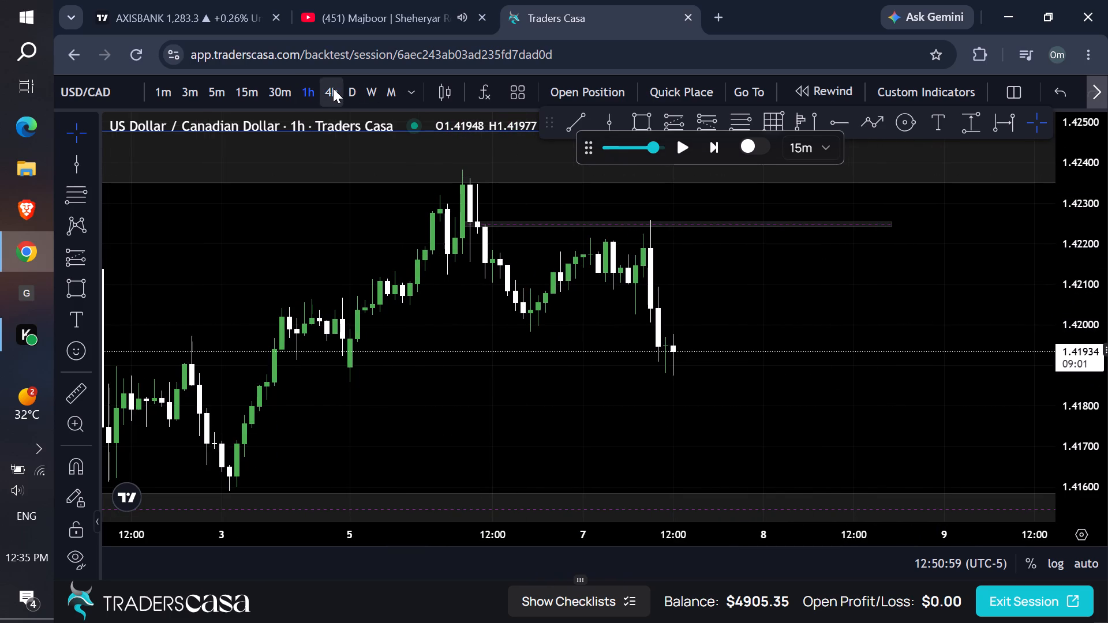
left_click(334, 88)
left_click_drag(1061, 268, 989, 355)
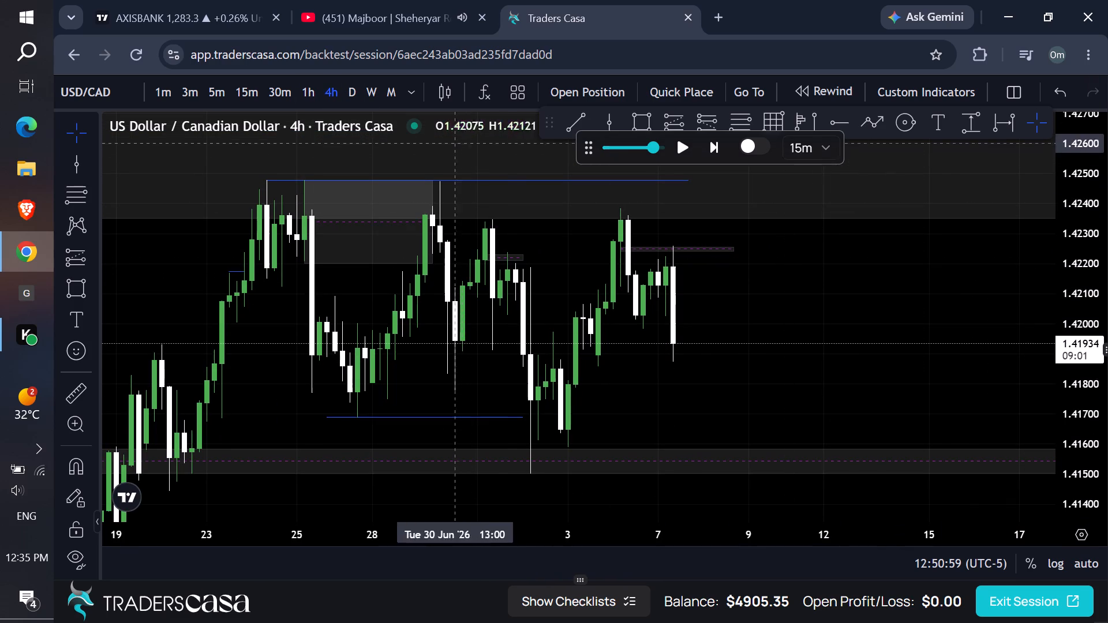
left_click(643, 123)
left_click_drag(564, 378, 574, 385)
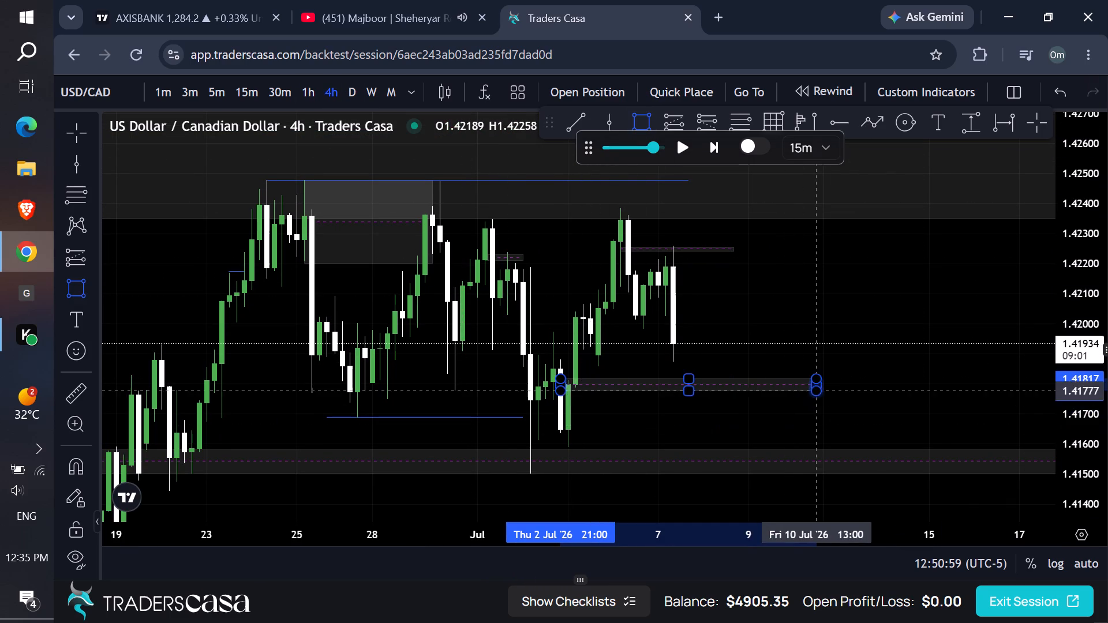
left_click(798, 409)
Play the replay on the 4-hour and daily timeframes up to 12:50:59 on 8 July.
left_click_drag(790, 302, 789, 297)
left_click(684, 149)
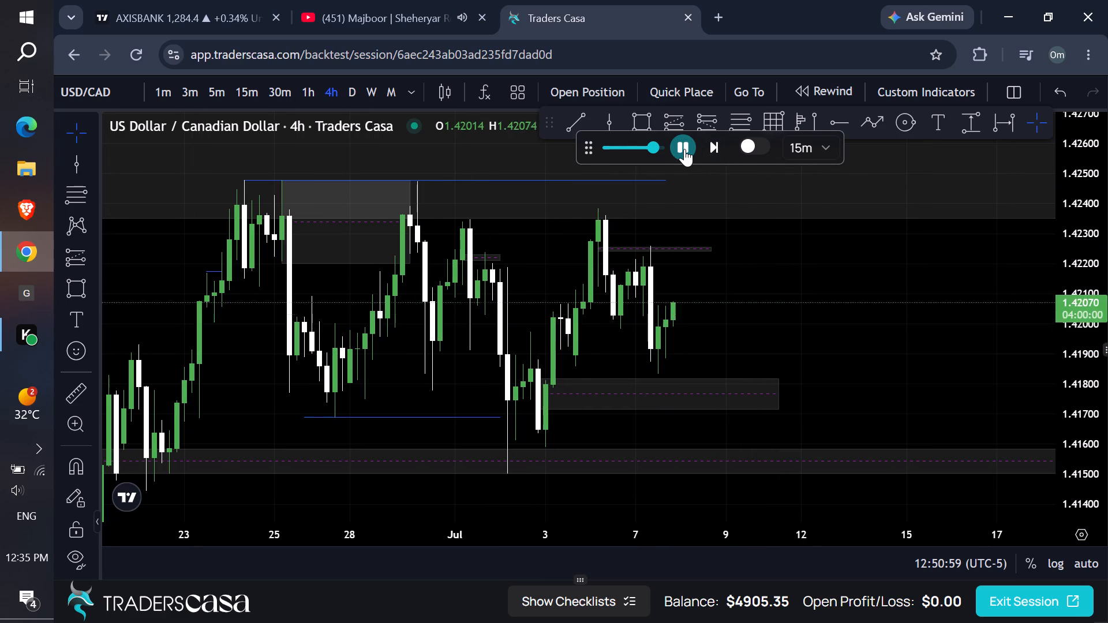
left_click(346, 96)
scroll(667, 258, "up", 1)
scroll(667, 258, "down", 1)
scroll(667, 258, "up", 3)
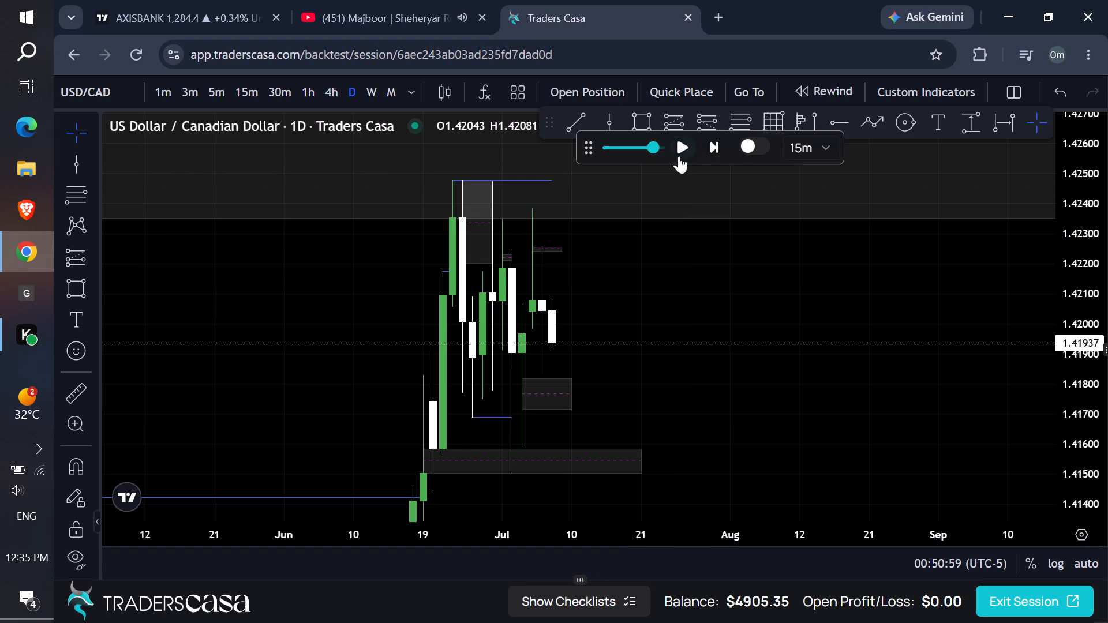
left_click(678, 149)
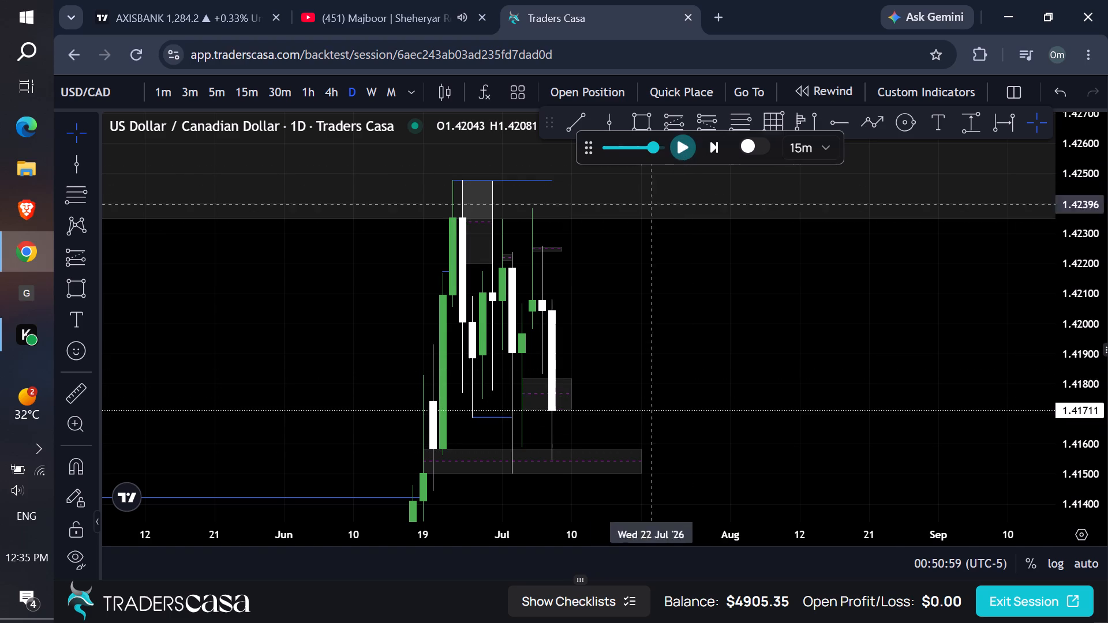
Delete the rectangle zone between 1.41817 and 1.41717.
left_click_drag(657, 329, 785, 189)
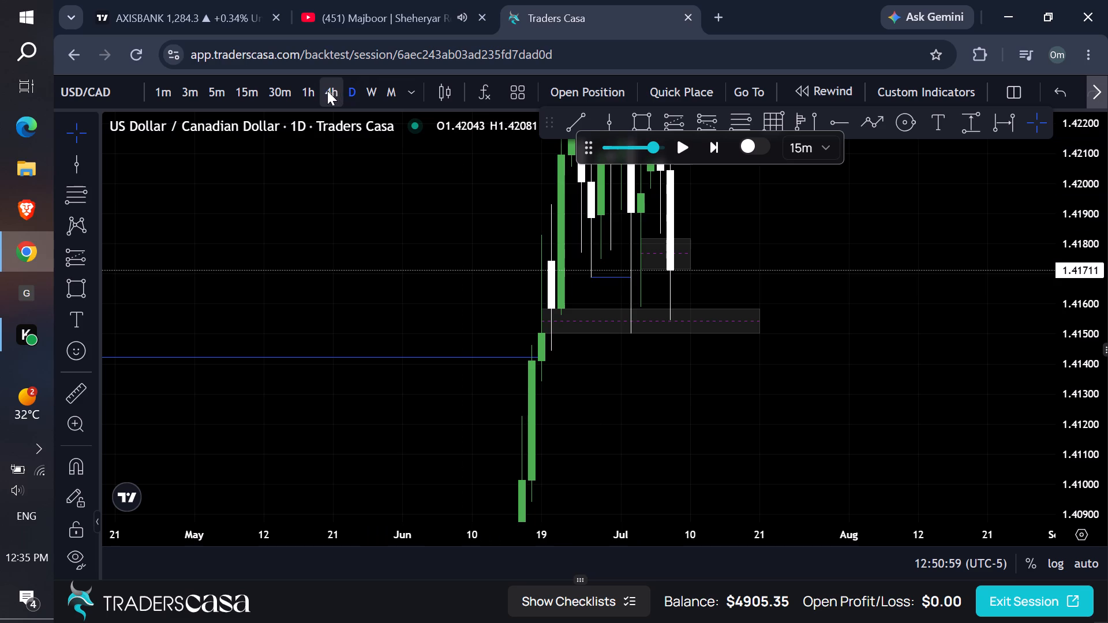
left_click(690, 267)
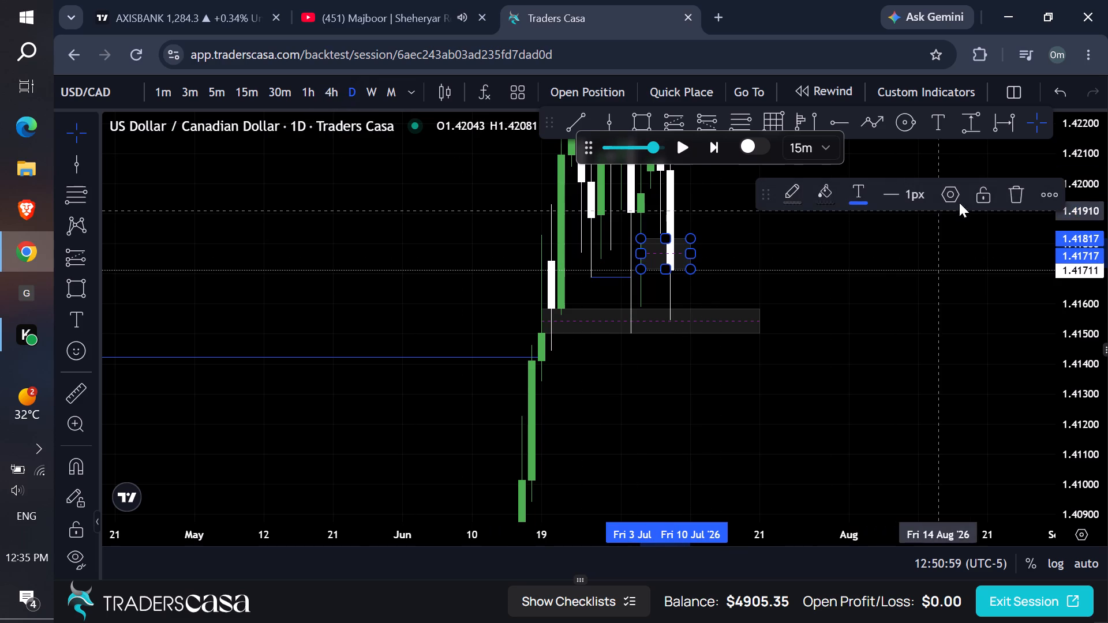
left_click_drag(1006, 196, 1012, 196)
Play the replay on the daily timeframe up to 20:50:59 on 8 July.
left_click_drag(964, 211, 894, 295)
left_click(683, 148)
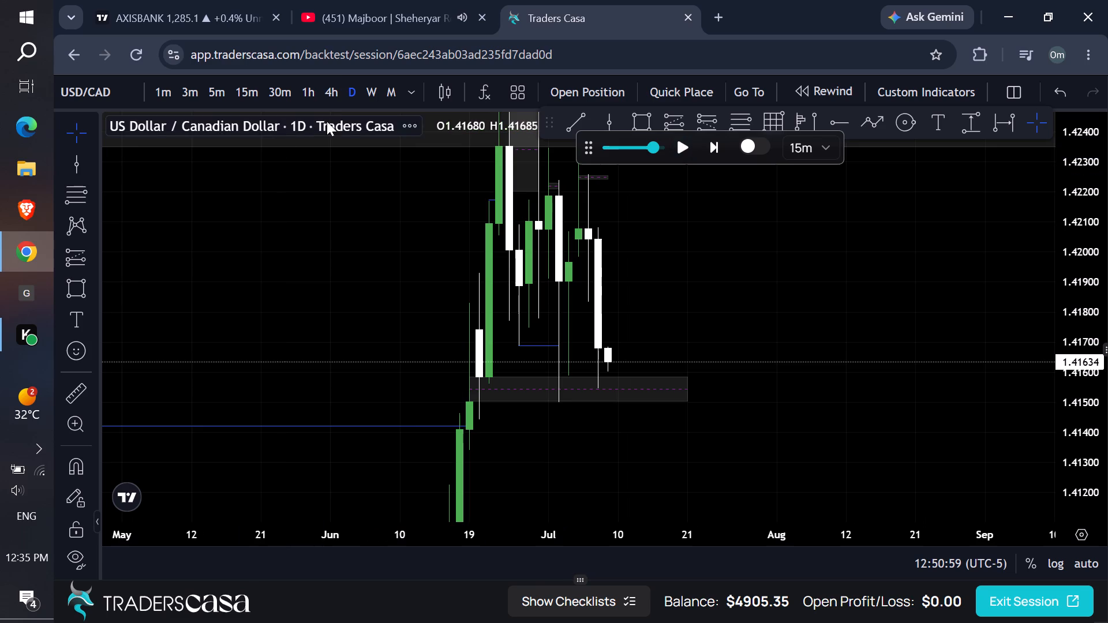
Check the 4-hour chart, then play the replay on the 1-hour timeframe up to 06:05:59 on 9 July.
left_click(335, 99)
left_click_drag(1091, 448, 1053, 382)
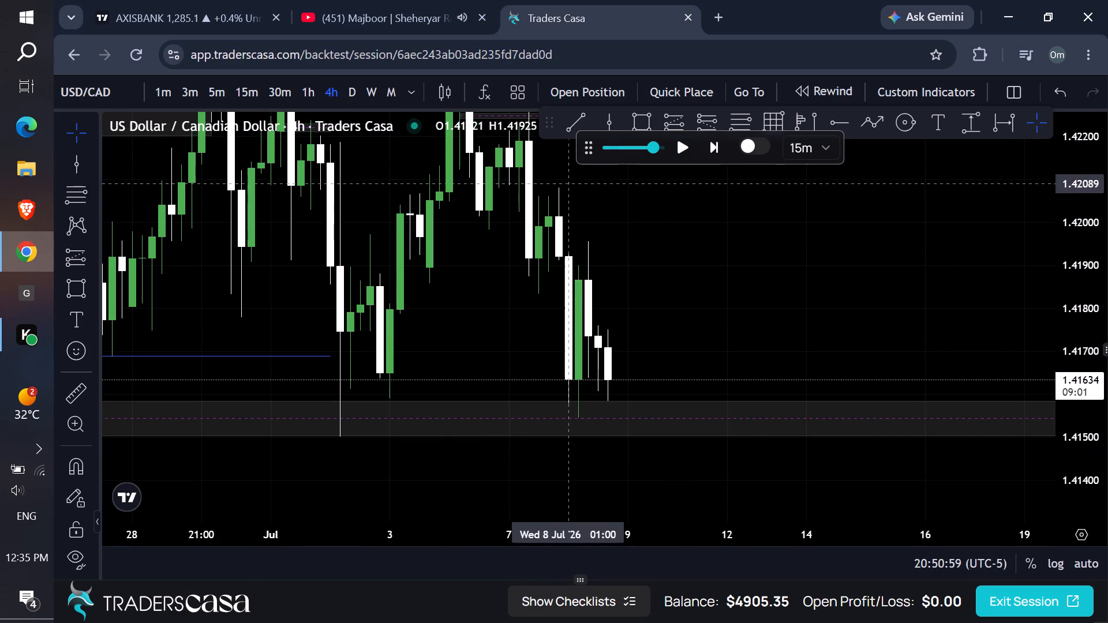
left_click(313, 92)
scroll(519, 262, "down", 3)
scroll(753, 299, "up", 1)
scroll(782, 301, "down", 2)
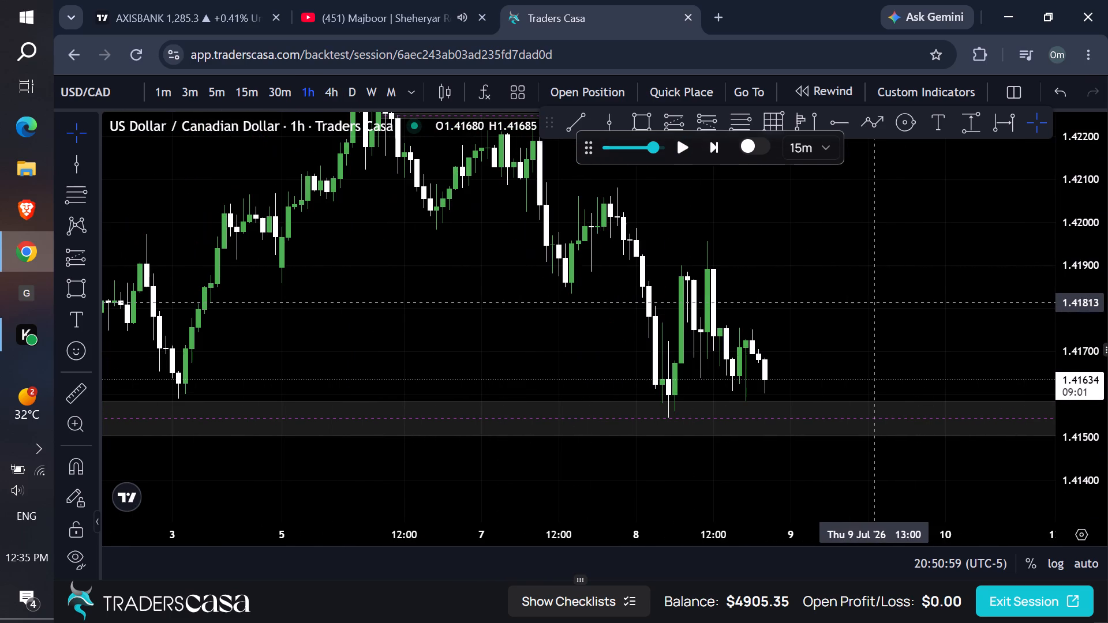
left_click(892, 304)
scroll(886, 304, "down", 1)
scroll(886, 304, "up", 1)
scroll(886, 304, "down", 2)
left_click_drag(856, 276, 777, 210)
left_click(682, 151)
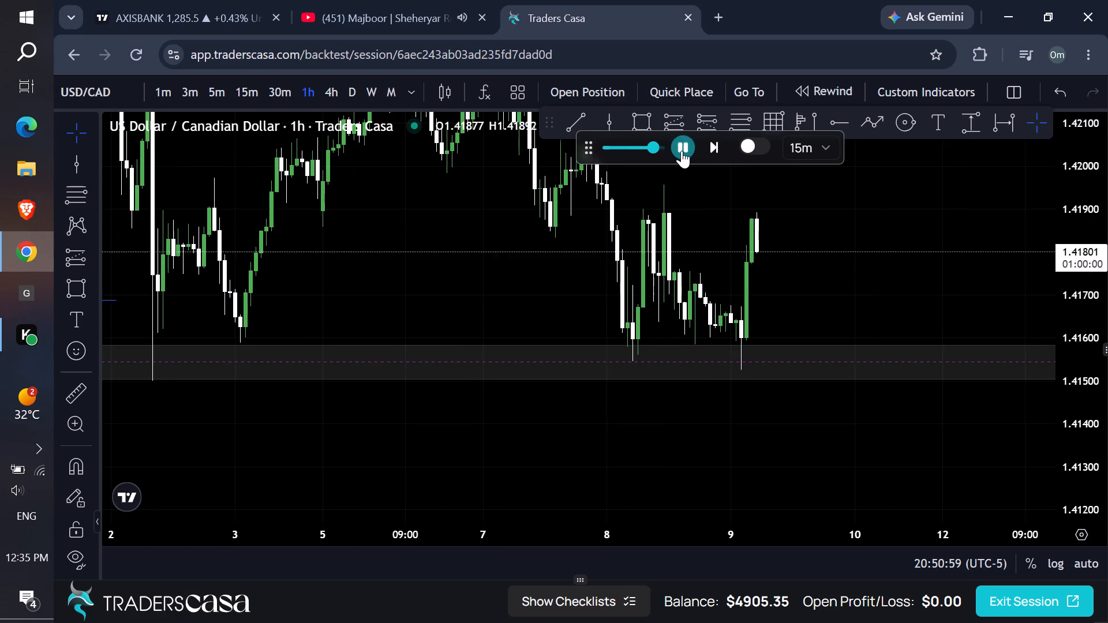
Draw a 1-hour rectangle zone on the rally from the lower zone, about 1.41674 to 1.4176, spanning 02:00 to 18:00 on 9 July.
left_click_drag(821, 291, 776, 302)
left_click_drag(723, 242, 700, 258)
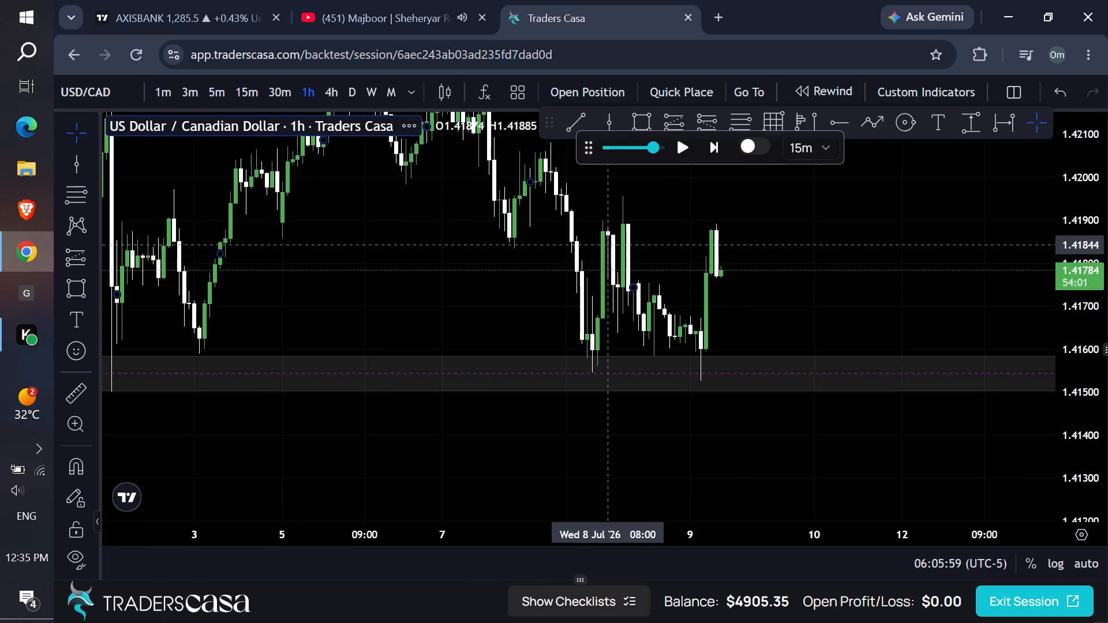
left_click(635, 123)
left_click(700, 317)
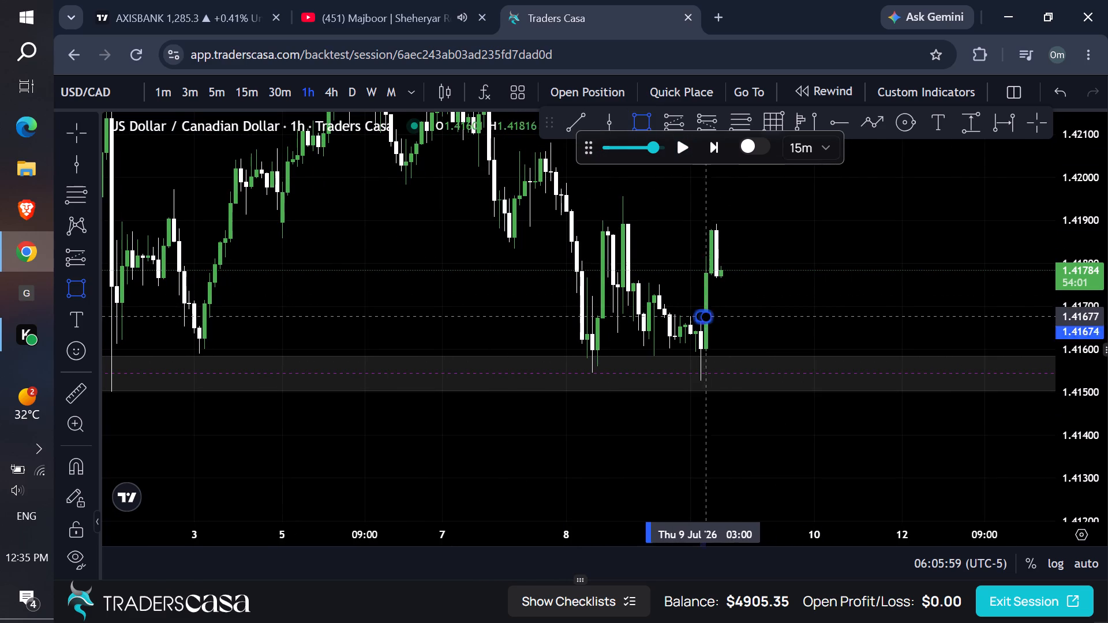
left_click(781, 279)
Examine price against the new zone and the lower zone on the 4-hour, daily and 15-minute timeframes.
left_click_drag(785, 244, 714, 339)
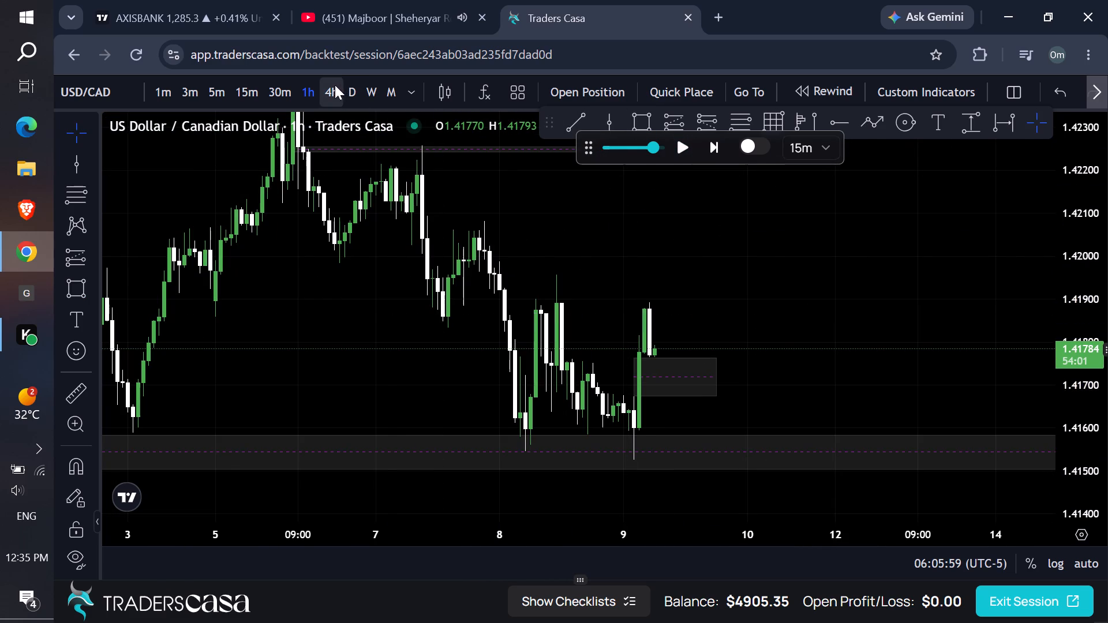
left_click(335, 85)
left_click_drag(744, 229, 739, 231)
left_click(347, 89)
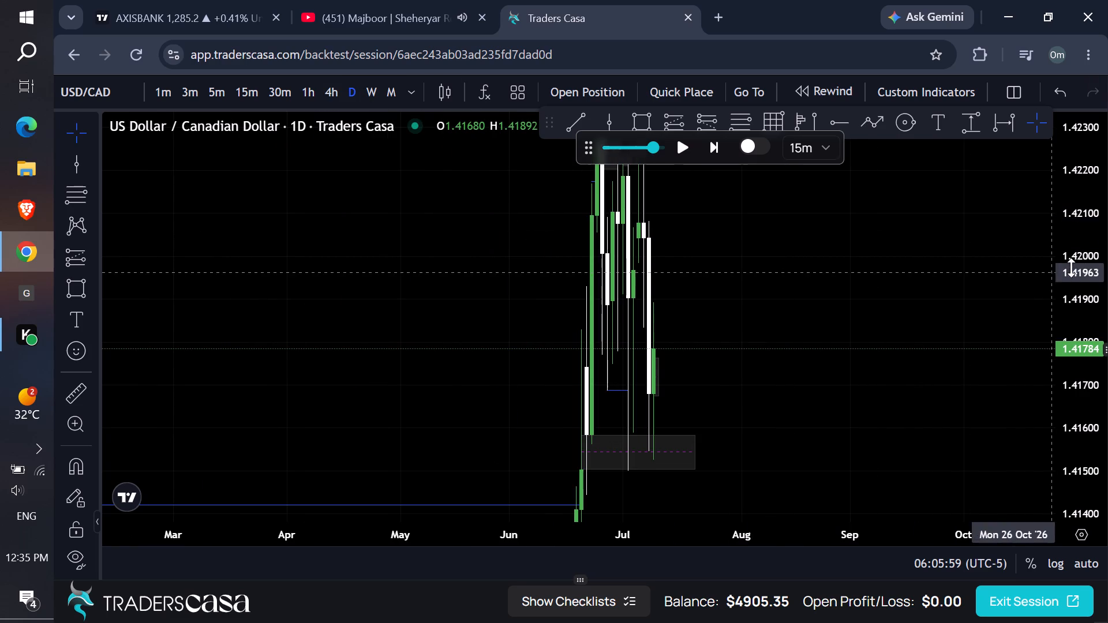
left_click_drag(1079, 265, 984, 406)
left_click(251, 93)
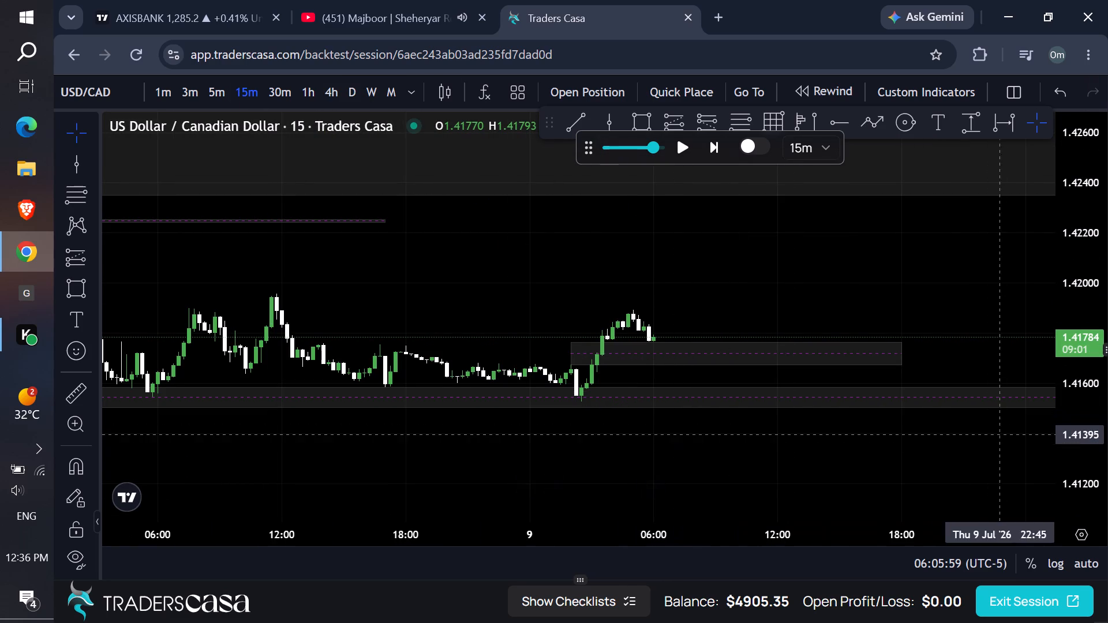
left_click_drag(1091, 488, 952, 276)
left_click_drag(831, 298, 902, 204)
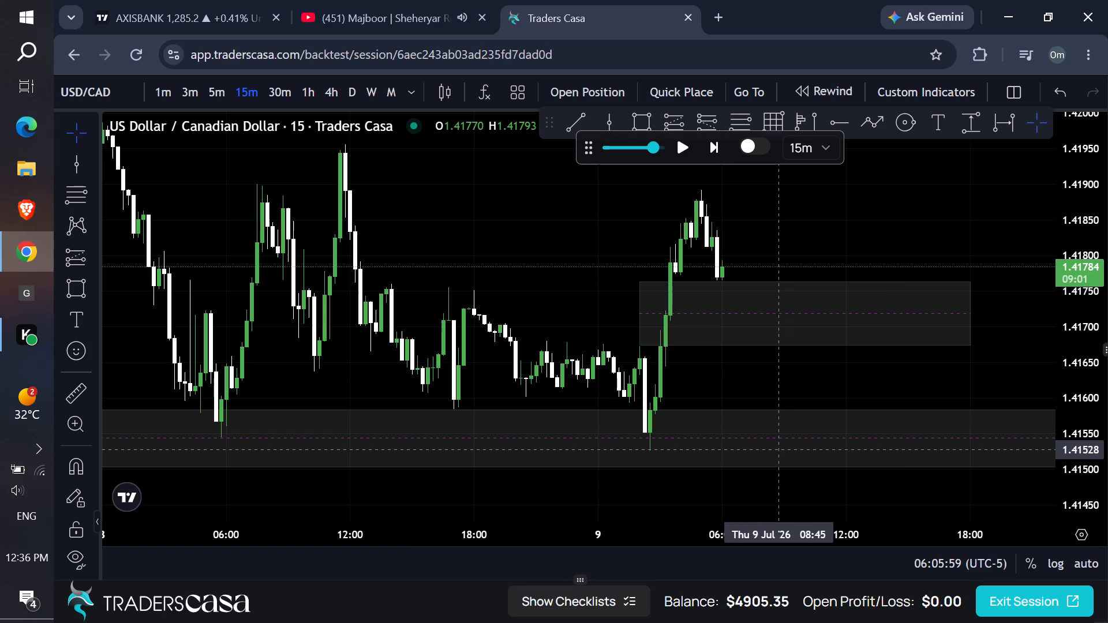
left_click(332, 93)
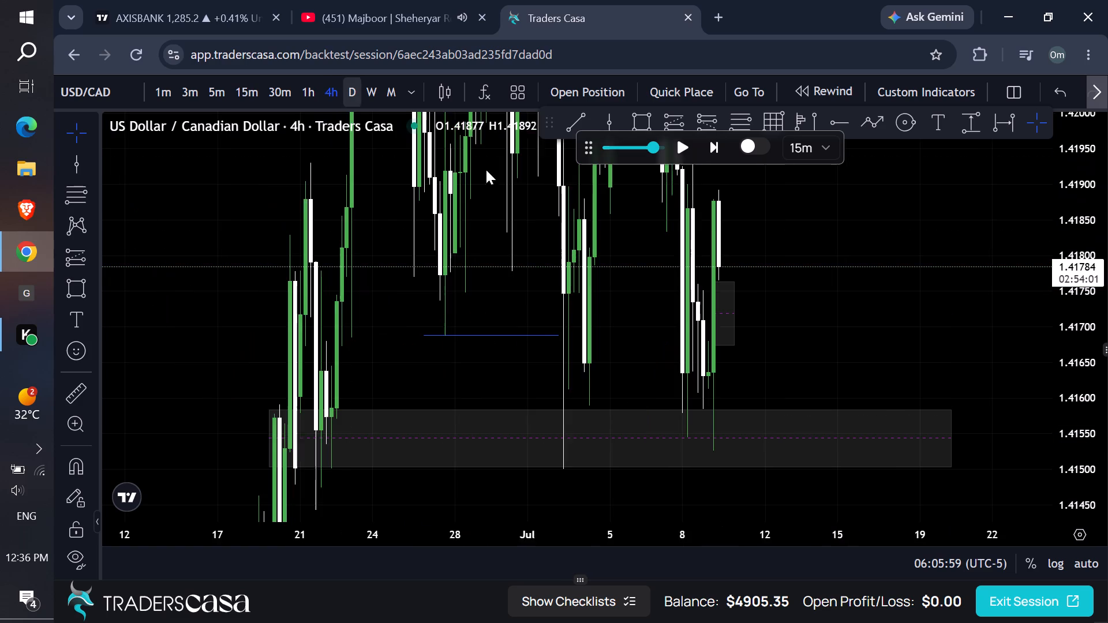
left_click_drag(1073, 213, 983, 428)
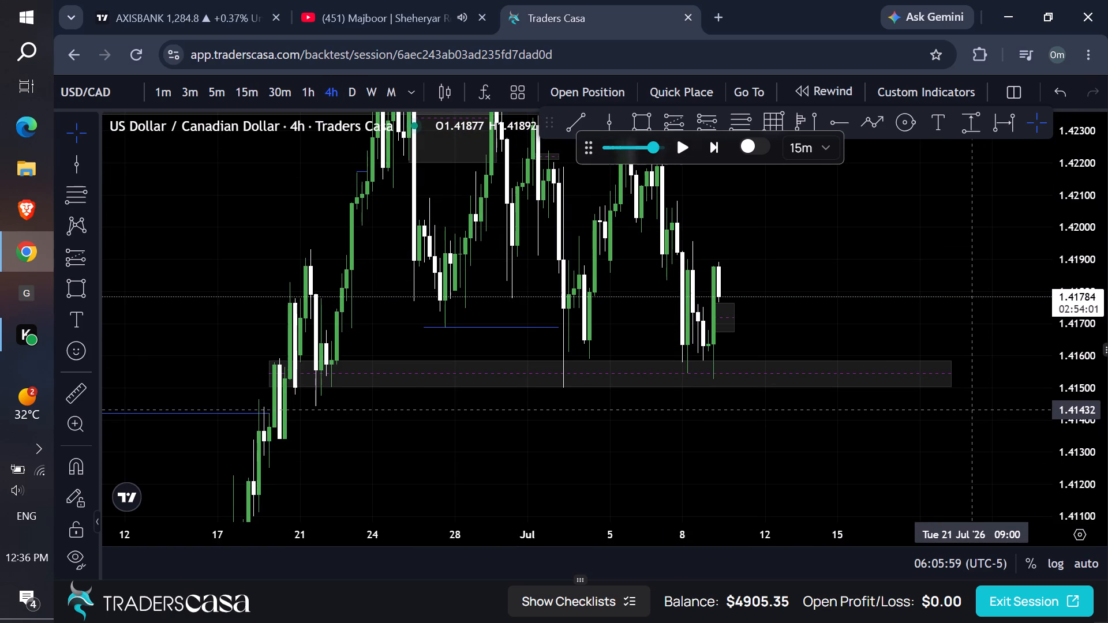
left_click_drag(818, 264, 793, 273)
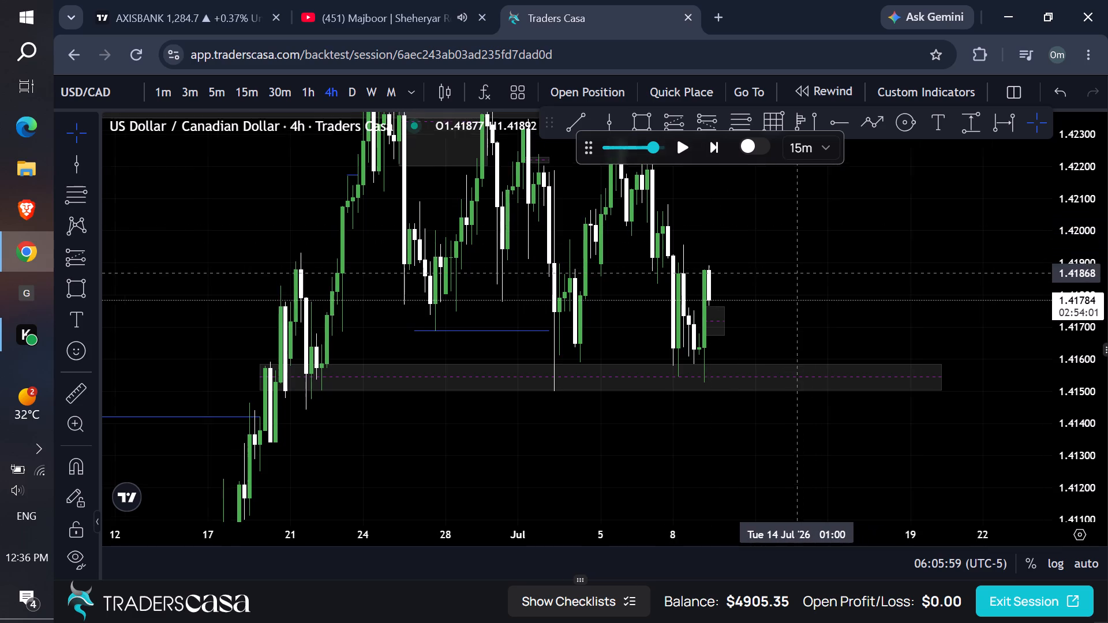
left_click_drag(793, 273, 756, 272)
left_click_drag(807, 228, 808, 235)
left_click_drag(808, 236, 758, 265)
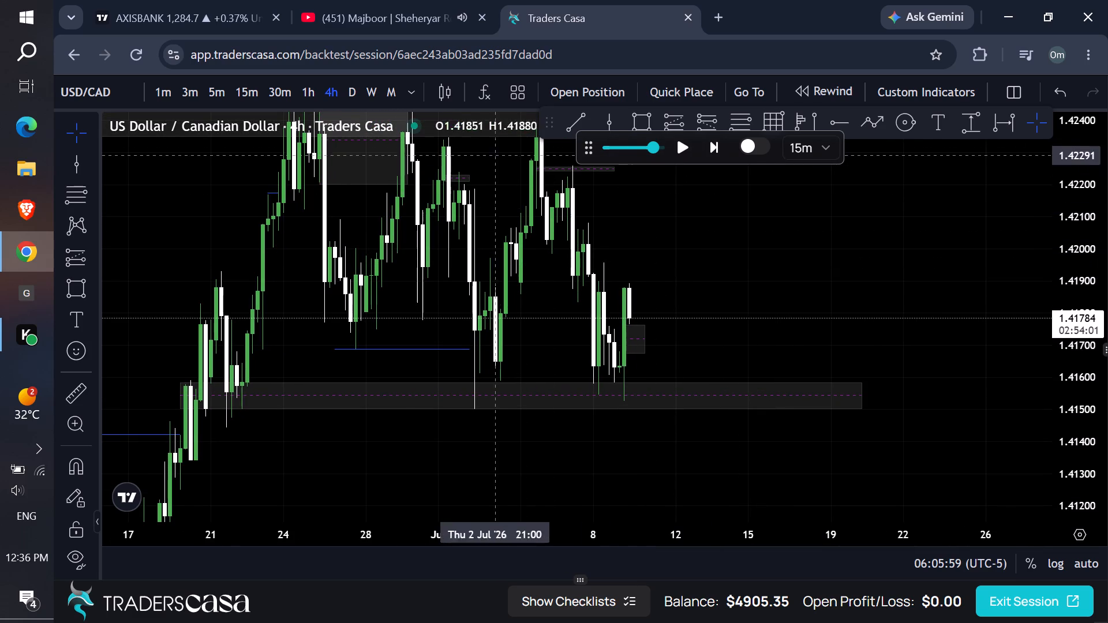
Play the replay in short bursts on the 4-hour and 1-hour timeframes up to 09:35:59 on 9 July.
left_click(677, 147)
left_click(677, 147)
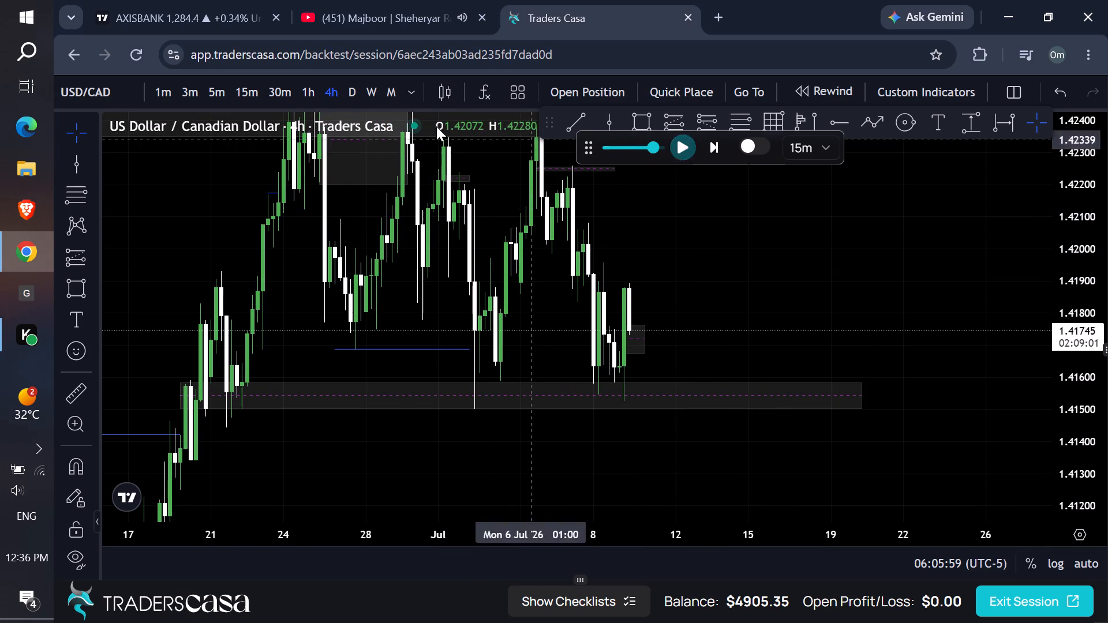
left_click(309, 100)
left_click_drag(1072, 446, 987, 252)
left_click(686, 147)
left_click(686, 147)
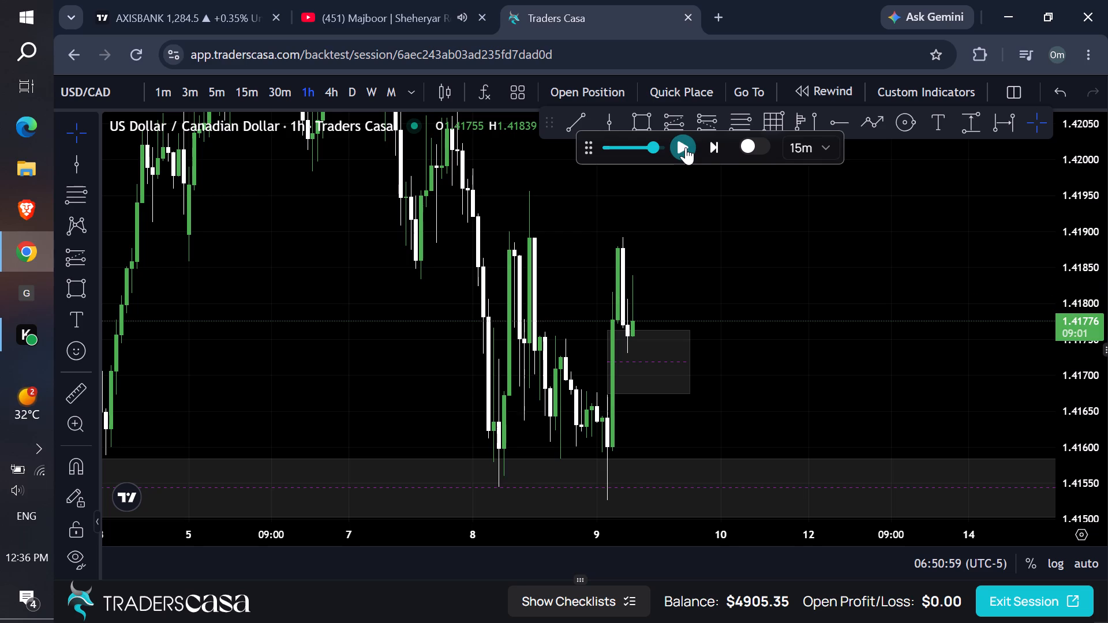
left_click(686, 147)
left_click(686, 147)
left_click(686, 147)
left_click(686, 147)
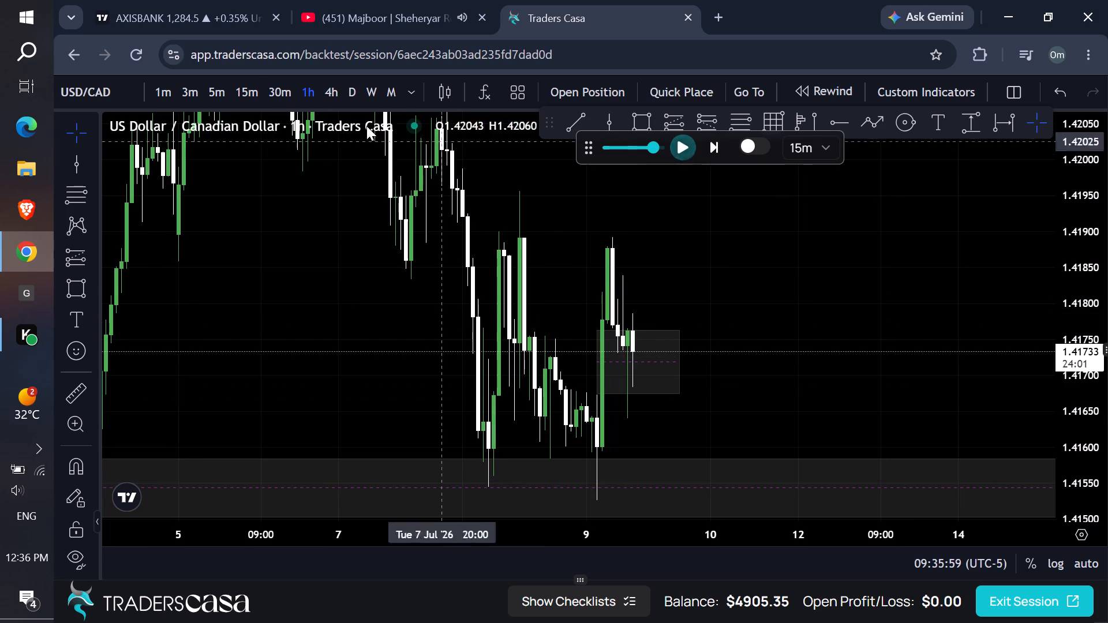
Draw a long position on the 15-minute chart with entry 1.41733, stop 1.41639 and target 1.42127.
left_click(249, 89)
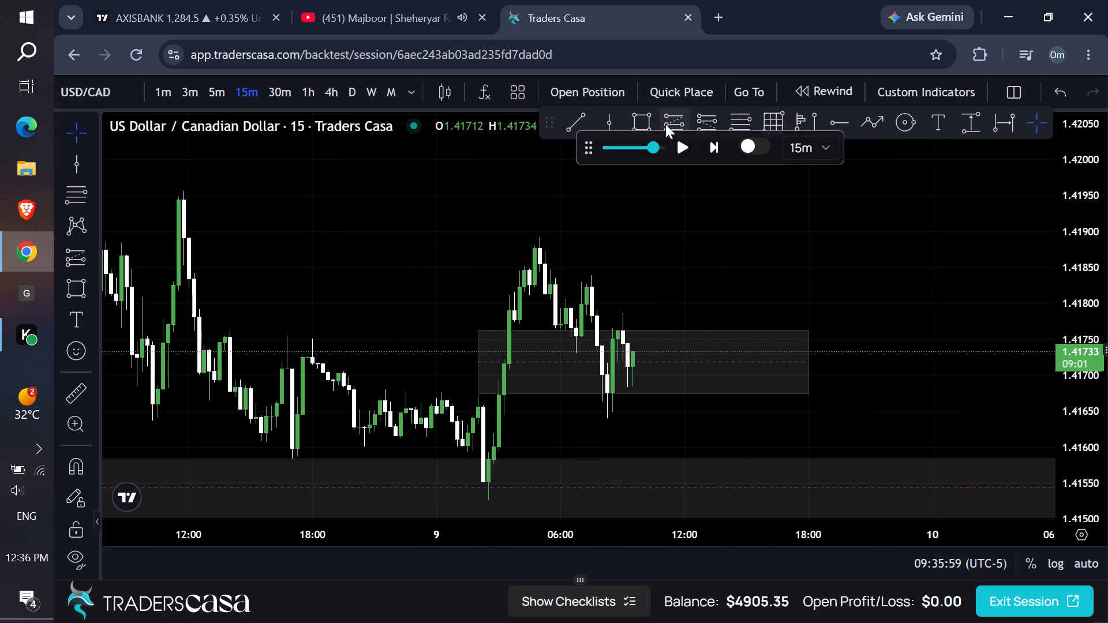
left_click(665, 122)
left_click(629, 351)
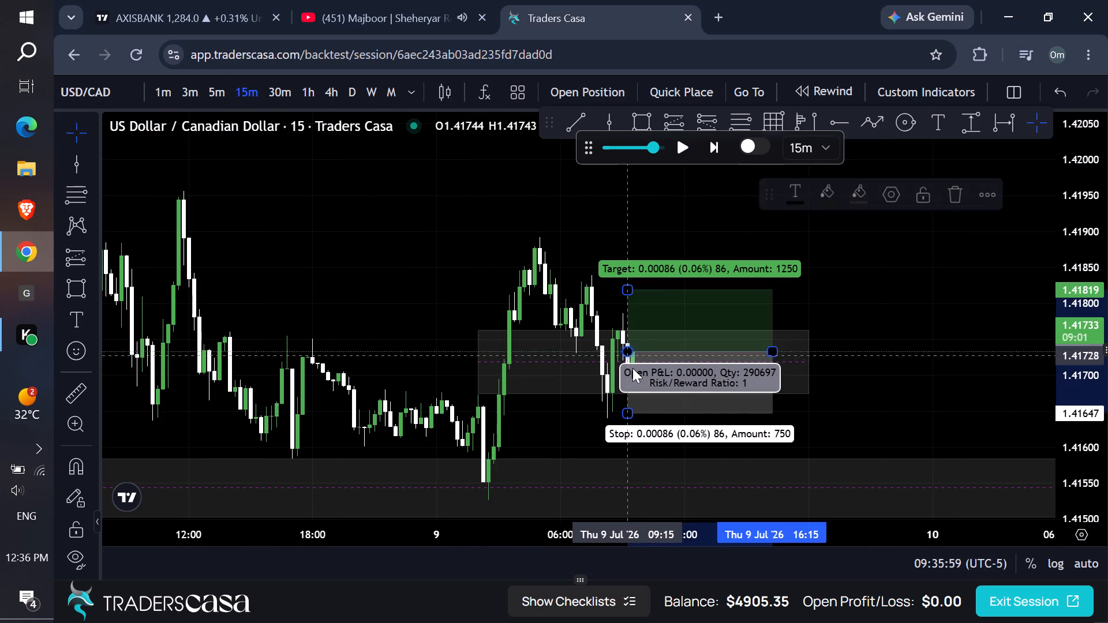
left_click_drag(628, 412, 632, 419)
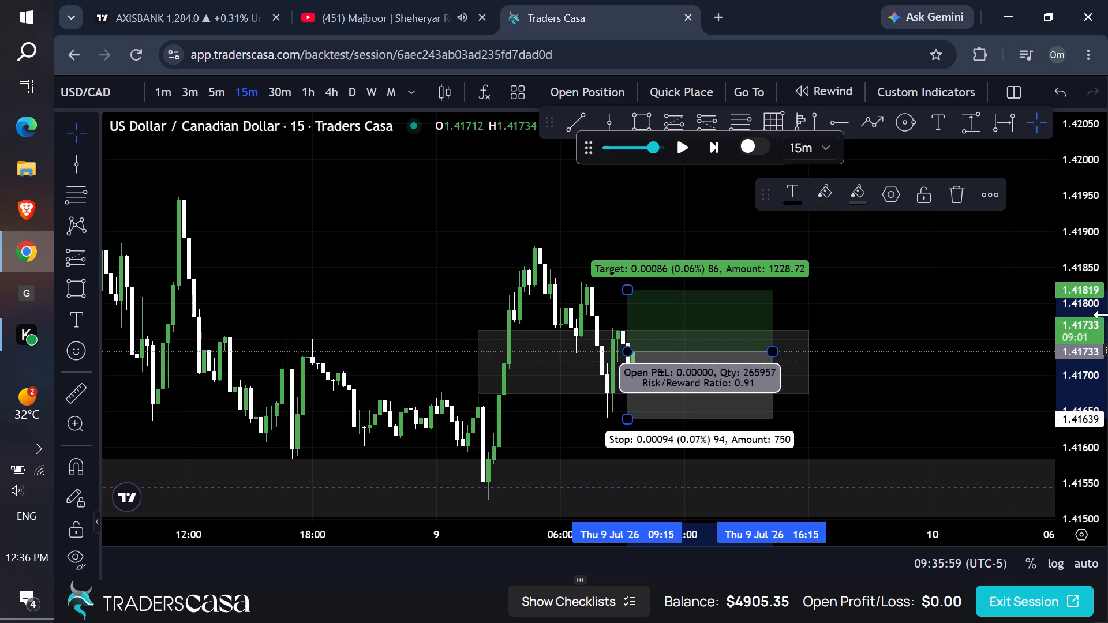
left_click_drag(1065, 324, 1023, 469)
left_click_drag(631, 306, 624, 210)
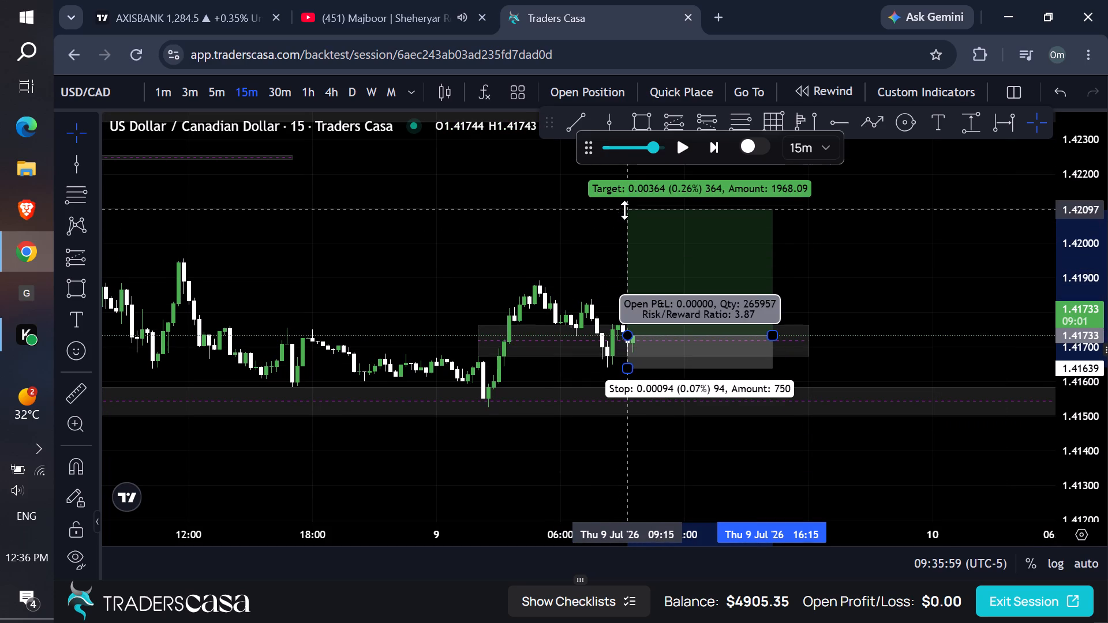
left_click_drag(624, 210, 624, 200)
Place a market buy at 1.41733 with take profit 1.42127, stop loss 1.41639 and 1% risk.
left_click(588, 95)
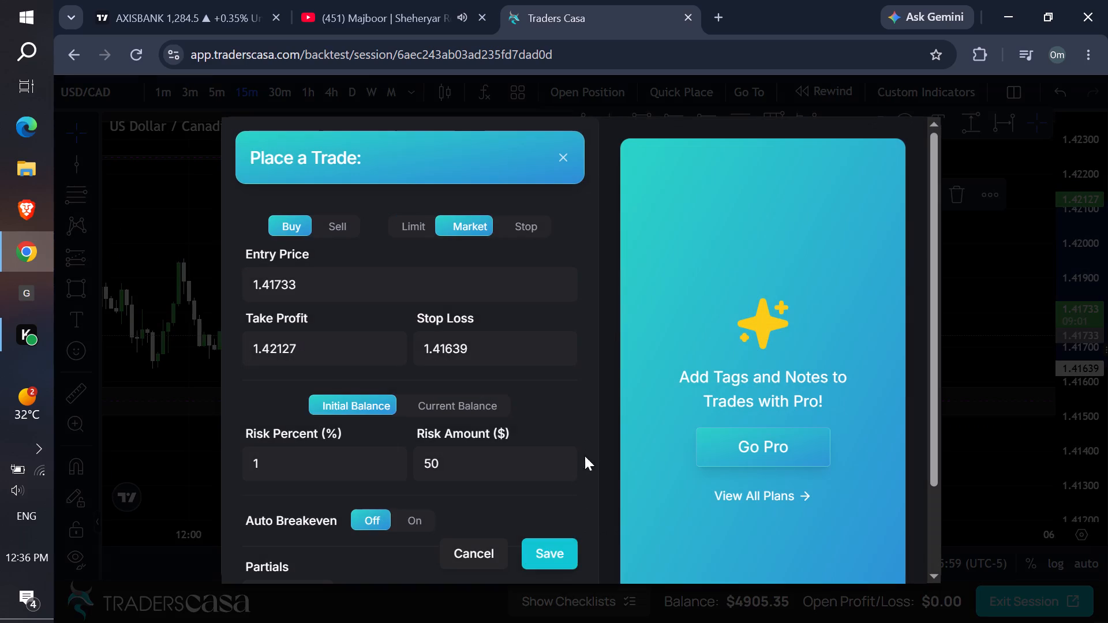
left_click(562, 558)
Play the replay in 1-minute increments on the 1-hour timeframe up to 12:08:59 on 9 July, widening the long position drawing.
left_click(311, 97)
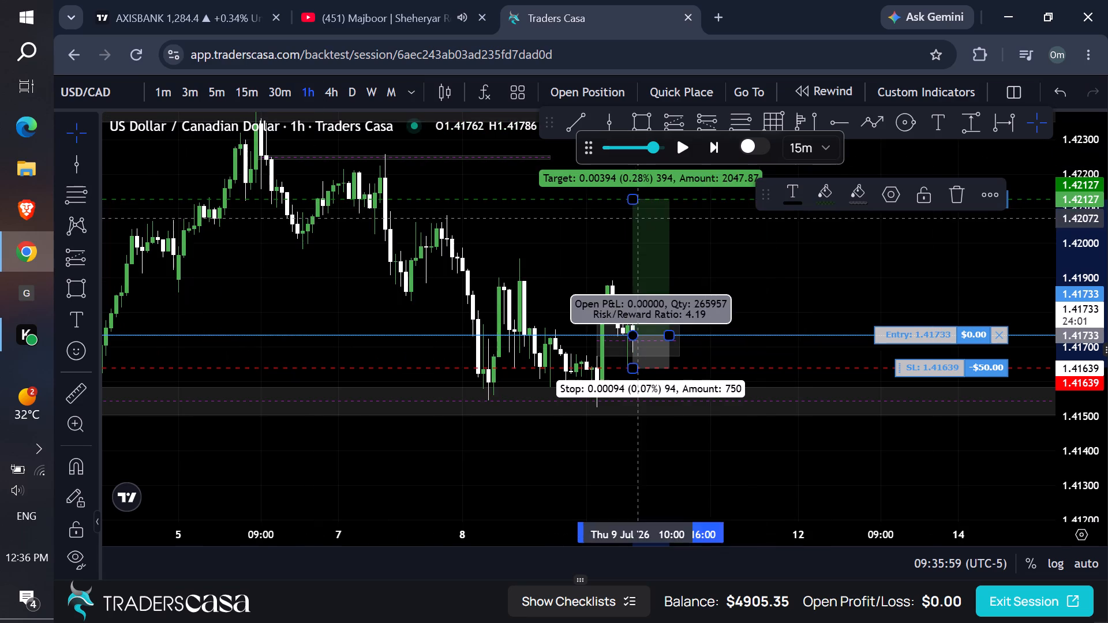
left_click(777, 241)
left_click(803, 140)
left_click(810, 178)
left_click(798, 232)
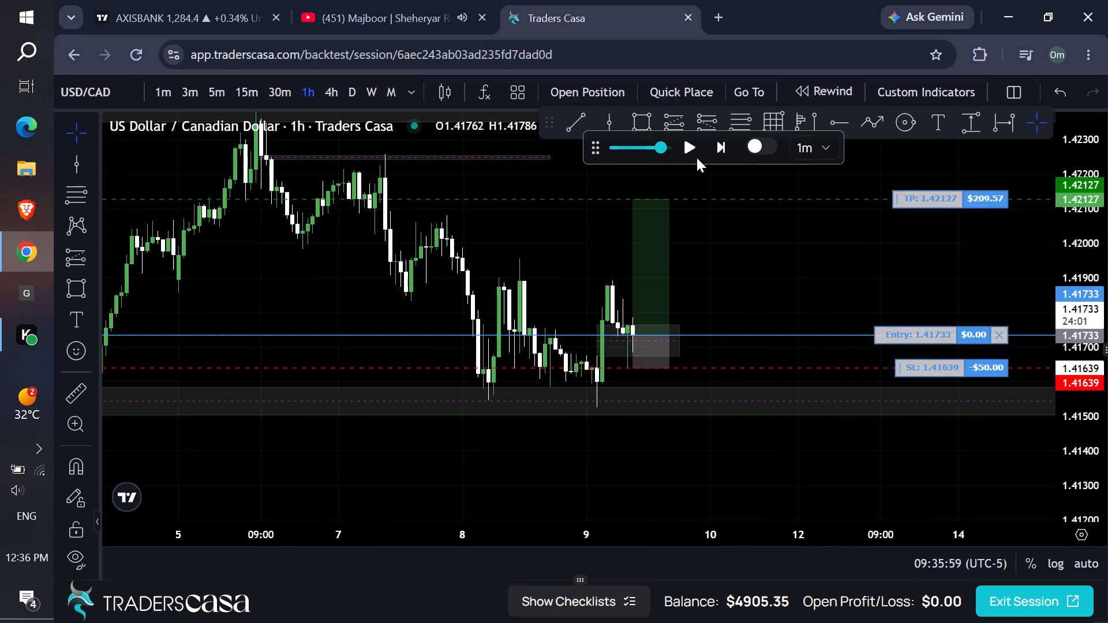
left_click(685, 147)
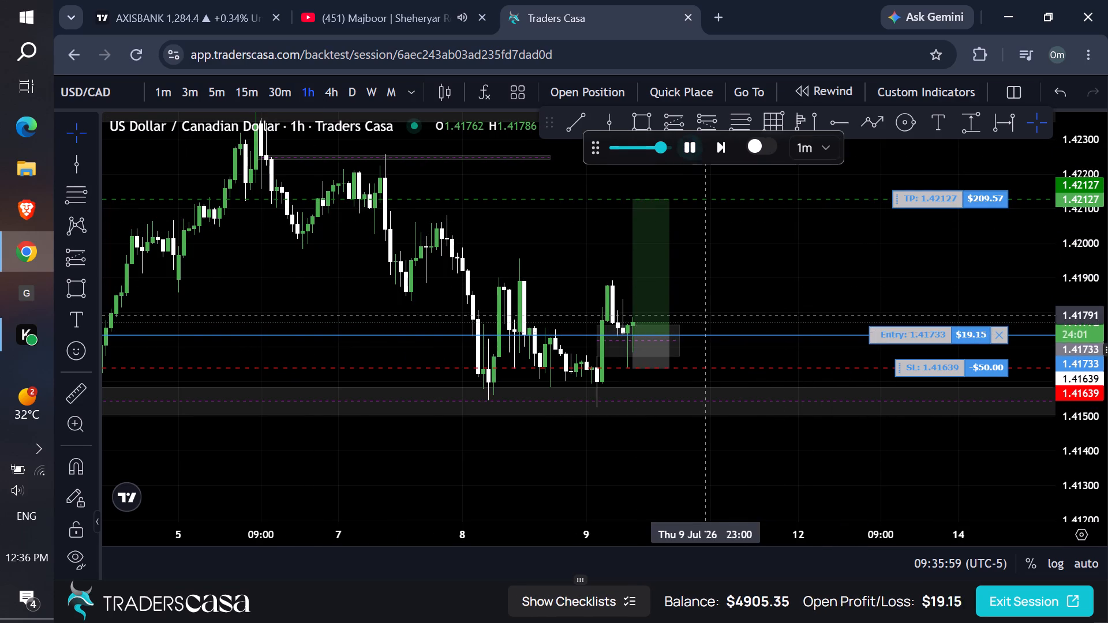
left_click_drag(675, 338, 735, 333)
left_click(808, 295)
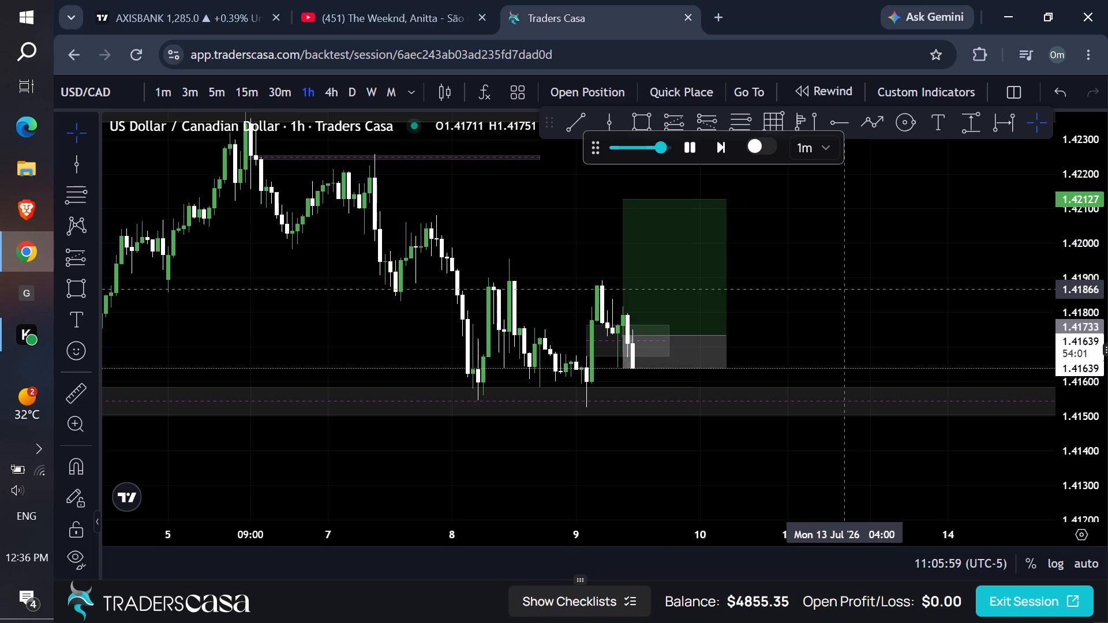
left_click(682, 143)
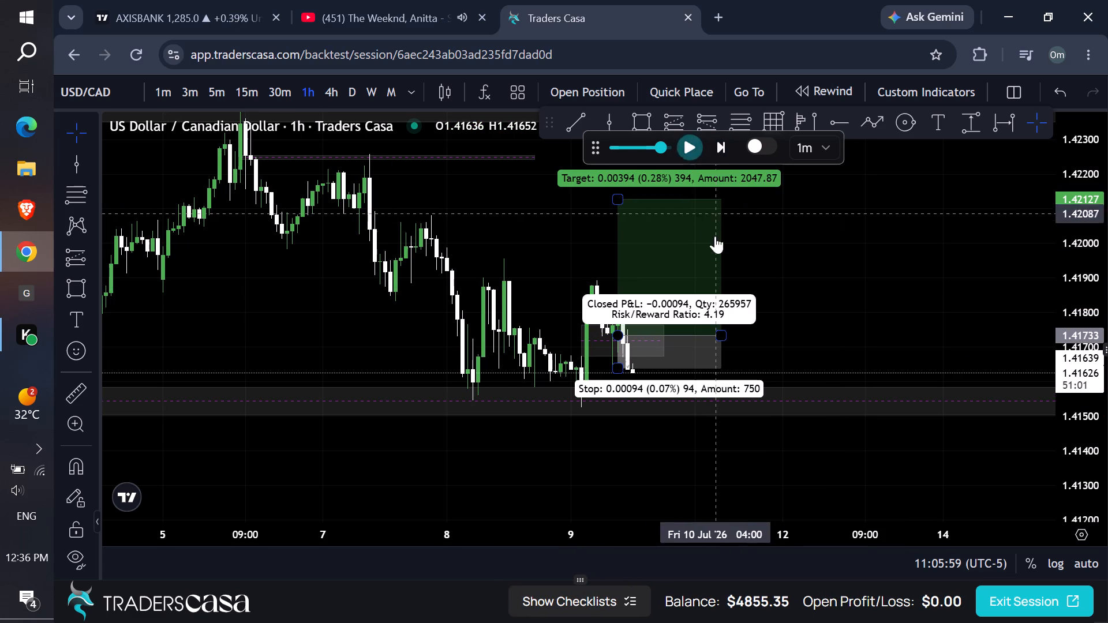
Delete the long position drawing from the 1-hour chart.
left_click(715, 238)
left_click(963, 187)
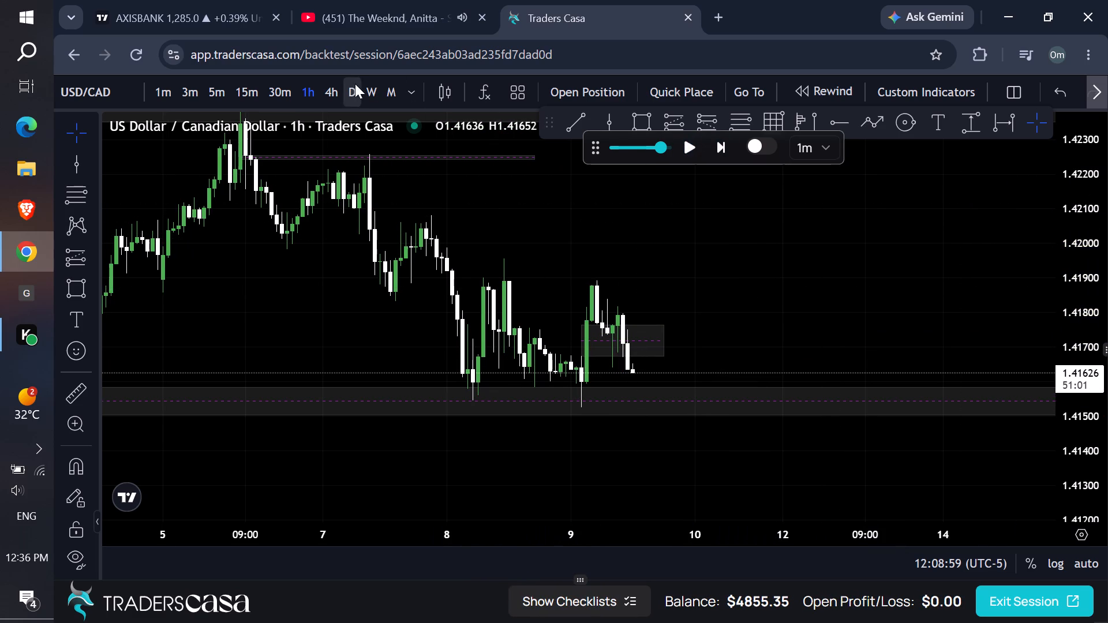
Set the replay increment to 15 minutes and play the 1-hour chart forward to 23:53:59.
left_click(824, 140)
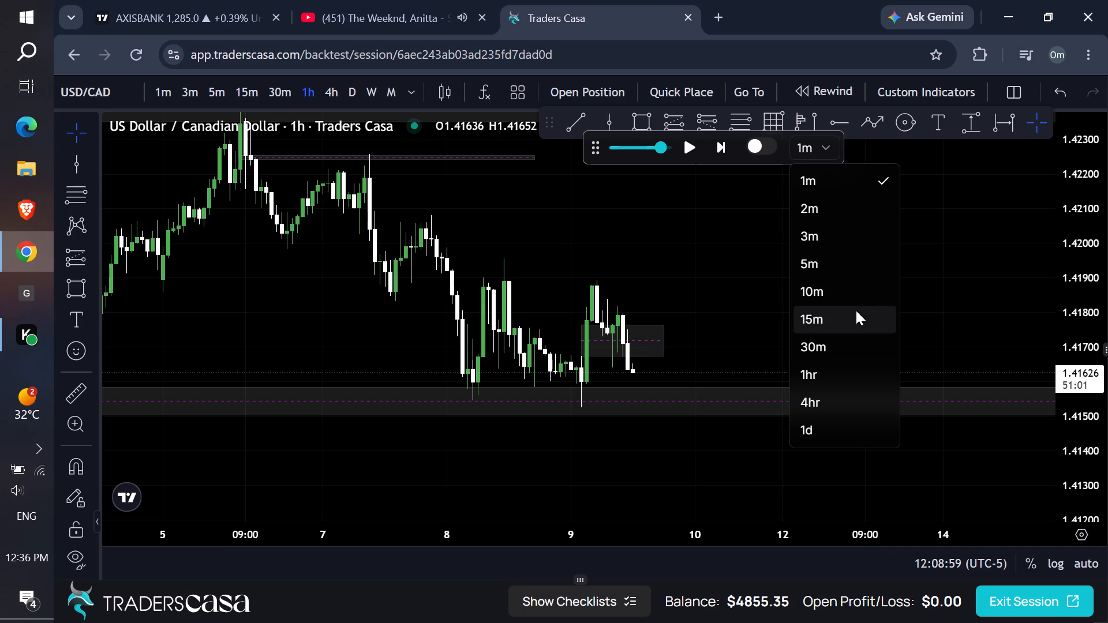
left_click(856, 310)
left_click(677, 149)
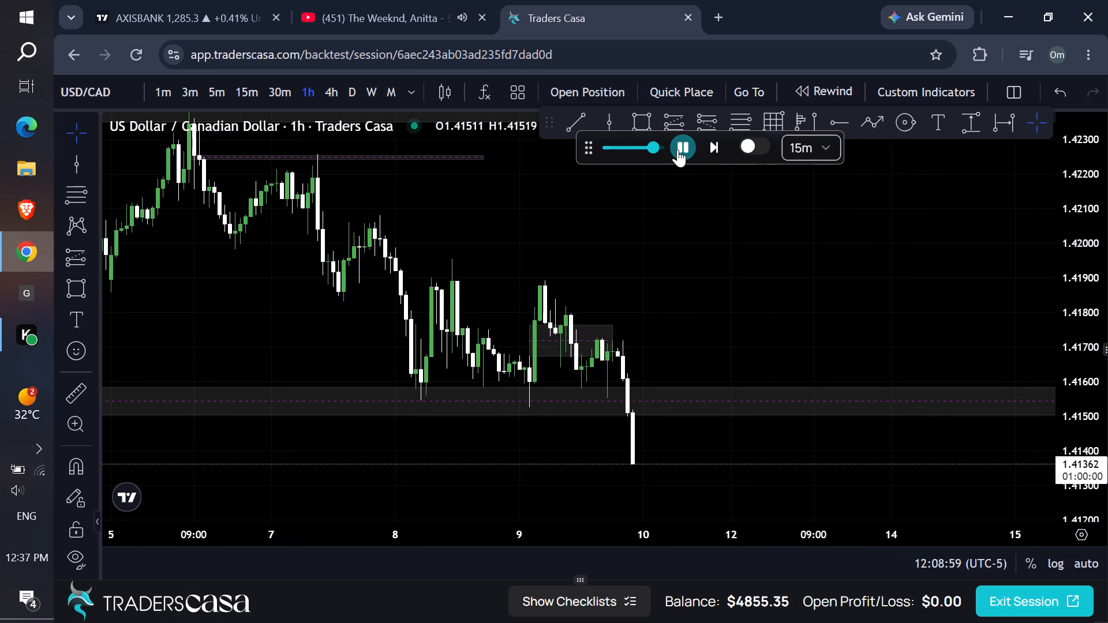
Shorten the lower rectangle zone on the daily chart so that it ends at the 2 July candle.
left_click(354, 99)
left_click_drag(705, 255, 877, 177)
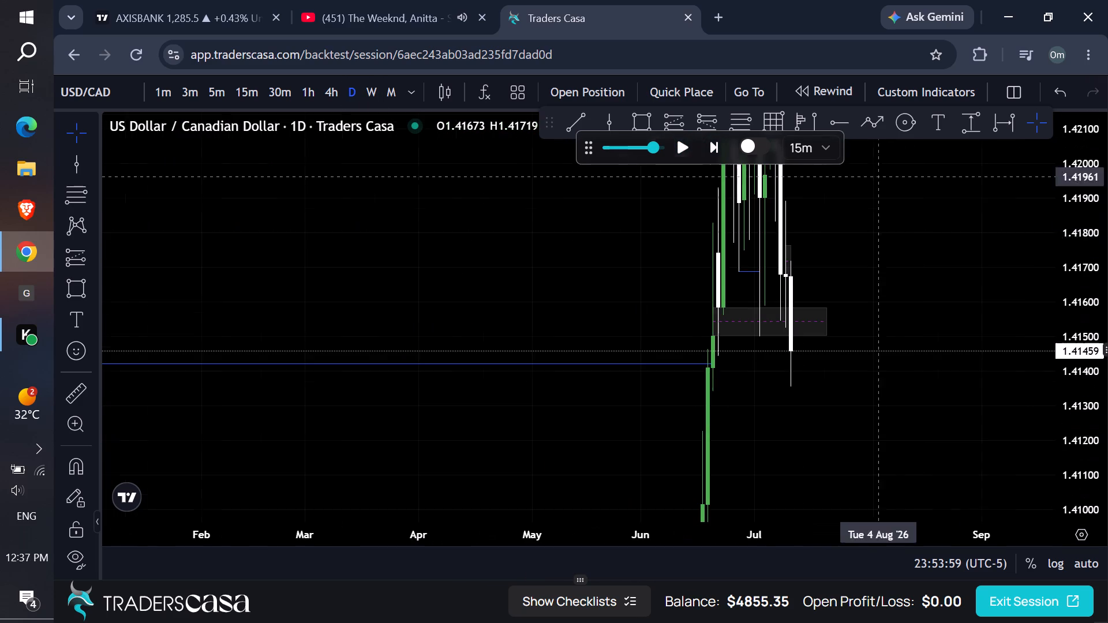
left_click_drag(1064, 226, 992, 365)
scroll(877, 272, "down", 1)
scroll(876, 270, "up", 2)
scroll(874, 258, "down", 1)
scroll(874, 258, "up", 2)
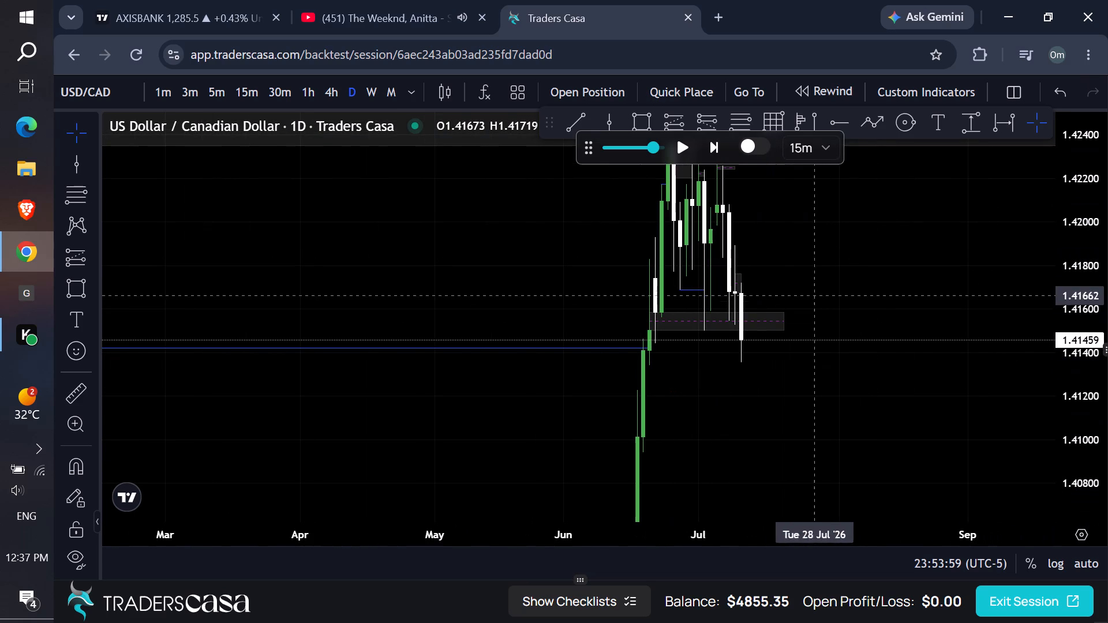
left_click(787, 324)
left_click_drag(785, 320, 707, 324)
left_click(836, 296)
Examine the daily price structure from the June rally to the 10 July candle against the marked levels and zones.
left_click_drag(871, 294, 825, 303)
scroll(882, 275, "down", 1)
scroll(882, 275, "up", 3)
scroll(882, 275, "down", 1)
scroll(882, 275, "up", 1)
left_click_drag(1076, 241, 1075, 267)
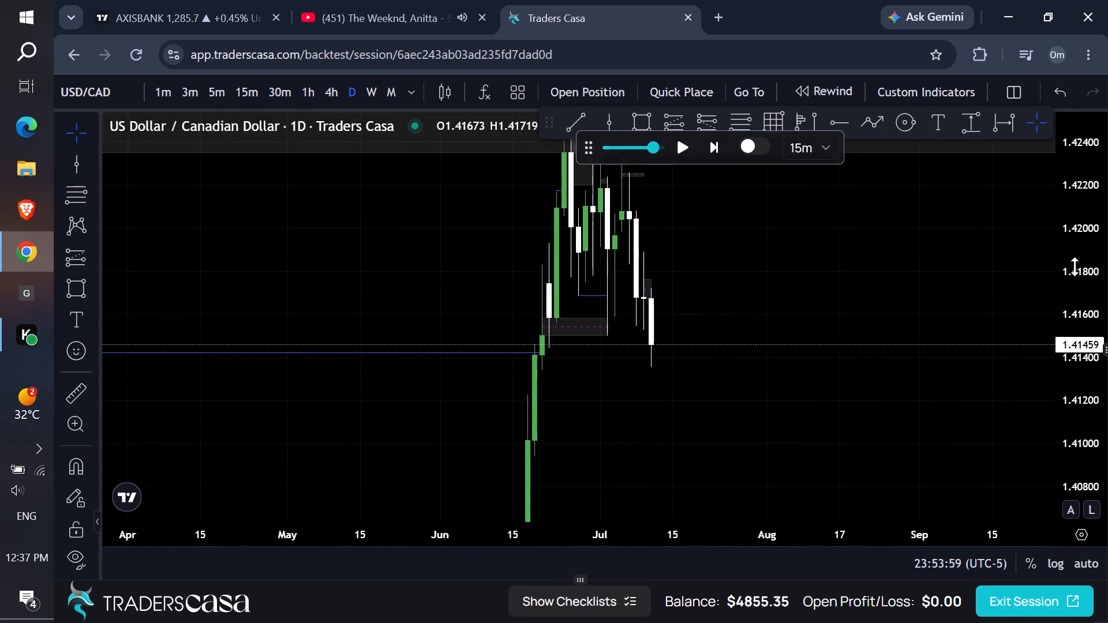
left_click_drag(1075, 267, 1045, 303)
scroll(815, 265, "down", 1)
scroll(815, 265, "up", 5)
left_click_drag(746, 241, 859, 340)
left_click_drag(773, 361, 864, 300)
left_click_drag(706, 264, 812, 262)
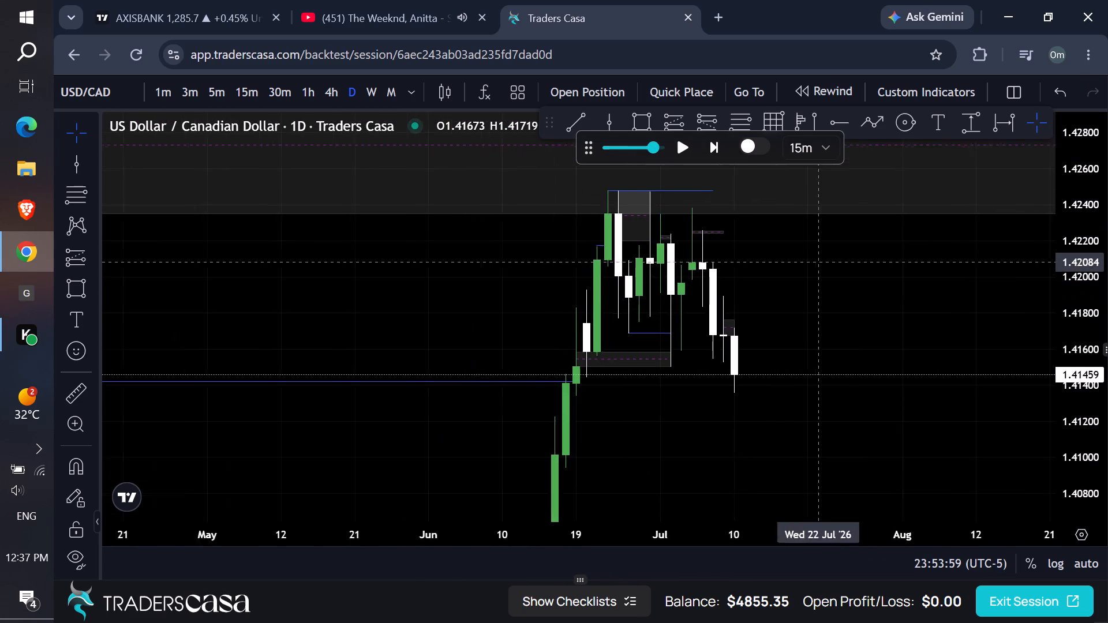
left_click_drag(812, 262, 738, 268)
left_click_drag(189, 0, 200, 0)
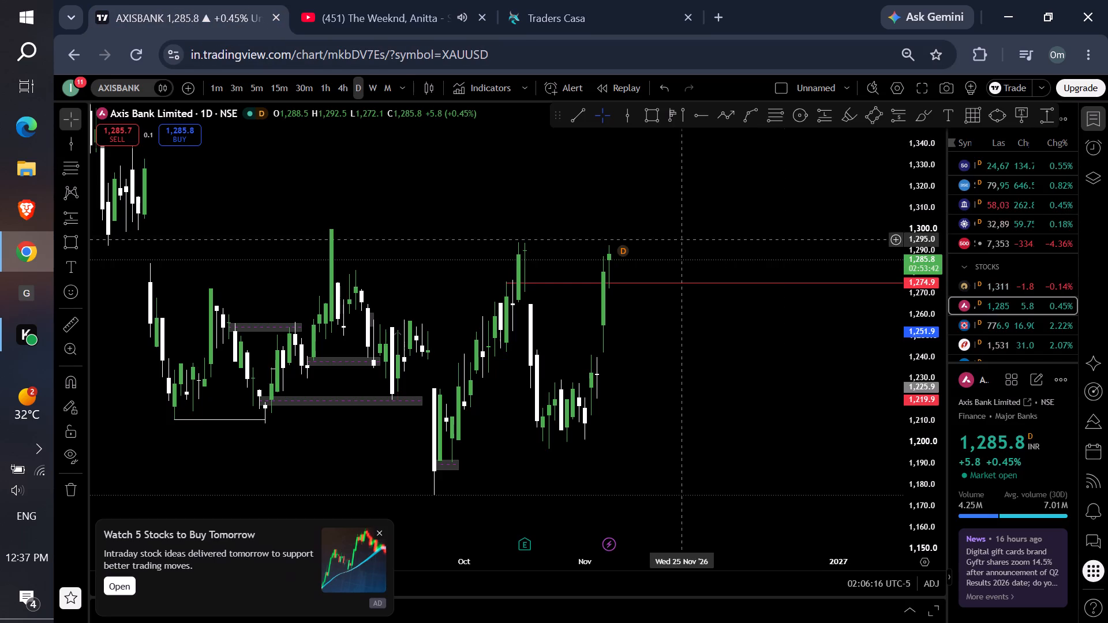
left_click(601, 17)
Draw a horizontal trend line on the daily chart from the 2 July low at 1.41500 across to the 10 July candle.
left_click_drag(1086, 267, 1048, 322)
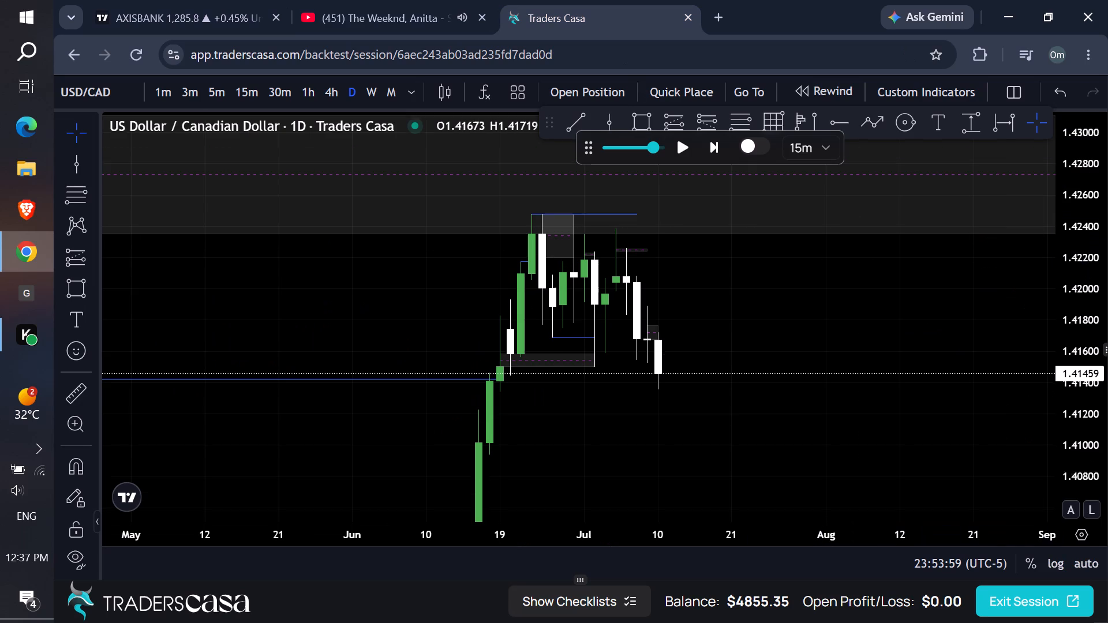
left_click_drag(1048, 322, 1038, 331)
left_click(579, 132)
left_click(578, 121)
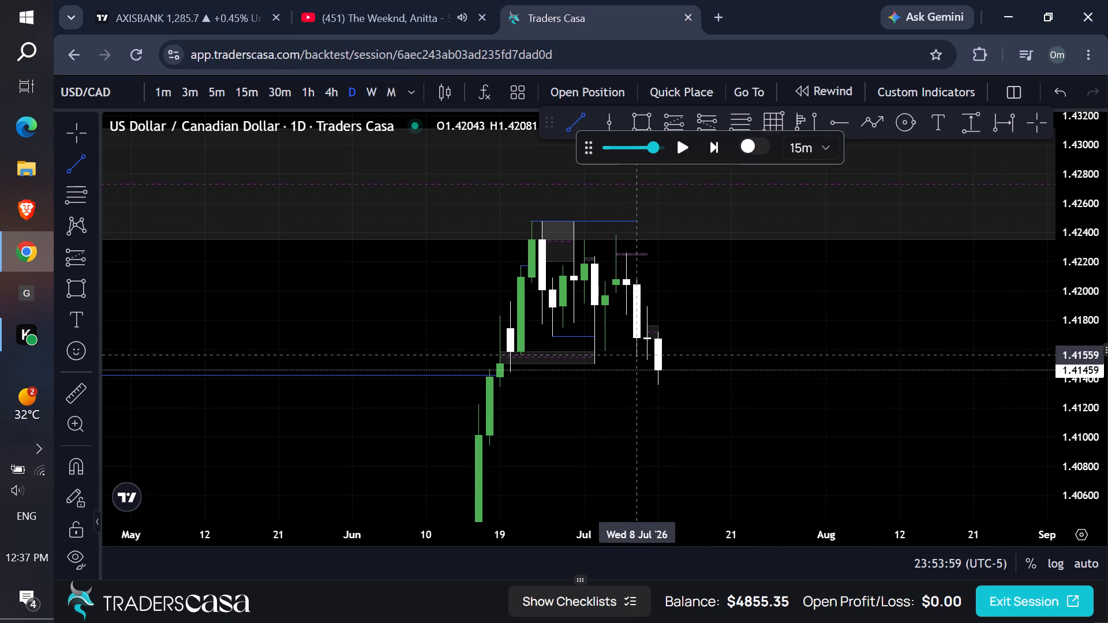
left_click(594, 363)
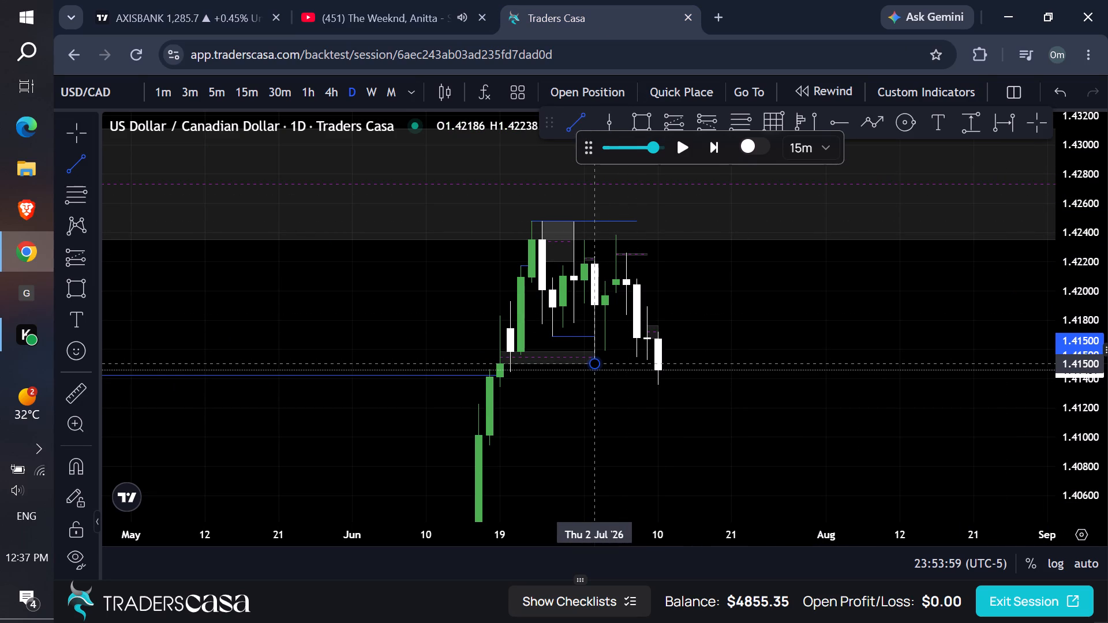
left_click(660, 364, "shift")
Play the replay in short bursts on the daily timeframe up to 11:08:59 on 10 July.
left_click_drag(751, 351, 714, 289)
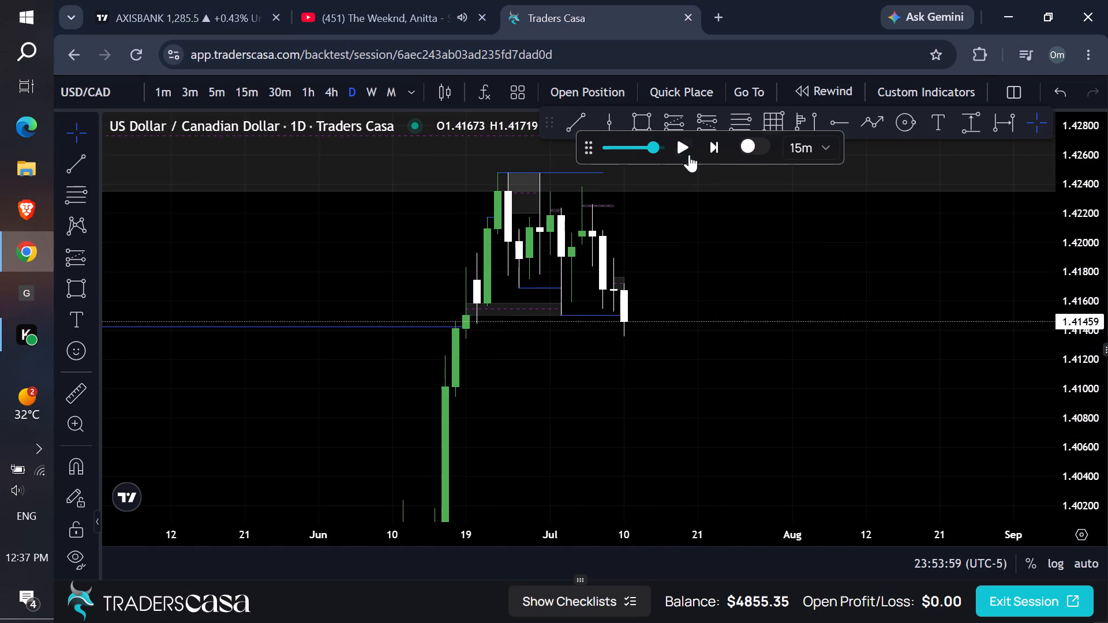
left_click(686, 151)
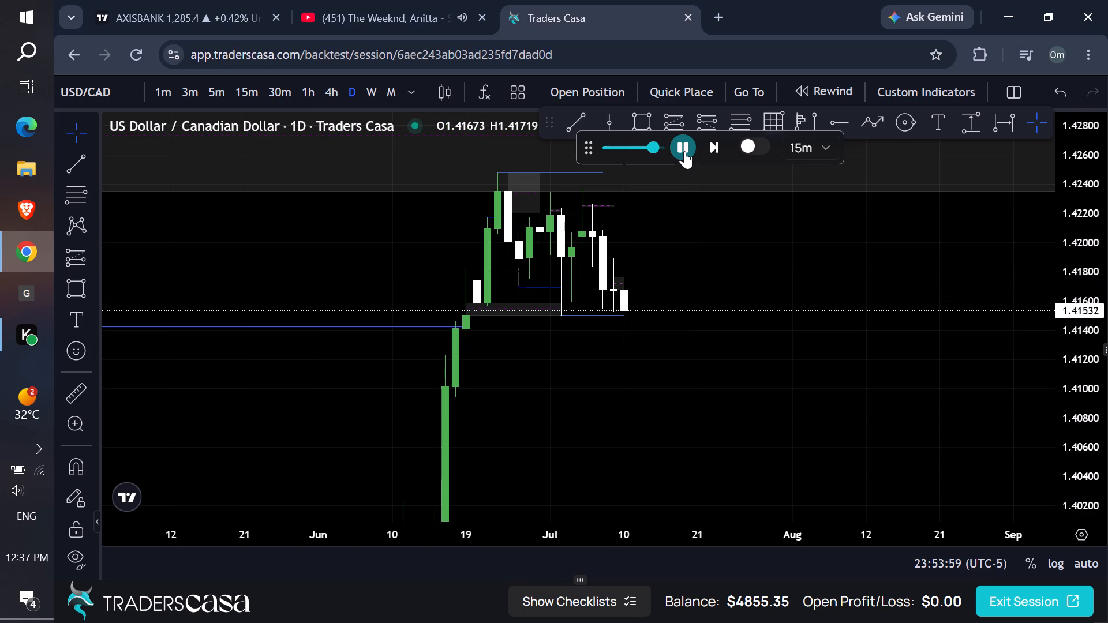
left_click(684, 151)
double_click(684, 151)
left_click(684, 151)
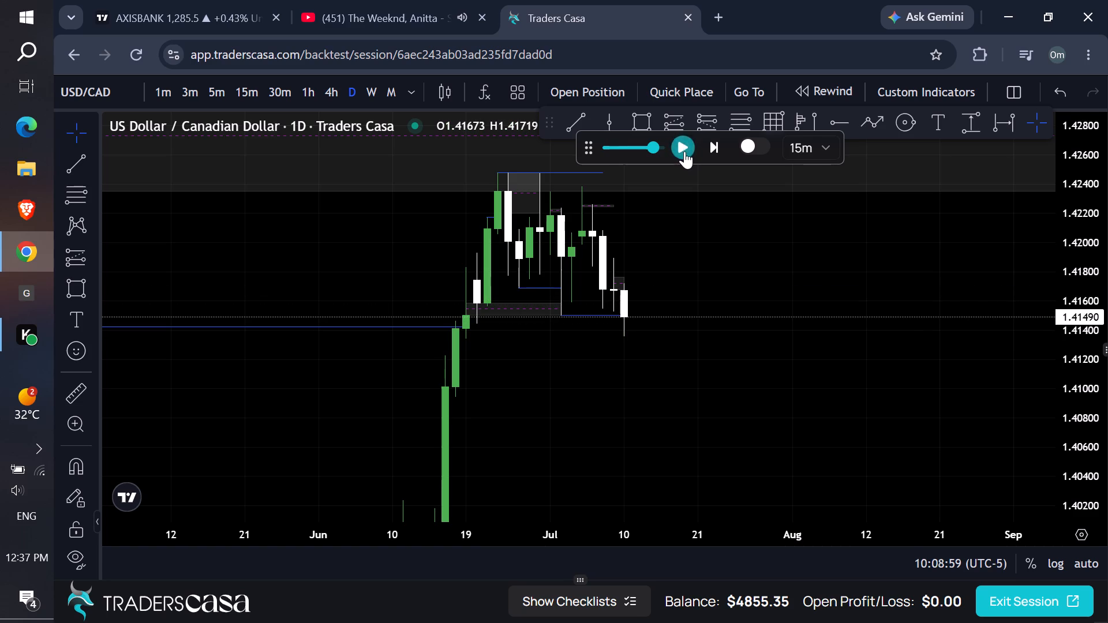
Examine price around the 1.41500 line on the 4-hour and 1-hour timeframes.
left_click(339, 96)
left_click_drag(1069, 442, 1045, 350)
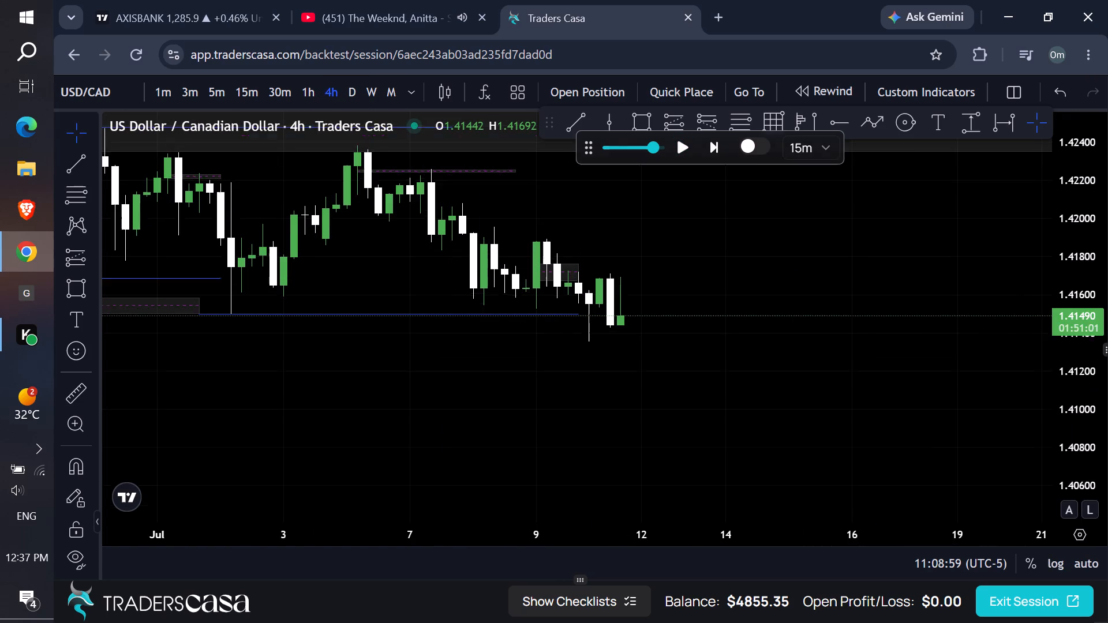
left_click_drag(1045, 350, 927, 148)
left_click_drag(861, 228, 849, 309)
left_click(299, 93)
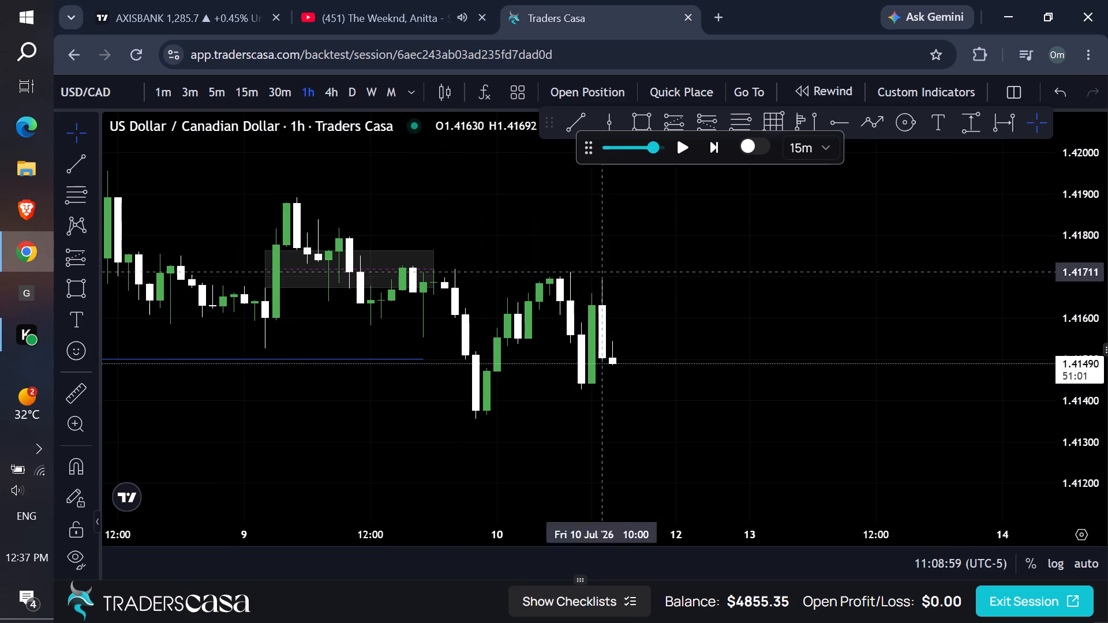
scroll(655, 286, "down", 4)
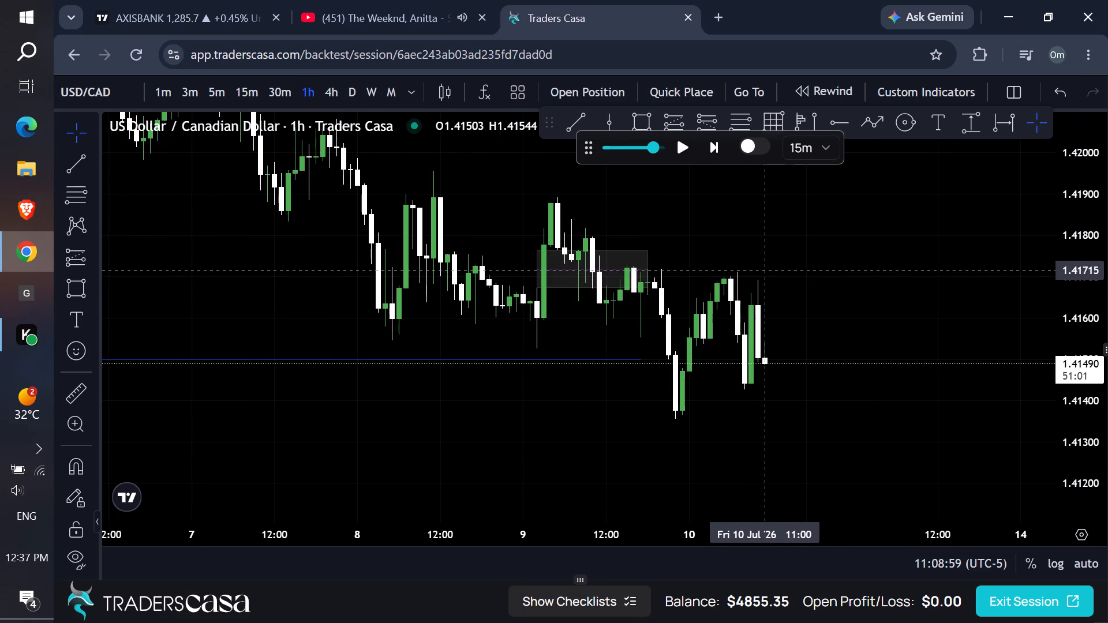
Play the replay on the daily timeframe up to 18:12:59 on 12 July.
left_click(347, 88)
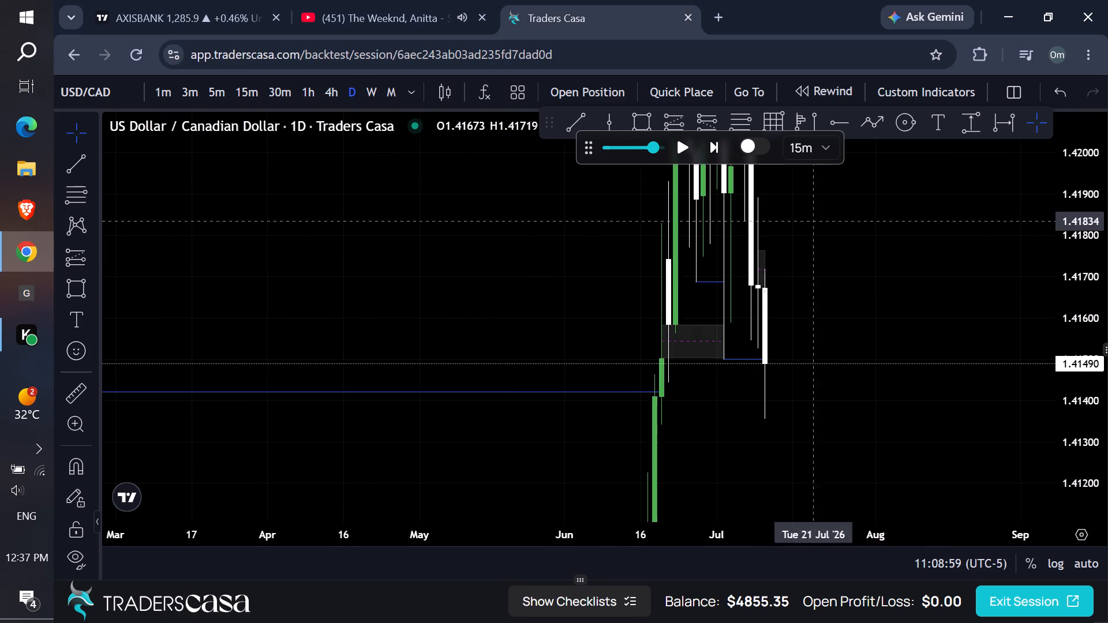
left_click_drag(825, 221, 754, 207)
left_click(691, 150)
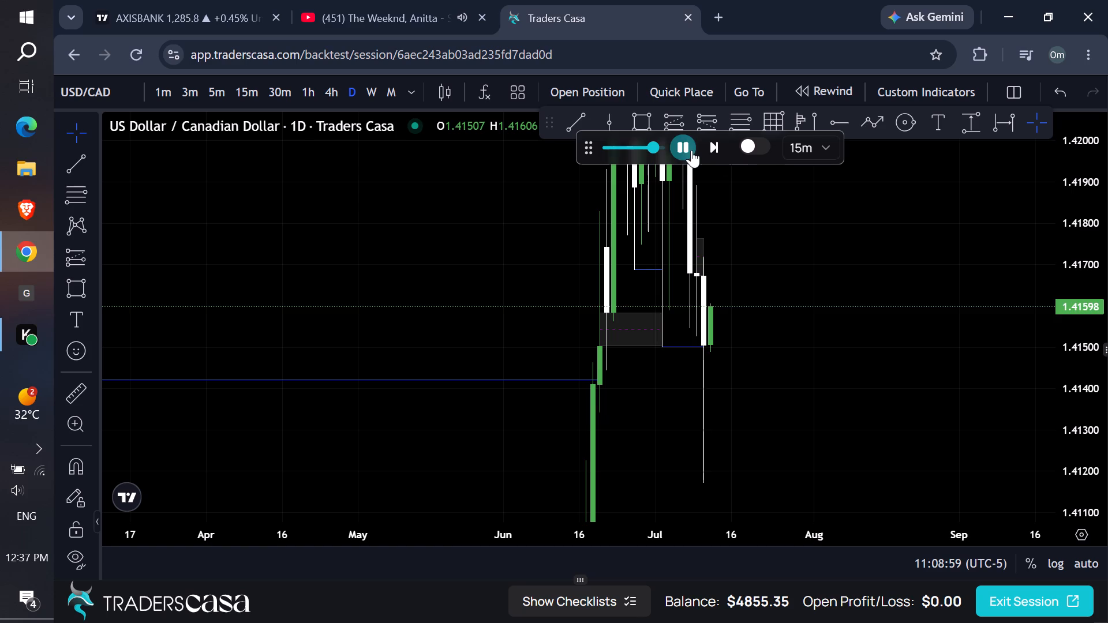
left_click_drag(1069, 222, 948, 453)
left_click_drag(899, 351, 728, 404)
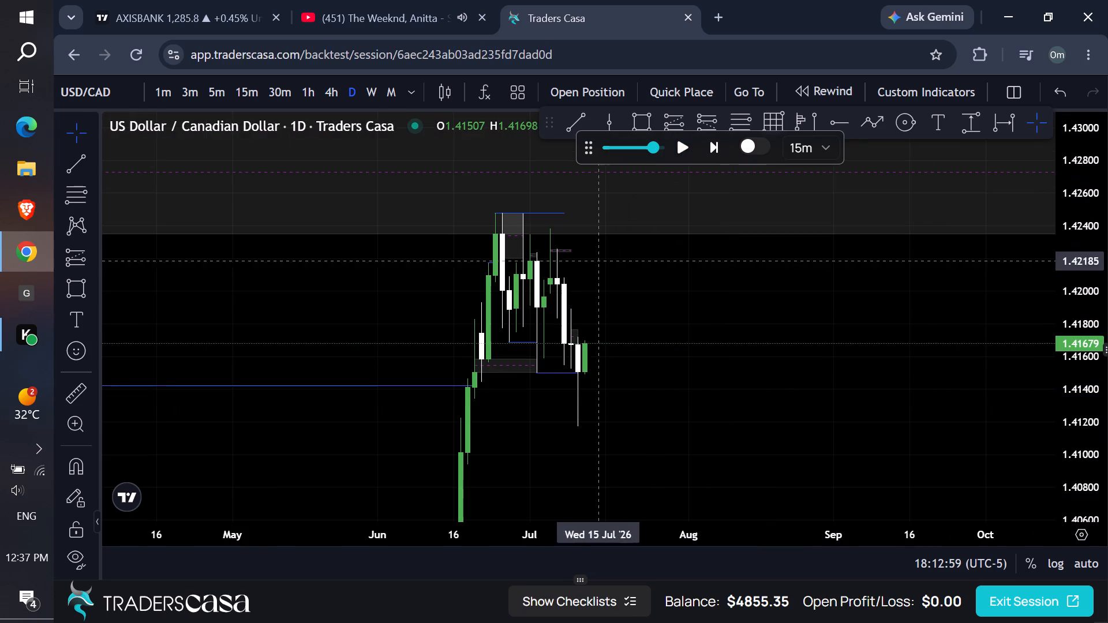
Draw a descending trend line on the 4-hour chart from the 6 July high at 1.42370 to the latest candles.
left_click(338, 97)
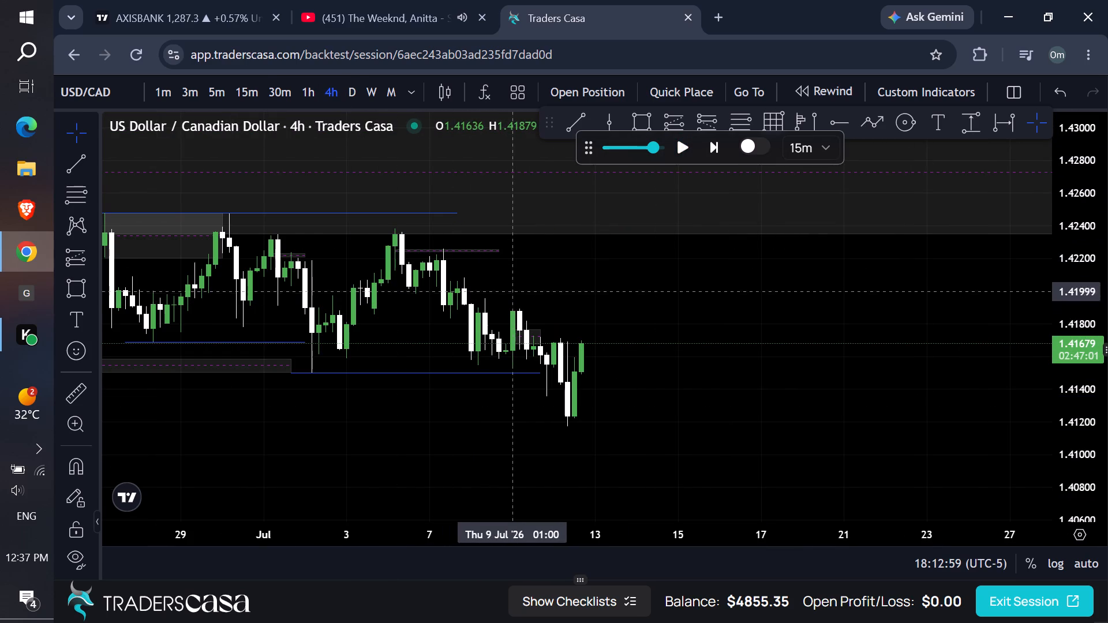
left_click(564, 132)
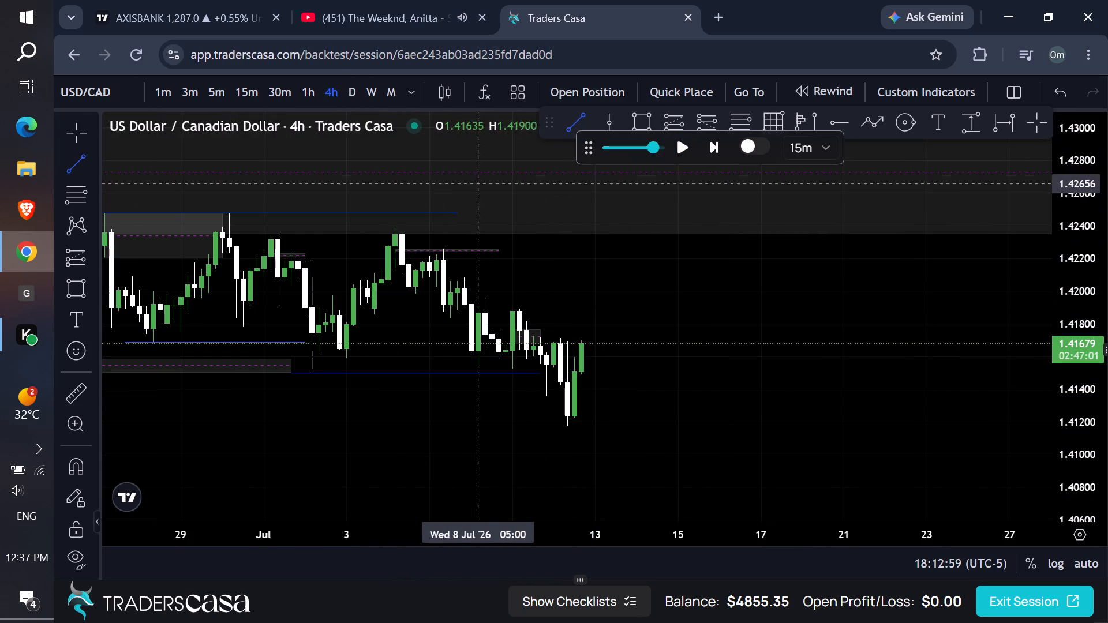
left_click(397, 231)
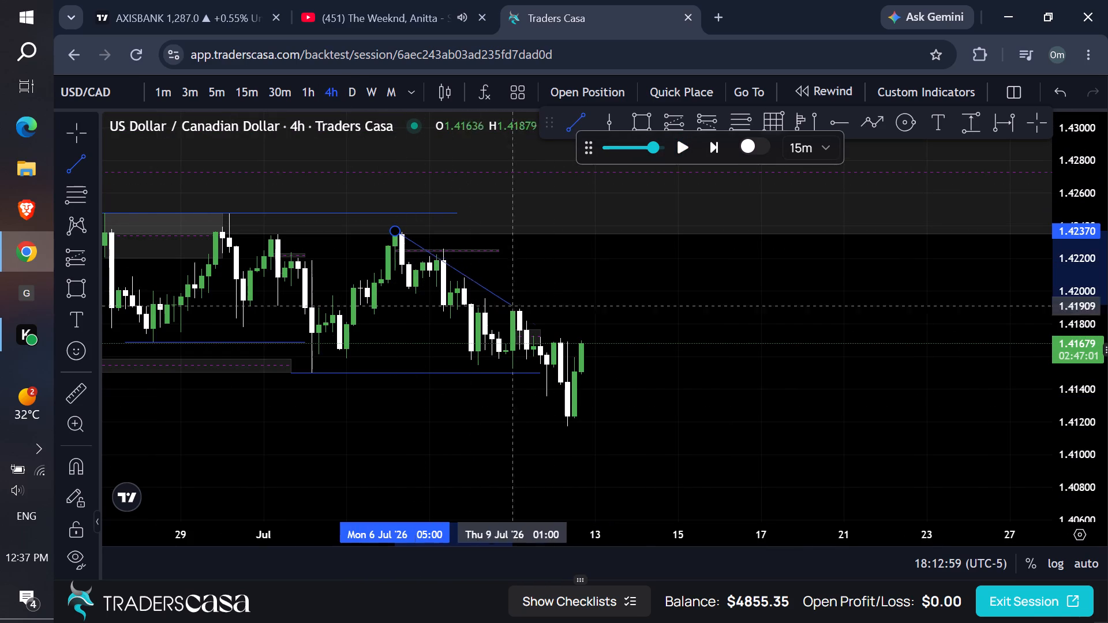
left_click(578, 355)
Play the replay on the 1-hour timeframe up to 04:42:59 on 13 July.
left_click_drag(731, 291, 674, 286)
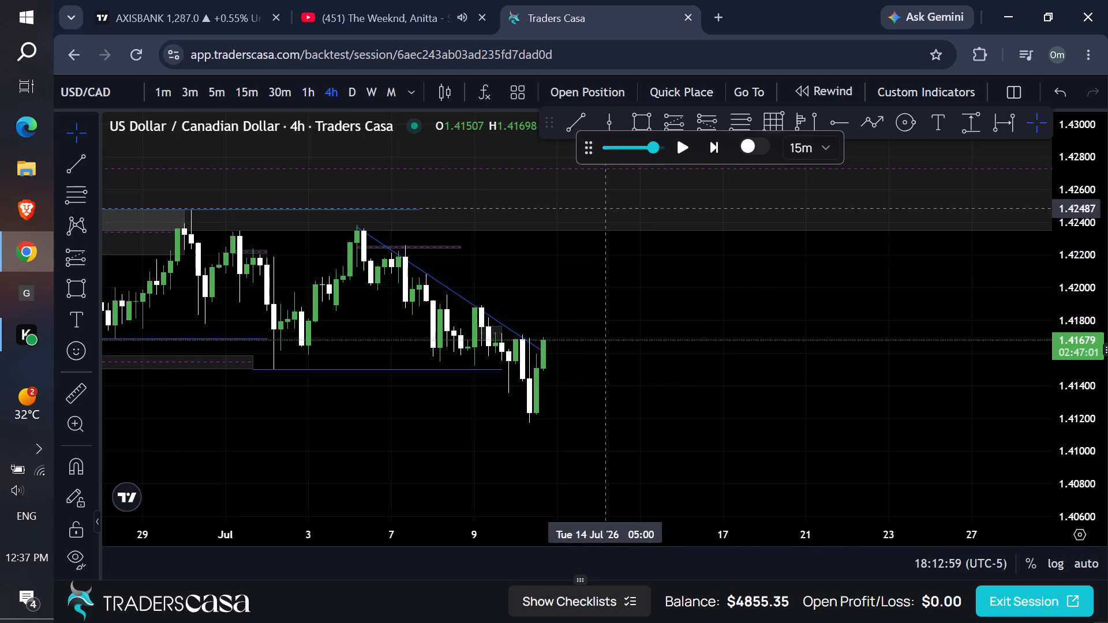
left_click(312, 97)
left_click_drag(1069, 458, 1012, 353)
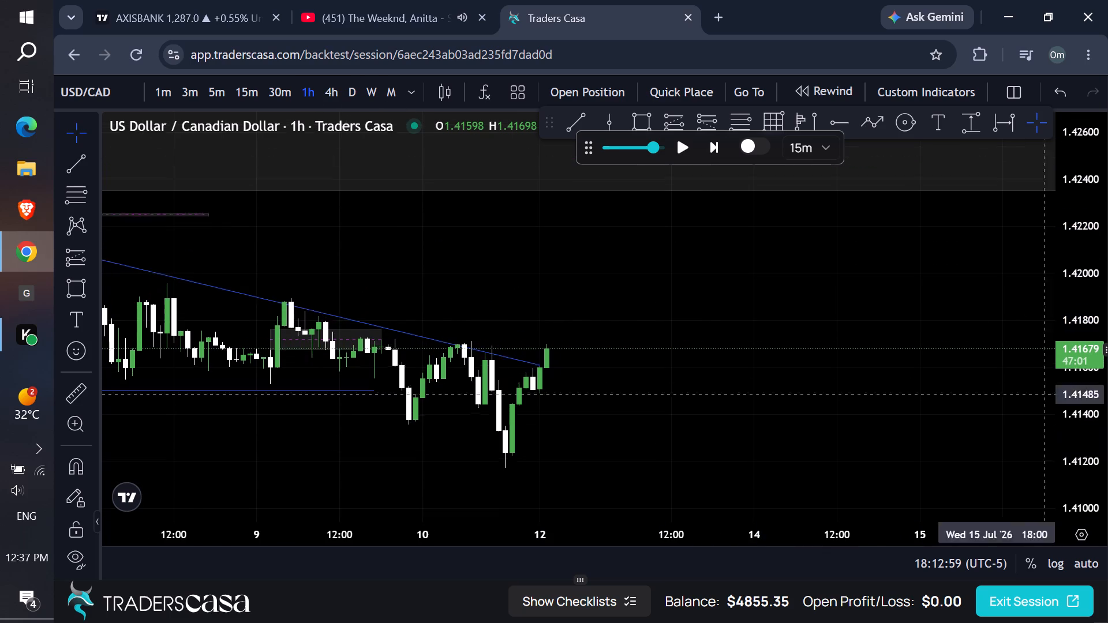
left_click_drag(1012, 353, 968, 324)
left_click_drag(777, 367, 807, 249)
left_click(682, 148)
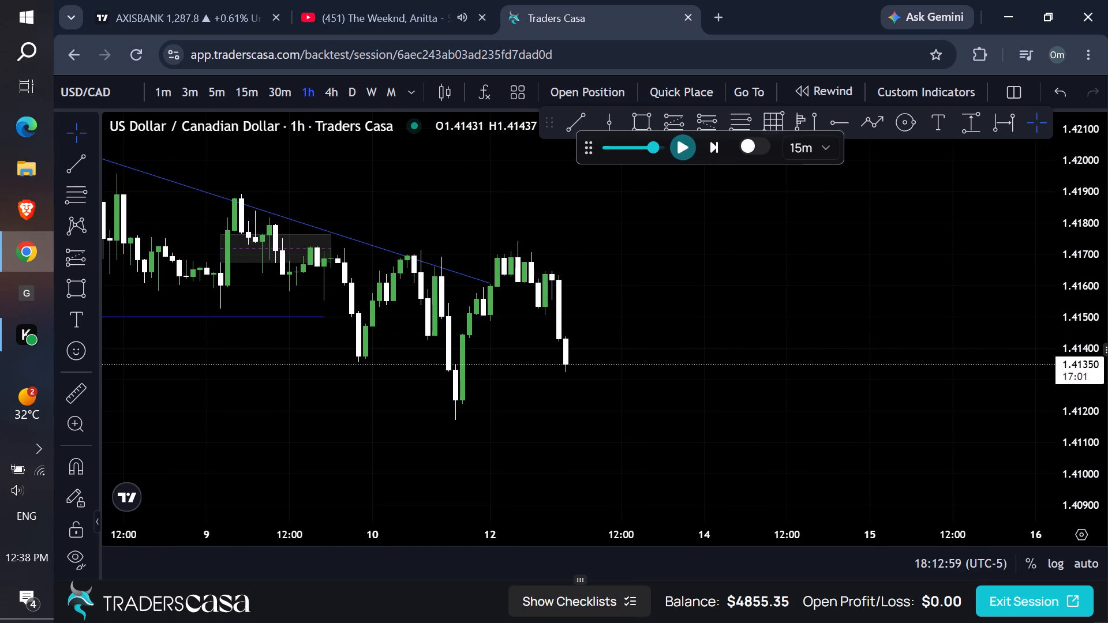
Draw a rectangle zone on the 1-hour chart over the 10 July low, from 1.41436 to about 1.41180, extending to 16:00 on 13 July.
left_click_drag(1061, 434, 1053, 408)
left_click(637, 127)
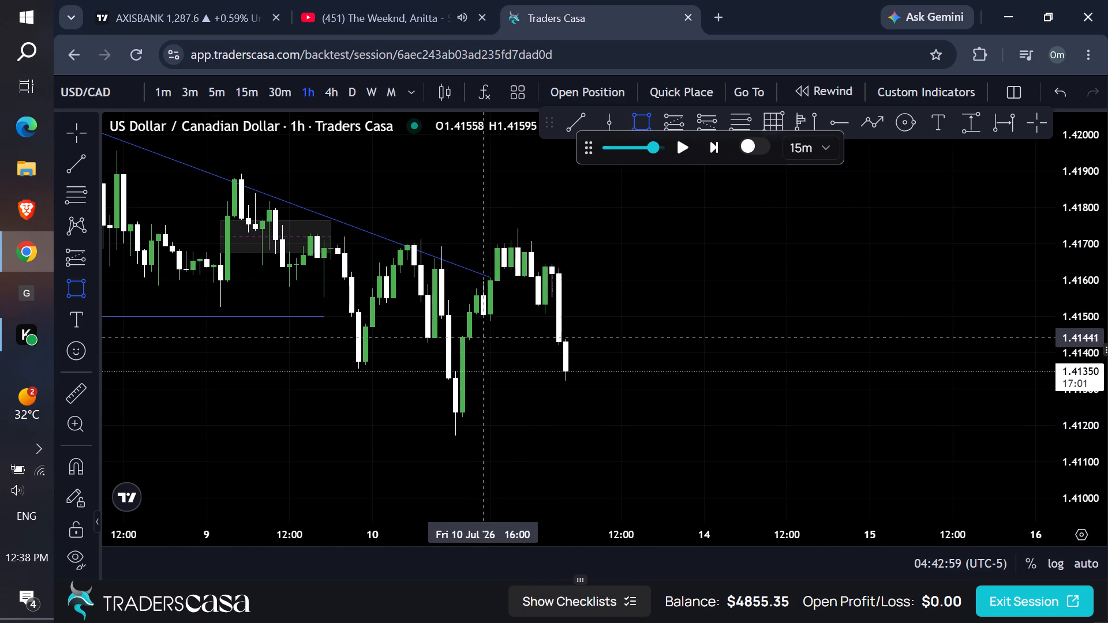
left_click(453, 340)
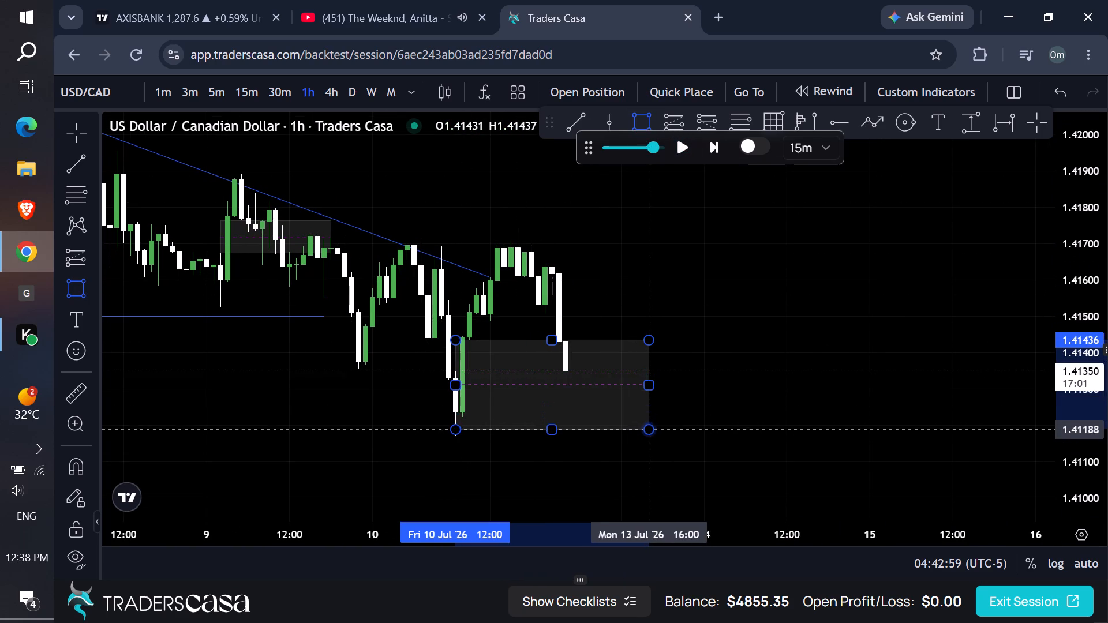
left_click(649, 432)
Play the replay up to 06:27:59 on 13 July and check price inside the zone on the 15-minute and 5-minute timeframes.
left_click_drag(712, 324, 712, 317)
left_click(679, 145)
left_click(681, 145)
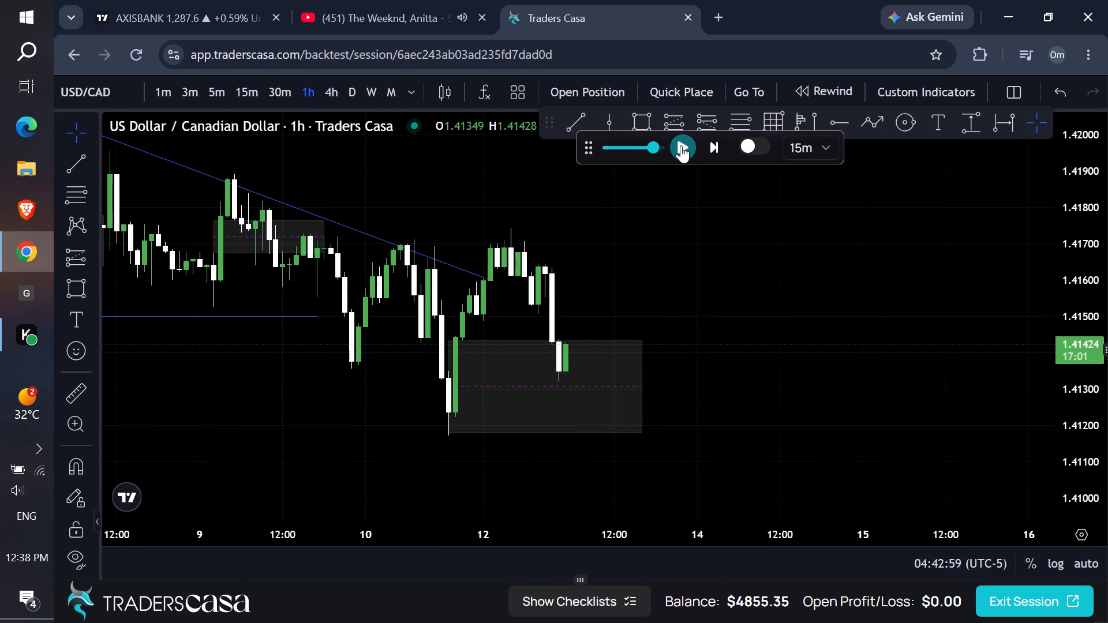
double_click(681, 145)
left_click(247, 96)
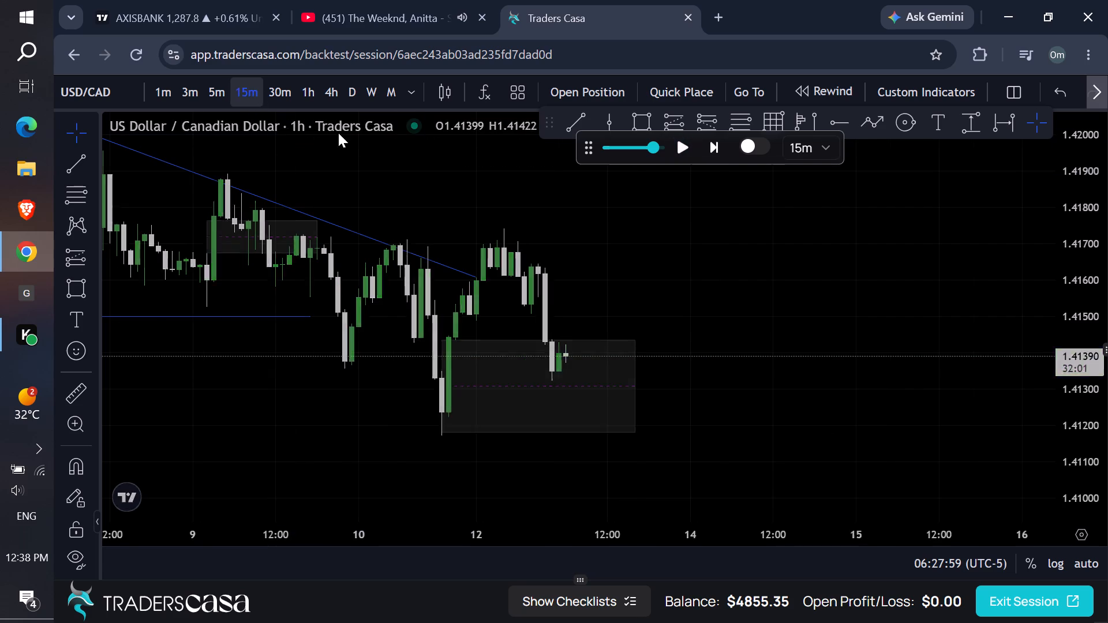
left_click_drag(1066, 487, 877, 134)
left_click_drag(651, 414, 696, 197)
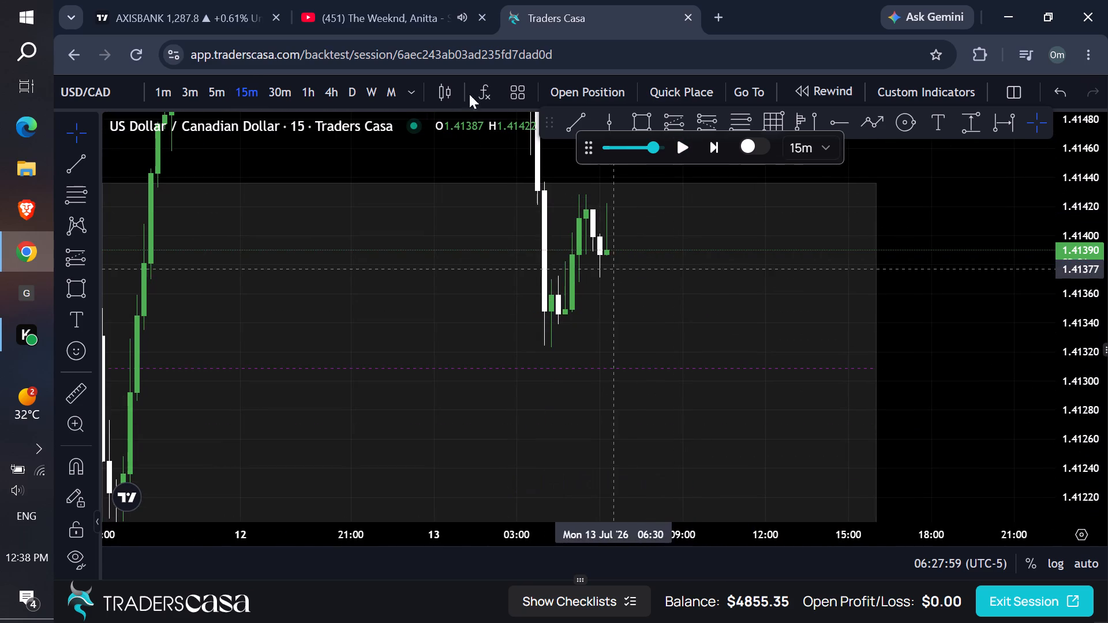
left_click(217, 89)
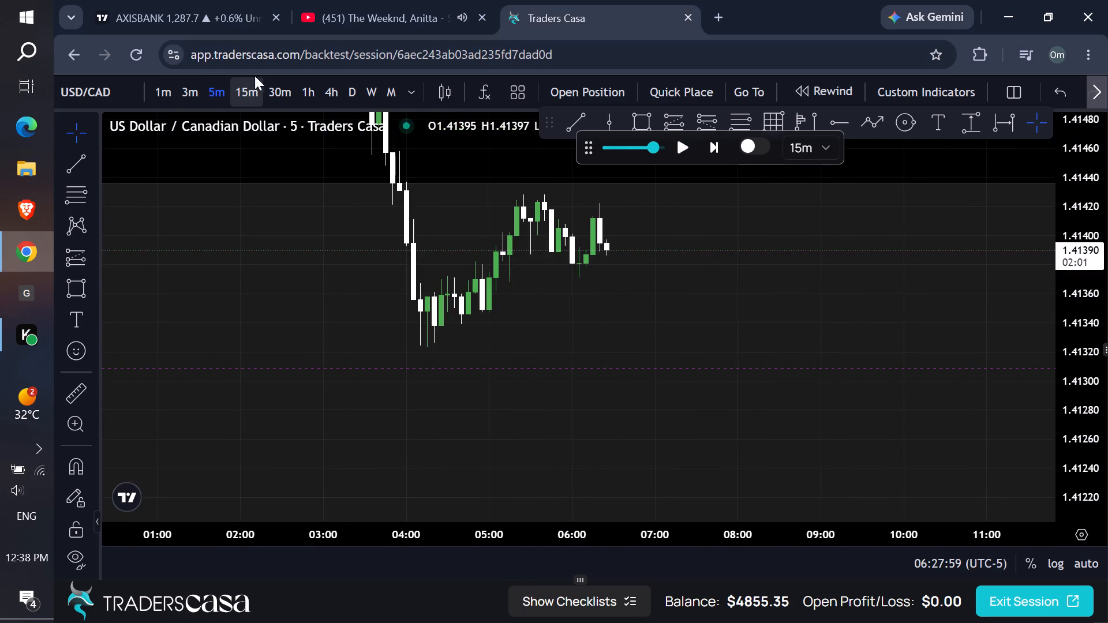
Play the replay on the 1-hour timeframe up to 08:57:59 on 13 July.
left_click(315, 92)
left_click_drag(1077, 212, 908, 397)
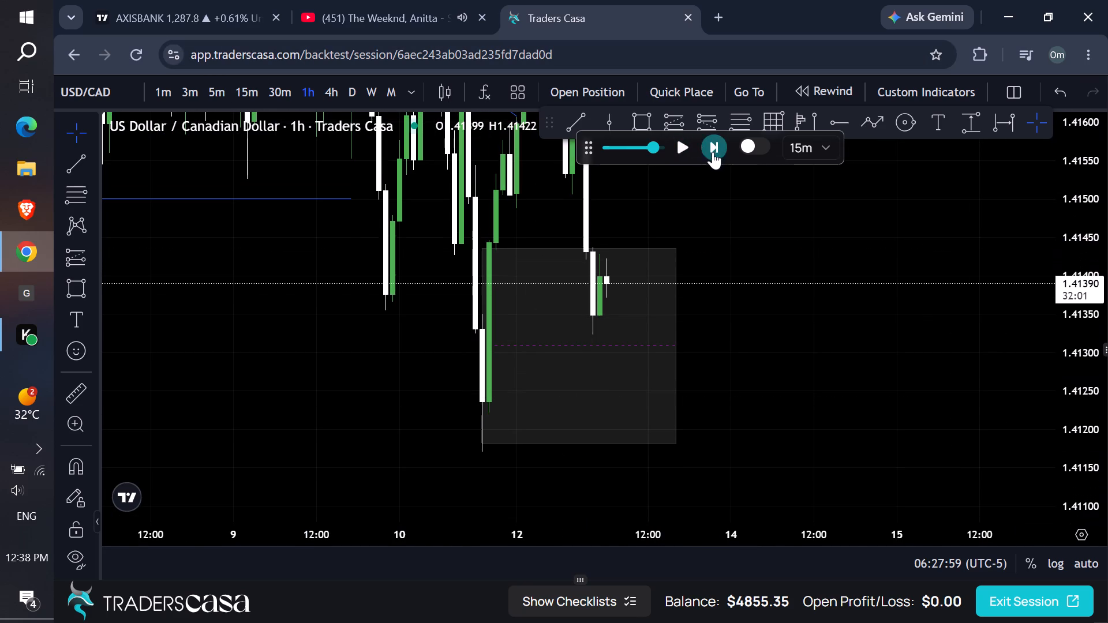
left_click(698, 145)
left_click(689, 145)
double_click(689, 145)
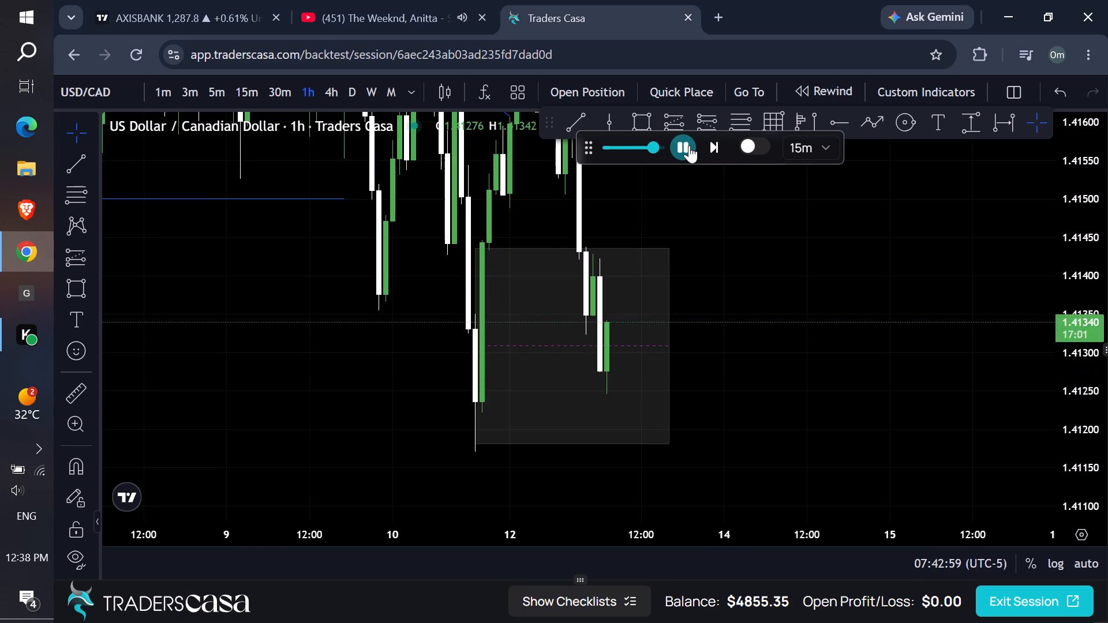
left_click(689, 145)
Draw a long position on the 15-minute chart with entry 1.41318, stop 1.41244 and target 1.41614.
left_click(246, 92)
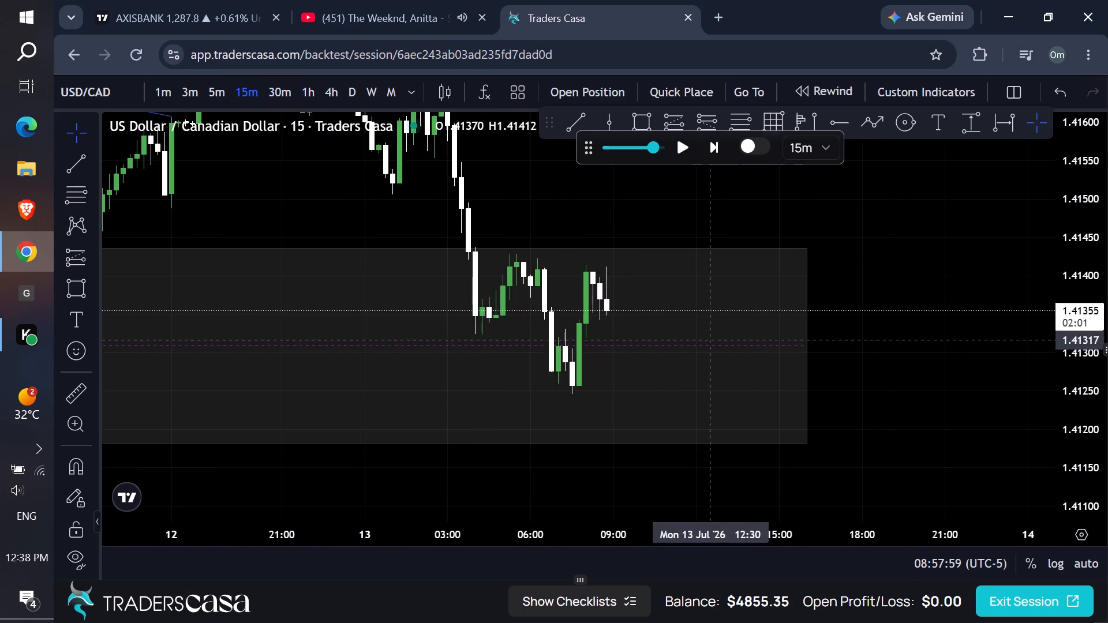
left_click_drag(1074, 428, 986, 254)
left_click(673, 121)
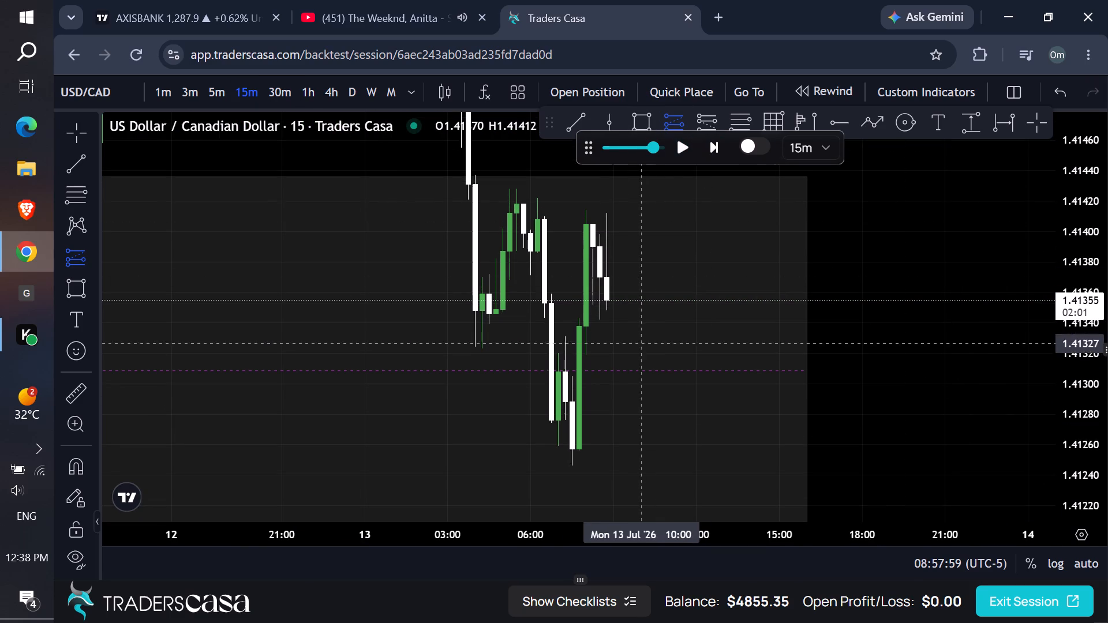
left_click(600, 356)
left_click_drag(1086, 300, 939, 486)
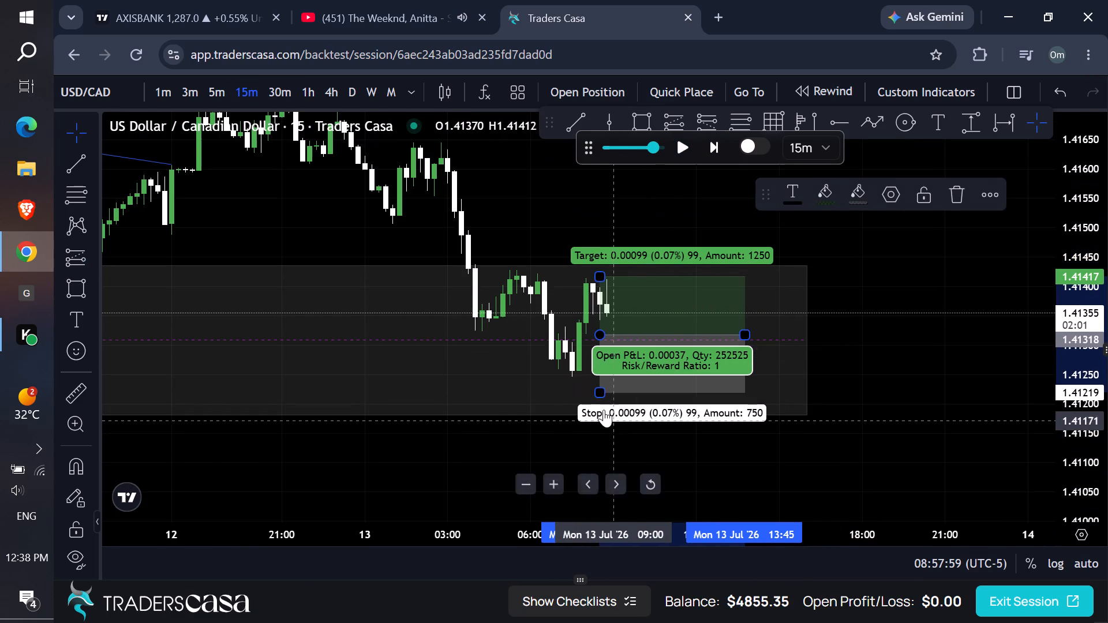
left_click_drag(600, 394, 604, 377)
left_click_drag(1045, 341, 1036, 362)
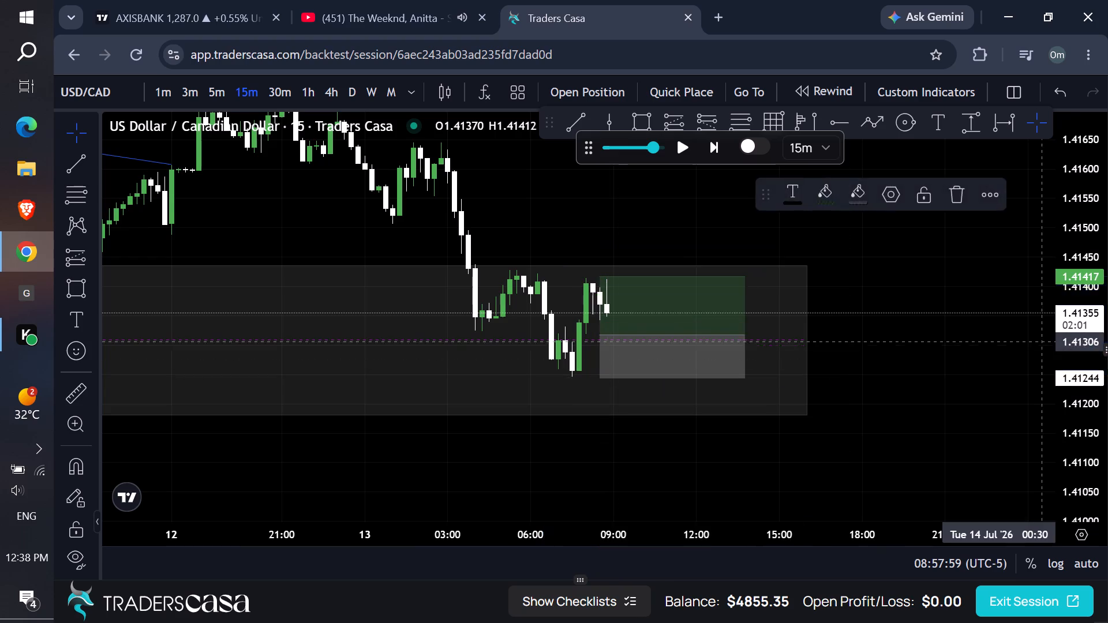
left_click_drag(1036, 362, 1005, 429)
scroll(875, 337, "down", 6)
left_click_drag(795, 348, 787, 225)
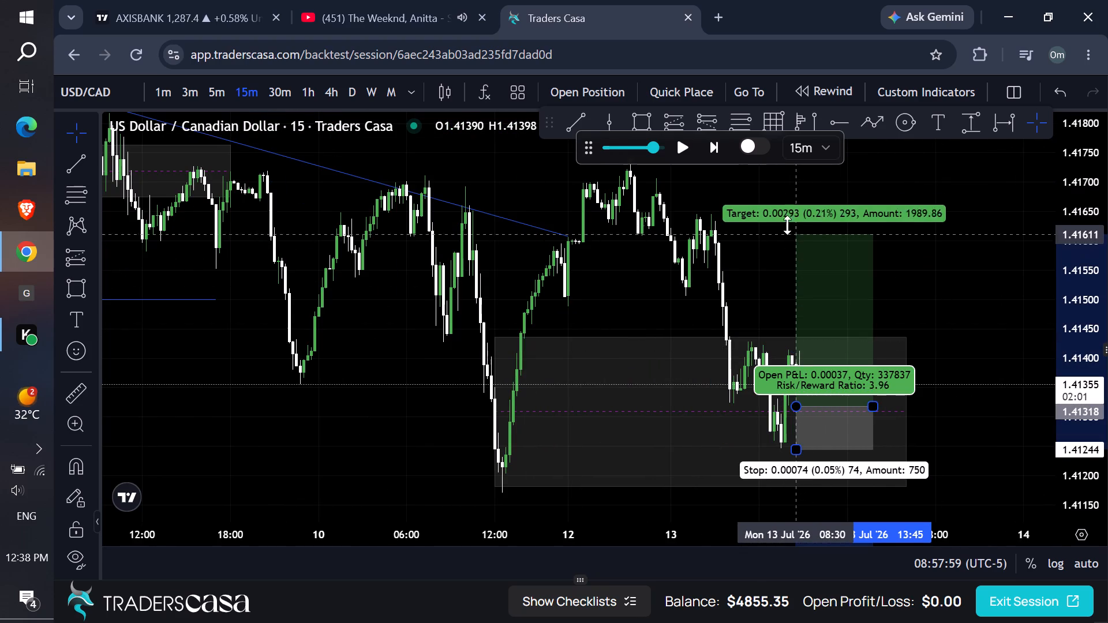
left_click_drag(787, 225, 786, 234)
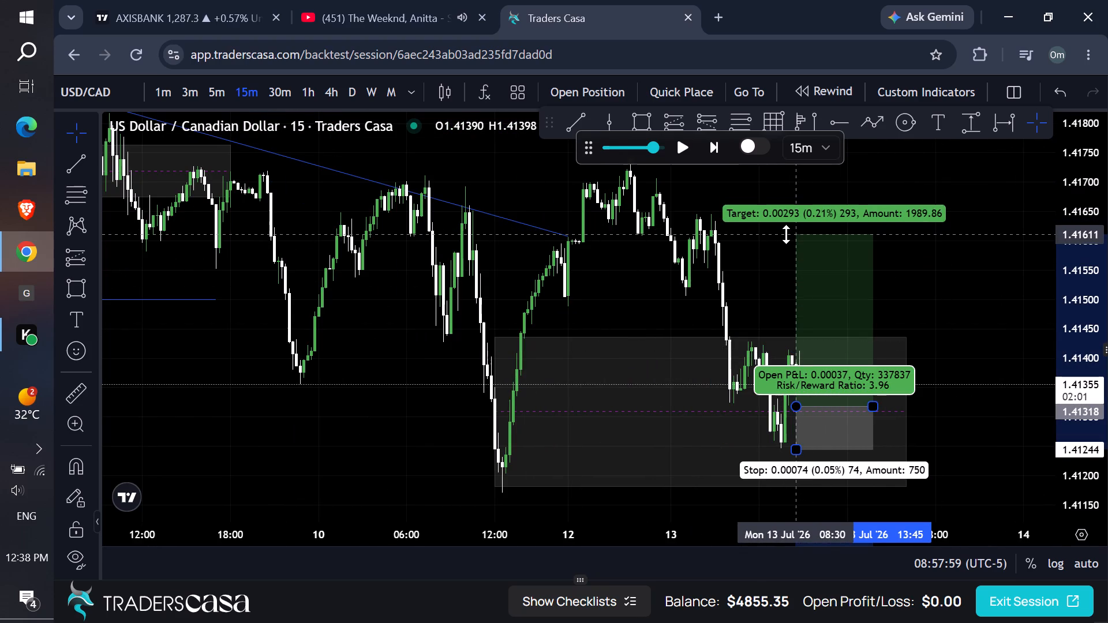
left_click_drag(786, 234, 787, 232)
Set the replay step interval to 2m.
left_click(810, 150)
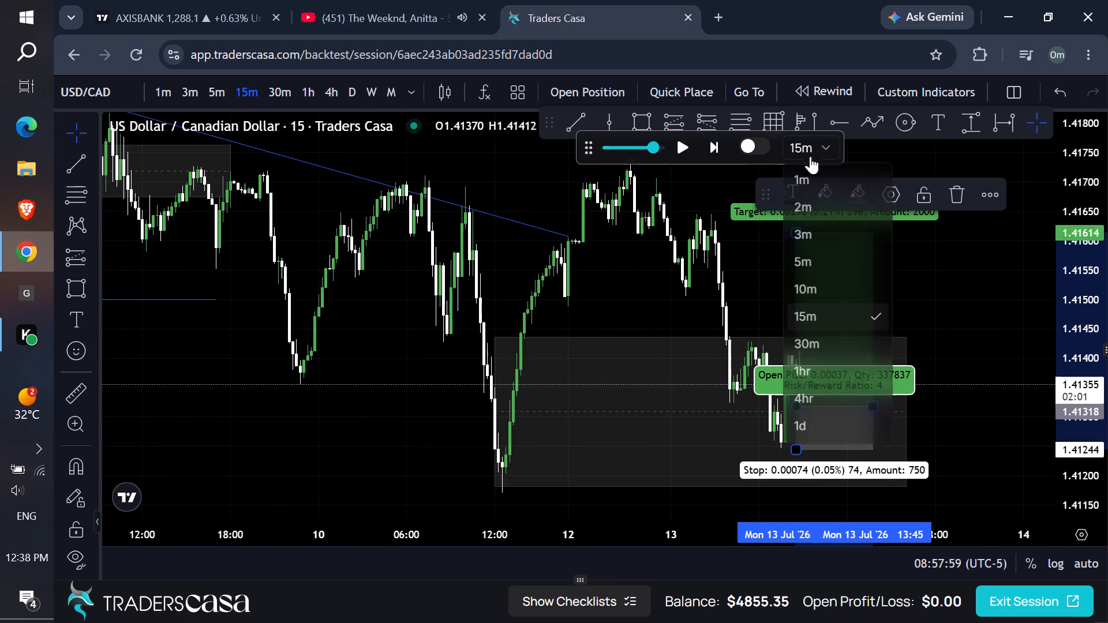
left_click(820, 212)
left_click(967, 301)
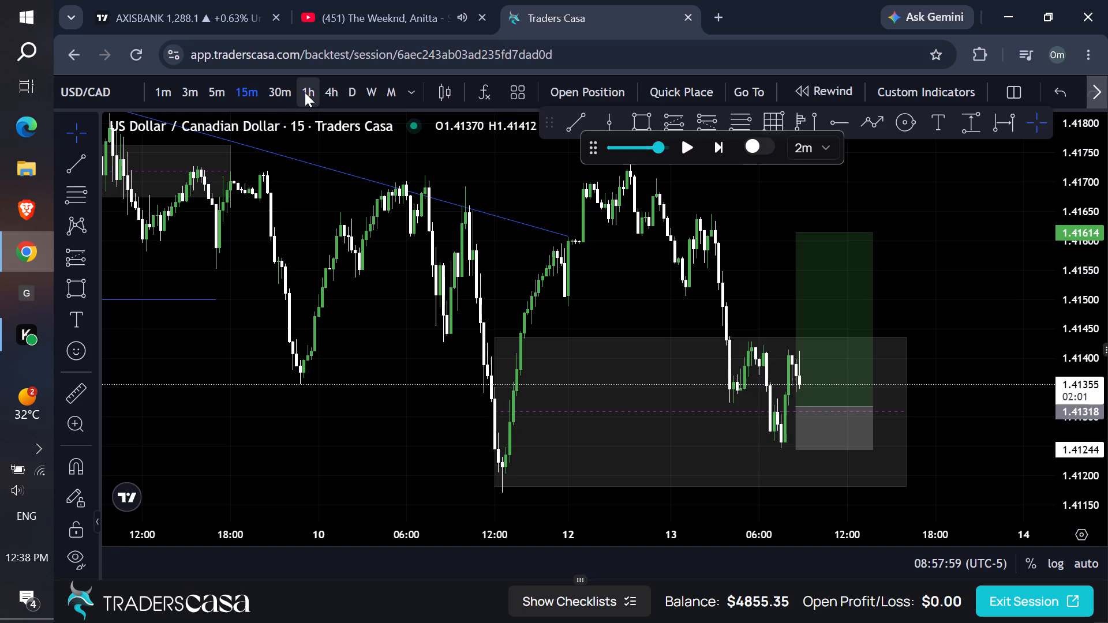
Place a buy limit trade from the long position drawing at 1.41318, take profit 1.41614, stop loss 1.41244, risking 1% ($50).
left_click(306, 92)
scroll(597, 243, "up", 5)
left_click_drag(852, 267, 851, 250)
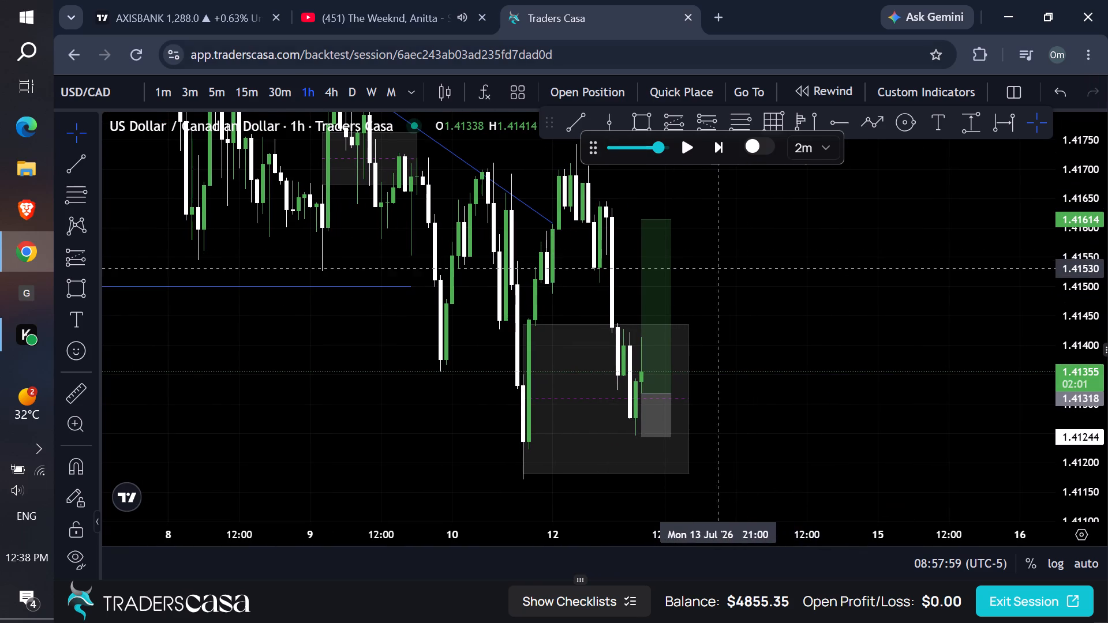
left_click_drag(718, 267, 676, 243)
left_click(628, 252)
left_click(559, 82)
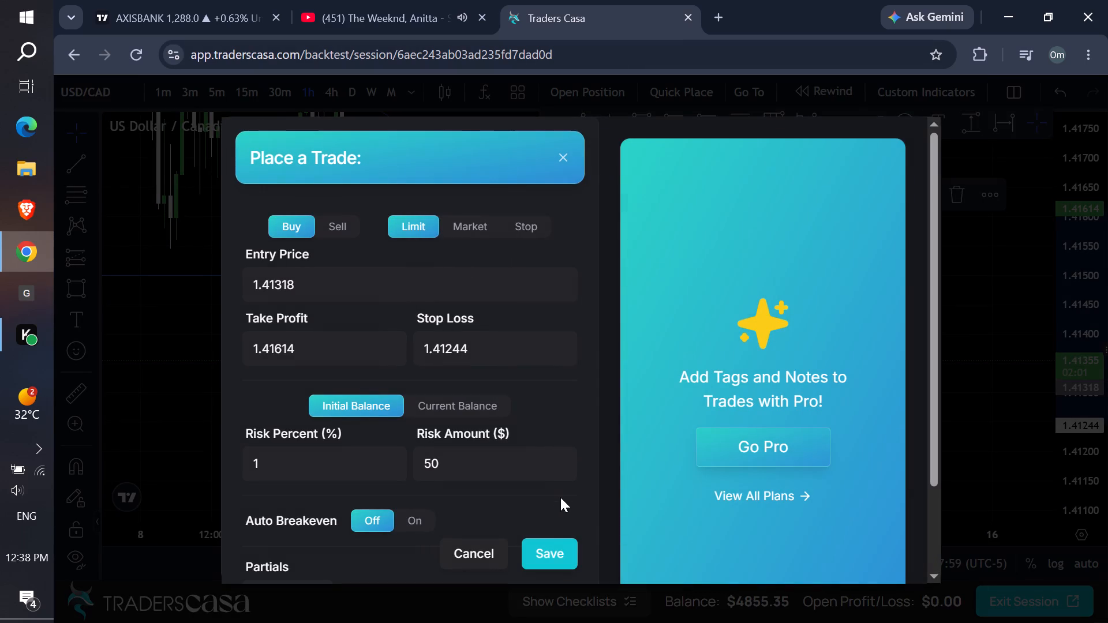
left_click(550, 546)
left_click_drag(814, 322, 811, 317)
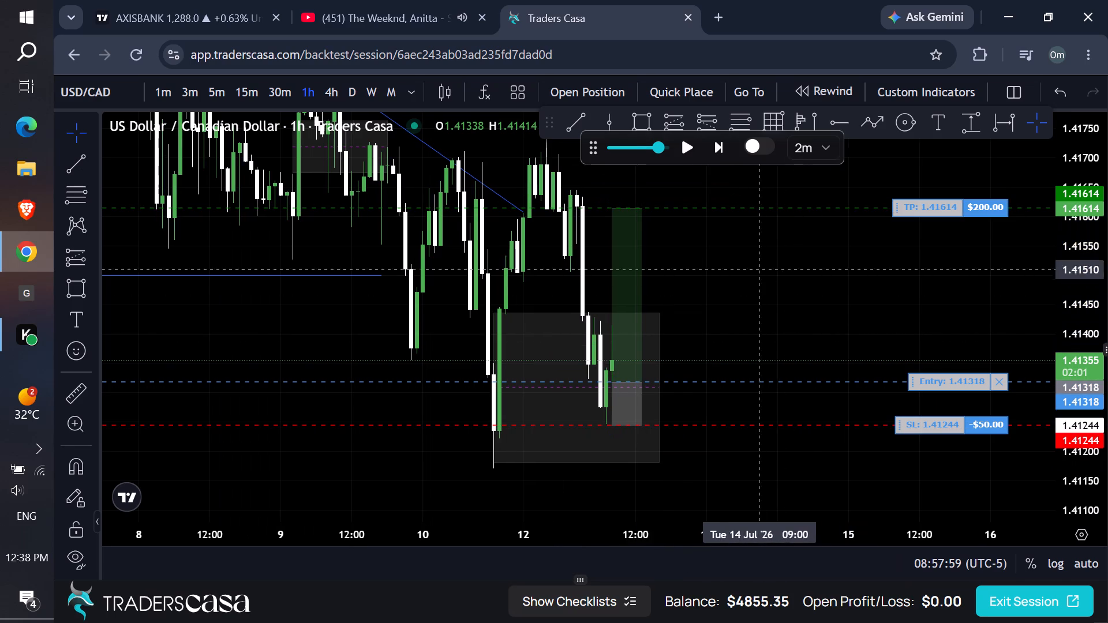
Run the replay on the 1-hour timeframe to 23:59:59 on 13 July, widening the long position drawing to 05:00 on 14 July.
left_click(690, 151)
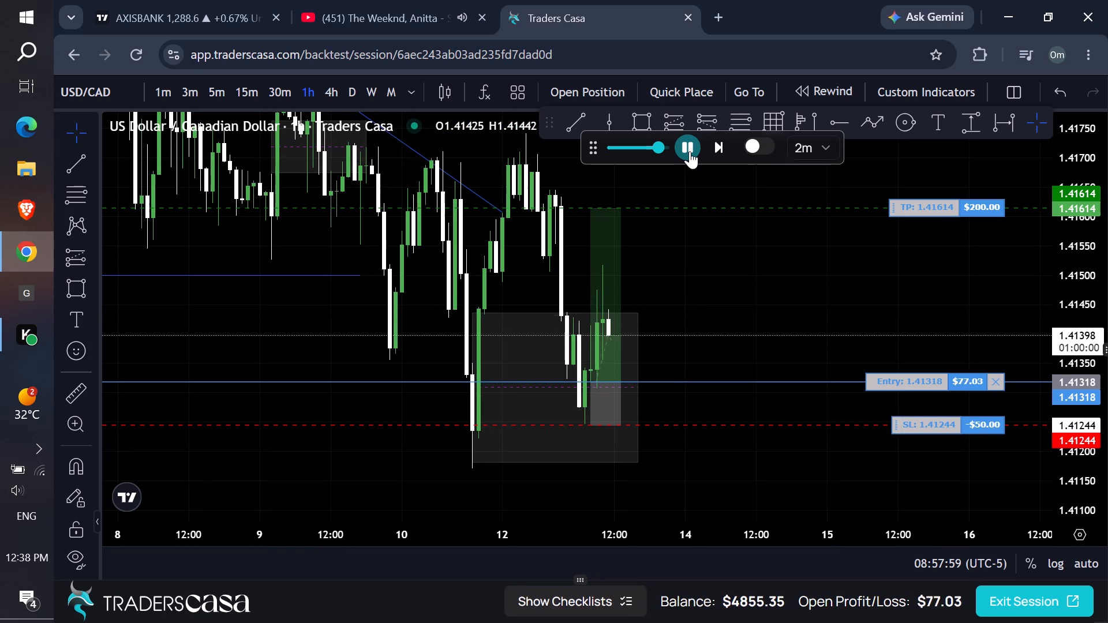
left_click_drag(617, 379, 720, 374)
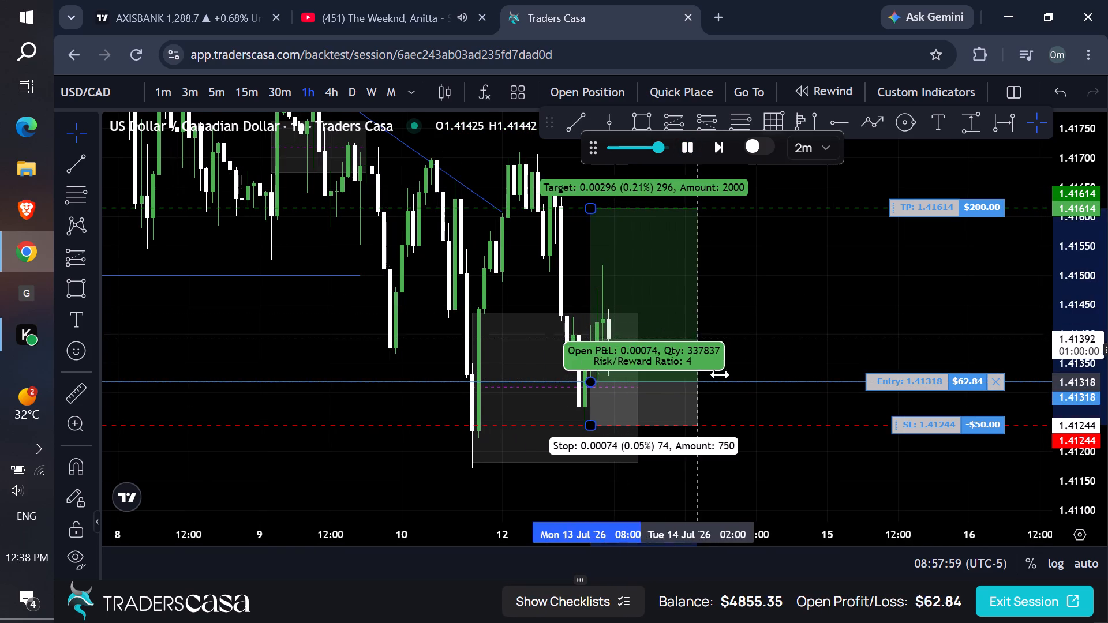
left_click_drag(720, 374, 714, 378)
left_click_drag(781, 284, 766, 255)
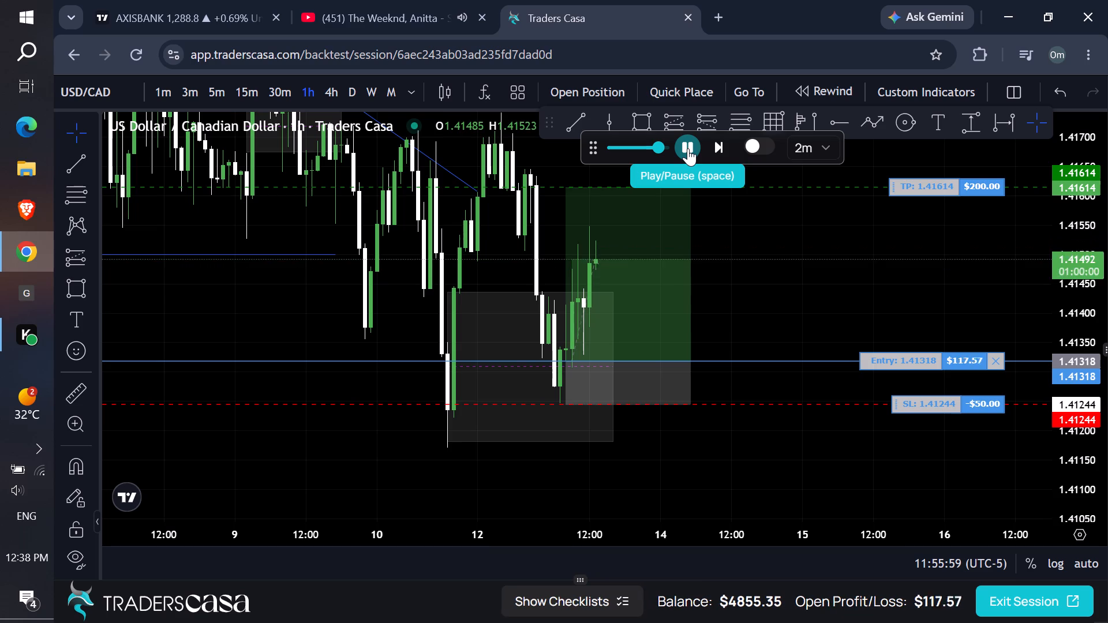
left_click_drag(821, 307, 817, 297)
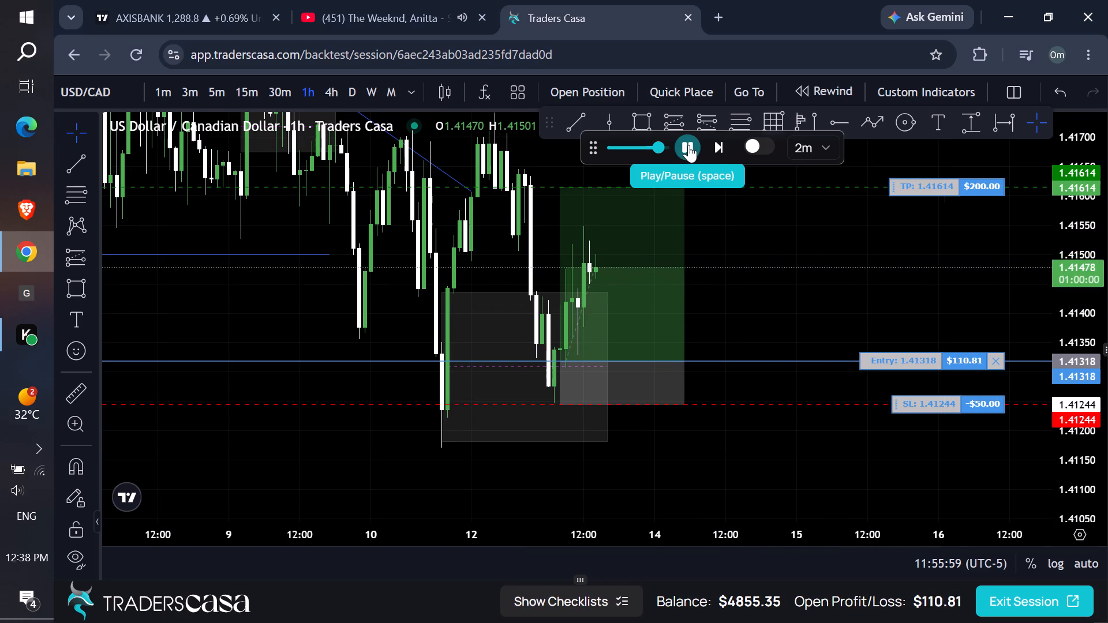
left_click_drag(758, 215, 754, 253)
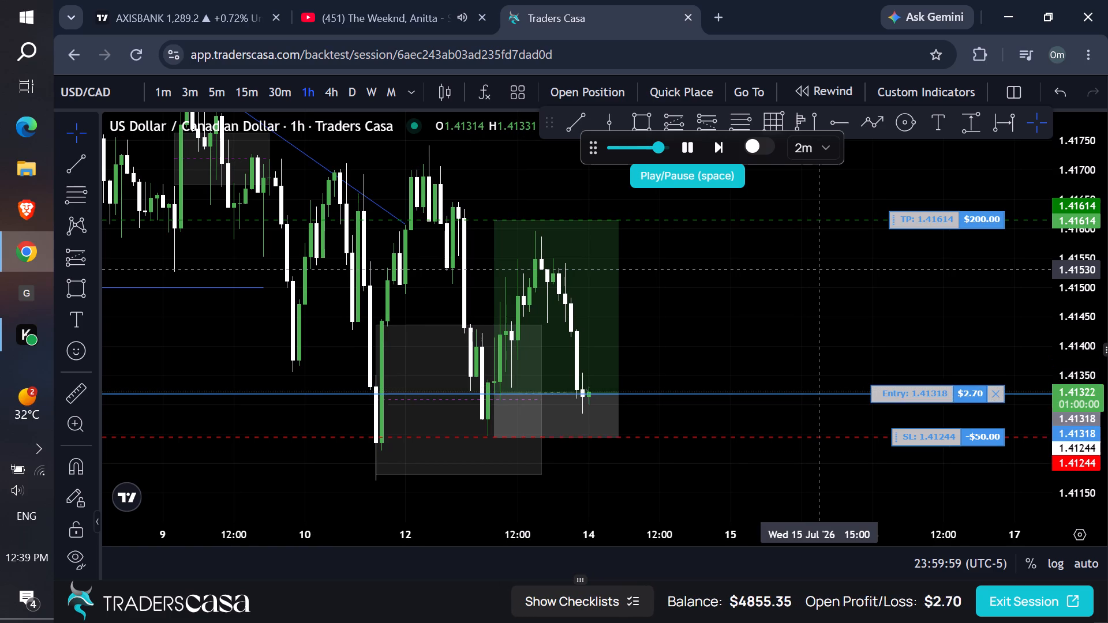
Extend the long position drawing to 22:00 on 14 July and pause the running replay at 03:47:59 on 14 July.
left_click_drag(613, 392, 630, 391)
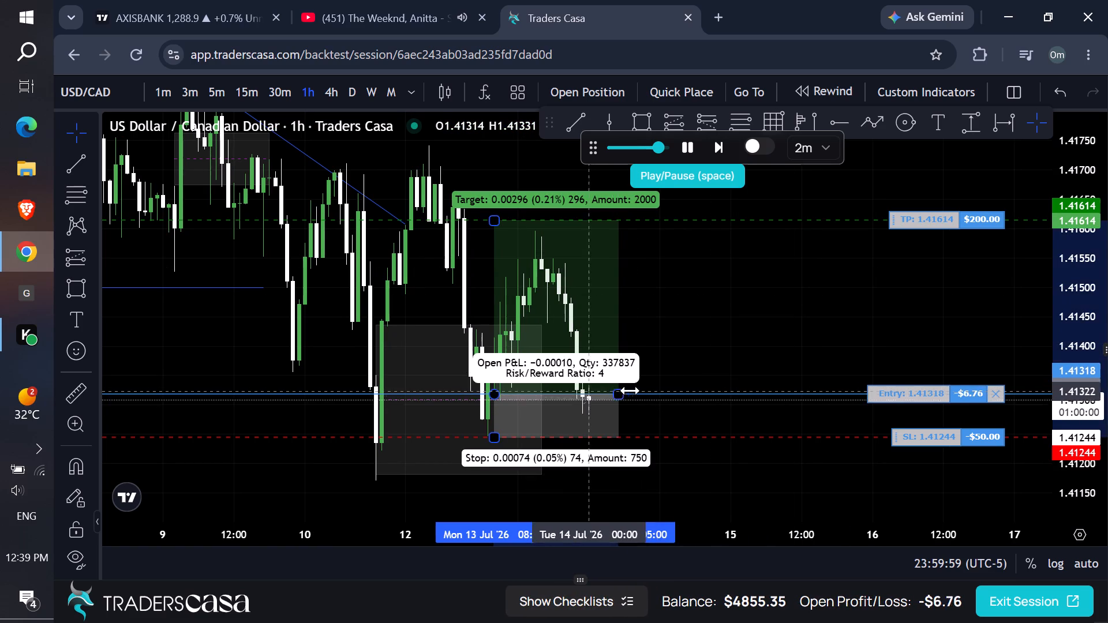
left_click_drag(630, 391, 721, 386)
left_click_drag(814, 330, 781, 318)
left_click_drag(800, 324, 778, 307)
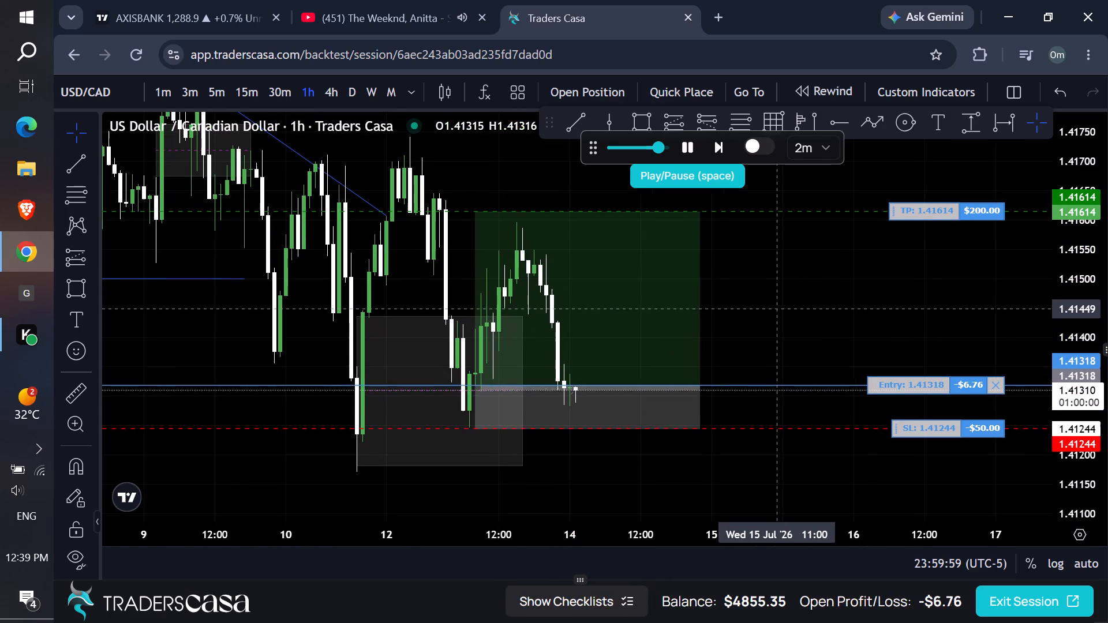
left_click_drag(778, 307, 777, 307)
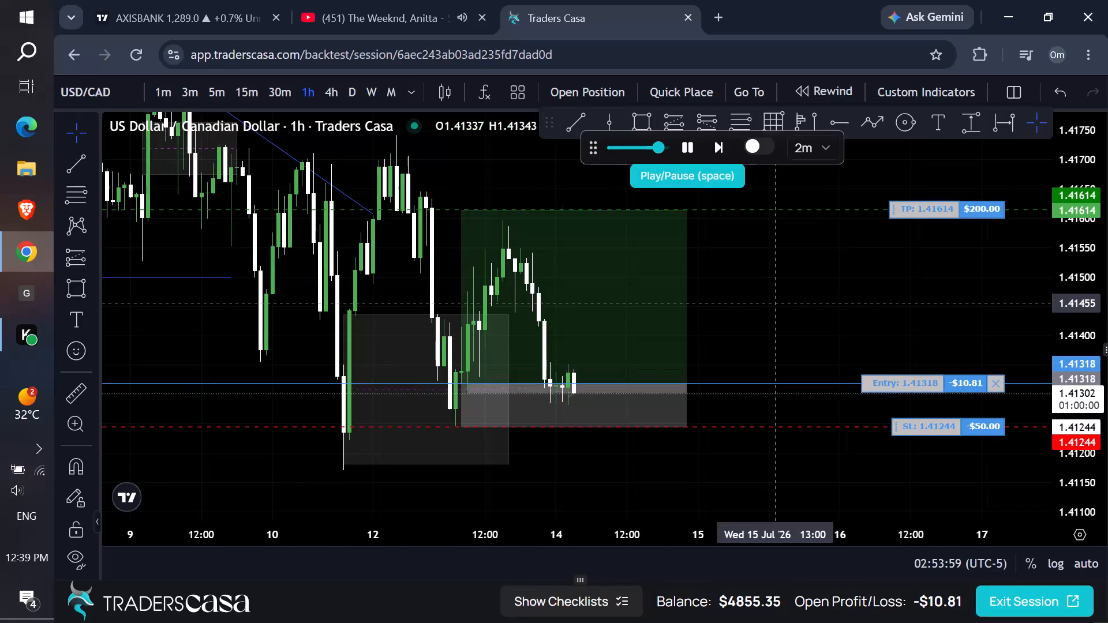
left_click(686, 127)
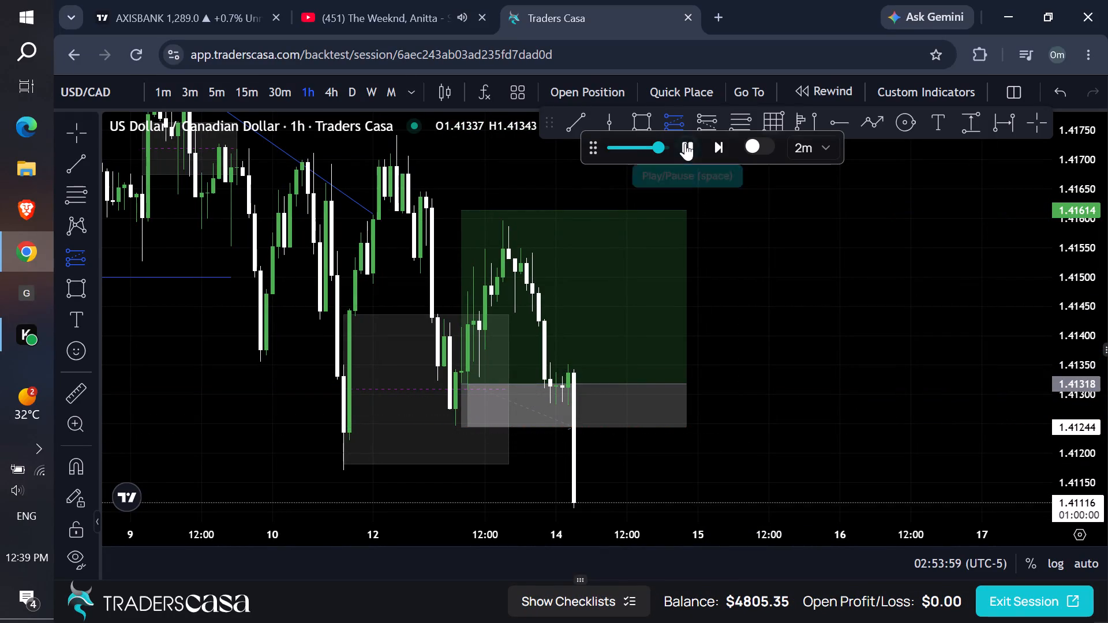
left_click(685, 143)
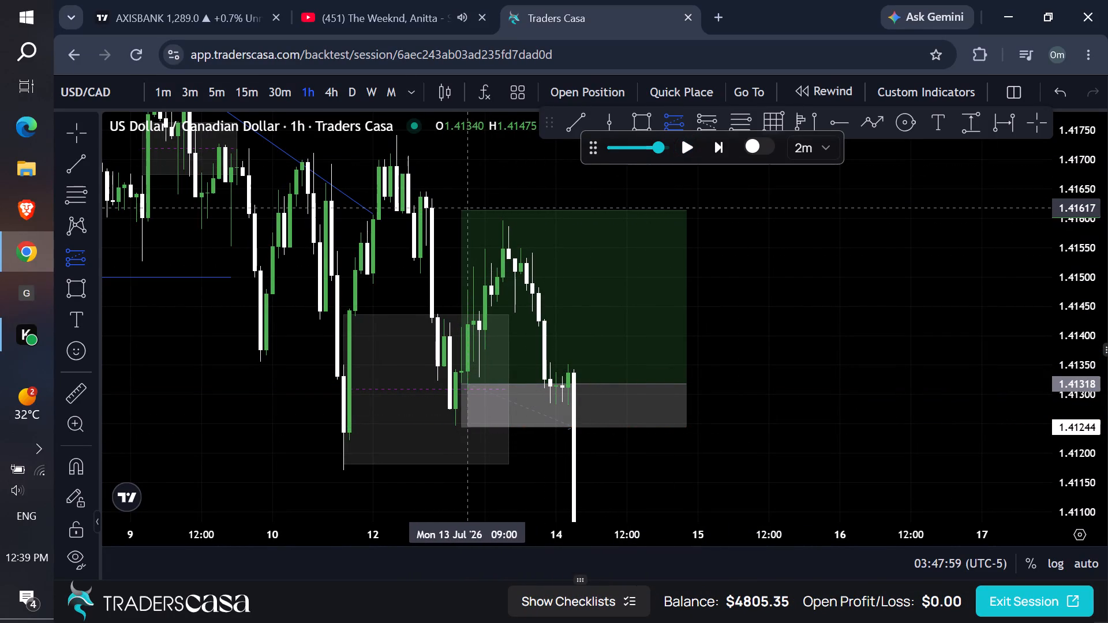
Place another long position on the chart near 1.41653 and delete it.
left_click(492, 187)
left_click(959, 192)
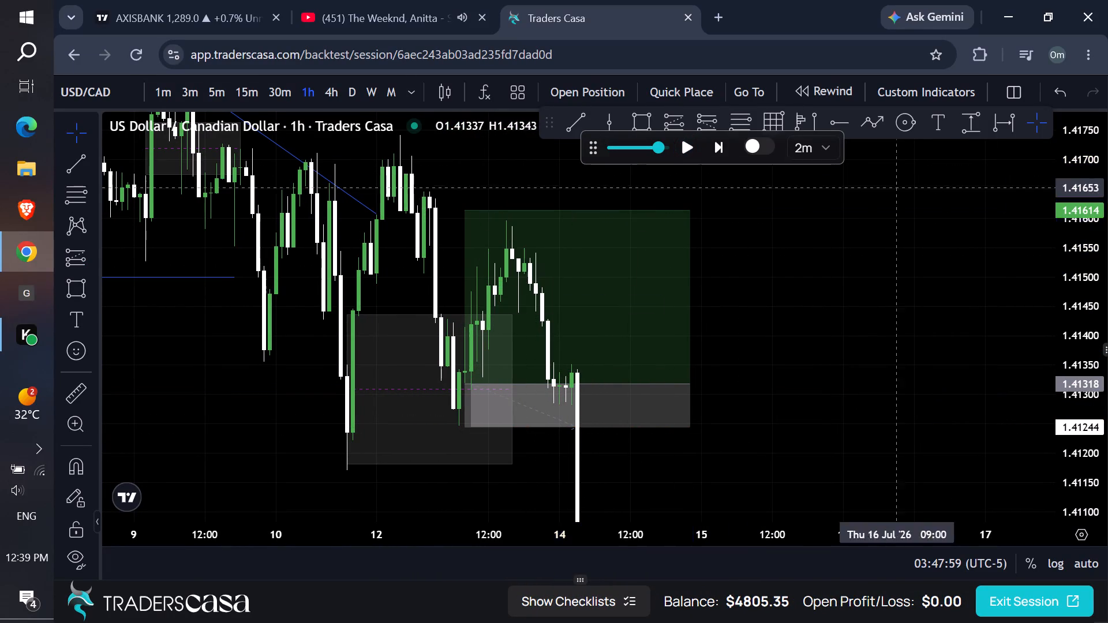
Delete the closed trade's long position drawing from the 1-hour chart.
left_click_drag(813, 307, 866, 273)
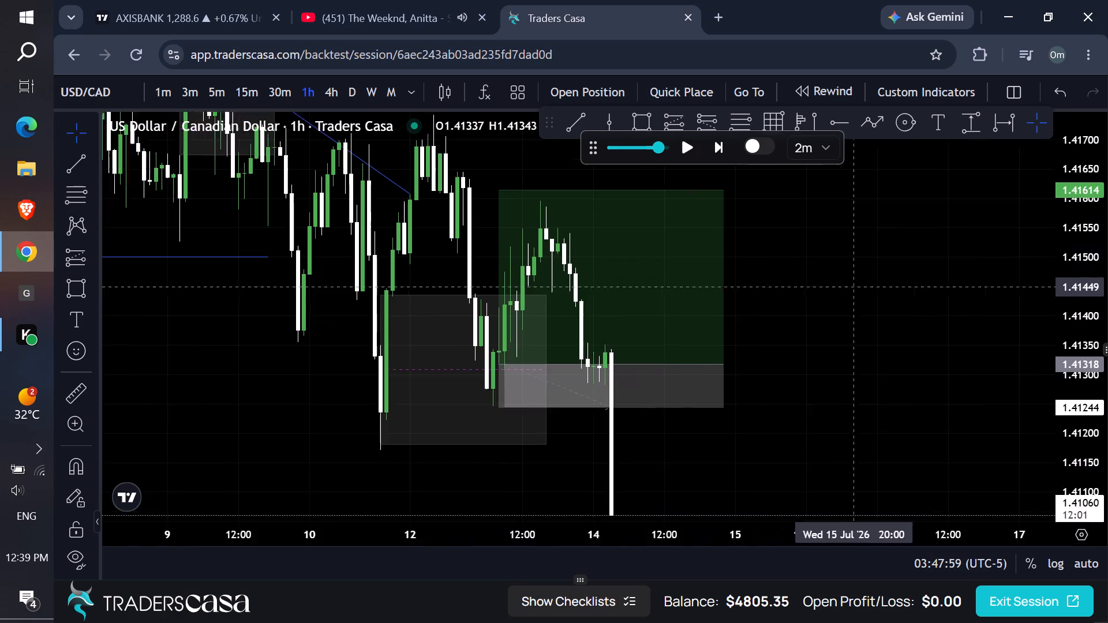
left_click_drag(866, 273, 883, 239)
left_click(710, 322)
left_click(954, 197)
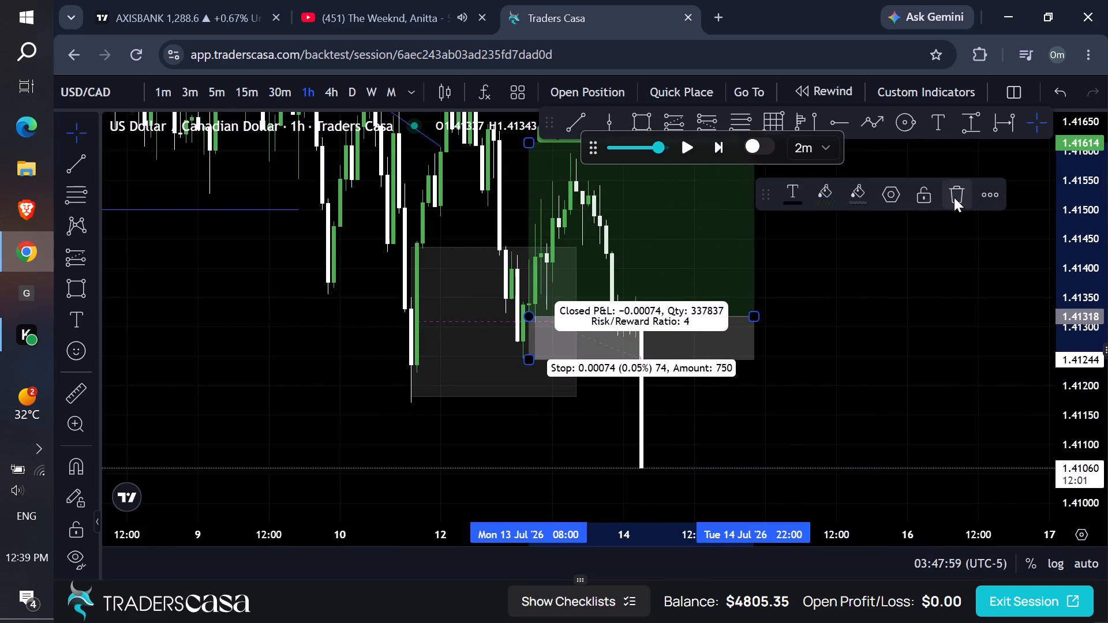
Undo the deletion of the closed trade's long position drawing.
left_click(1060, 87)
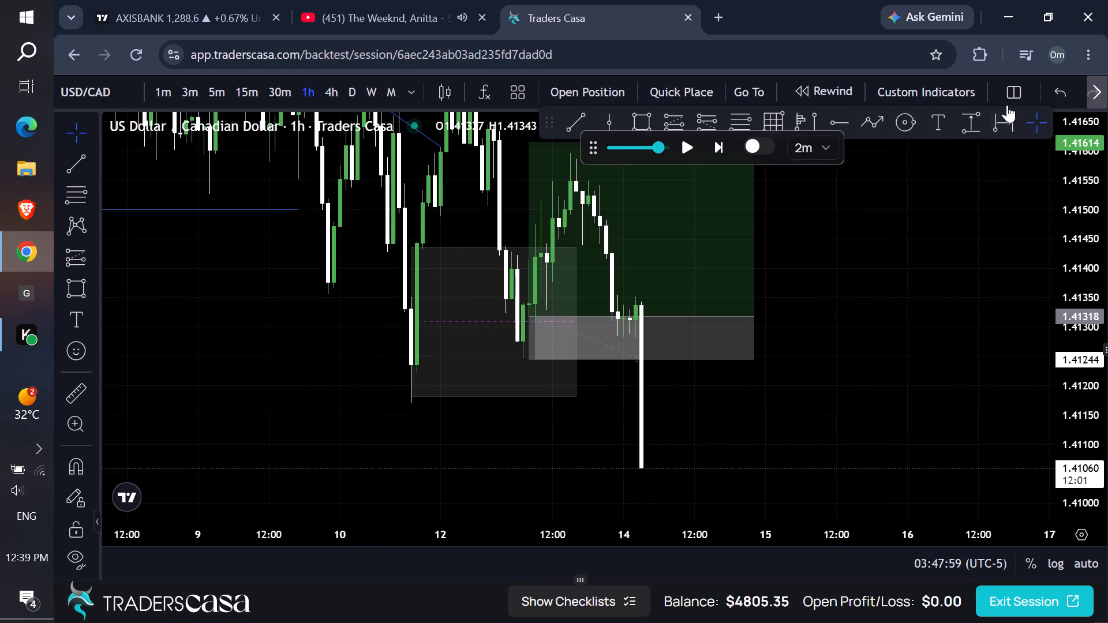
Delete the closed trade's long position drawing on the 4-hour timeframe.
left_click_drag(857, 239, 871, 360)
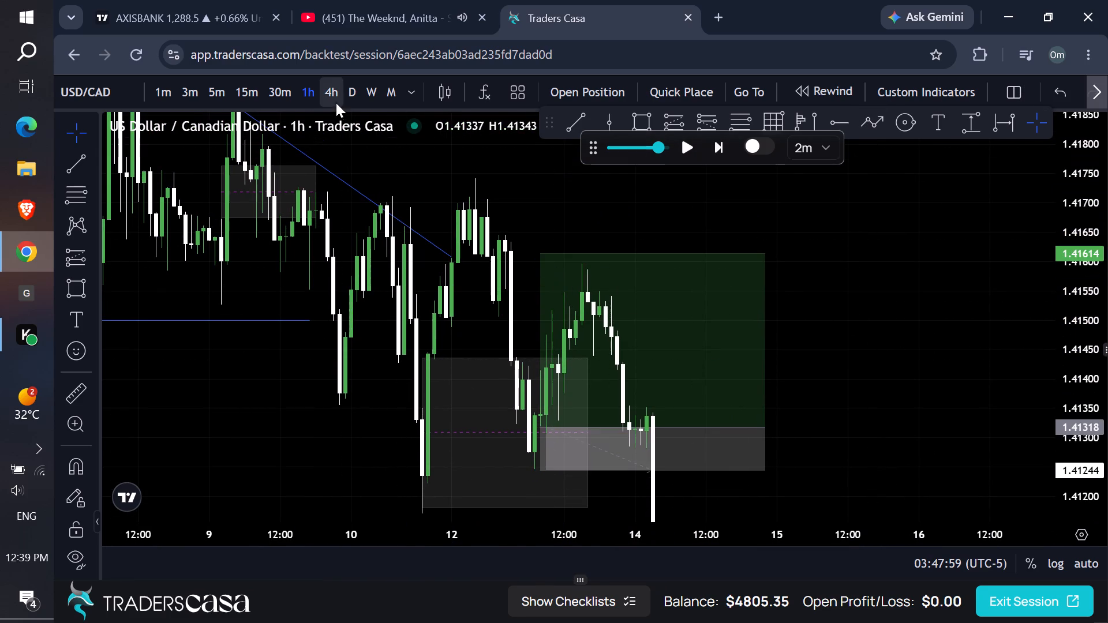
left_click(335, 100)
scroll(702, 239, "up", 6)
left_click_drag(575, 295, 612, 289)
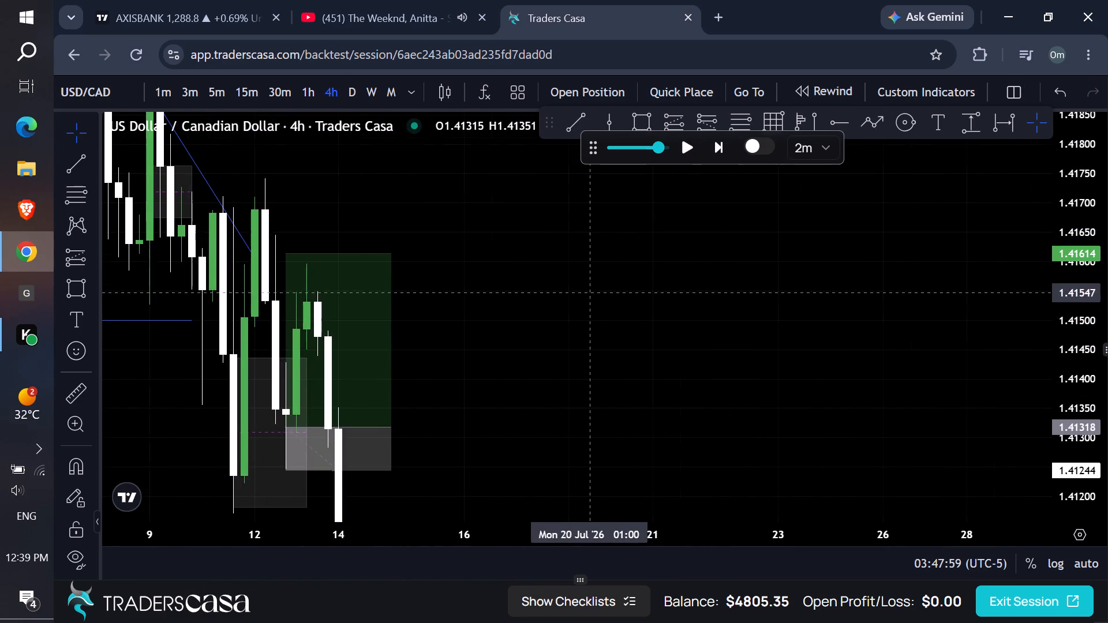
left_click_drag(612, 289, 762, 245)
left_click_drag(559, 380, 517, 379)
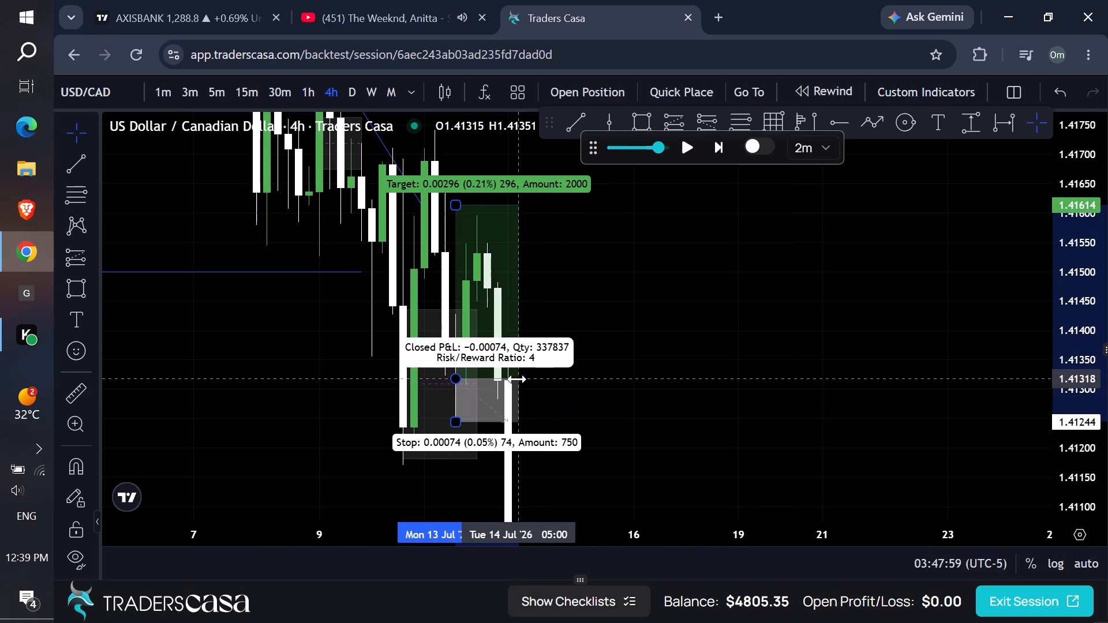
left_click_drag(517, 379, 503, 379)
left_click(954, 194)
On the 1-hour timeframe, draw a rectangle zone from 02:00 to 18:00 on 13 July, between 1.41557 and about 1.4162.
left_click_drag(735, 275, 851, 272)
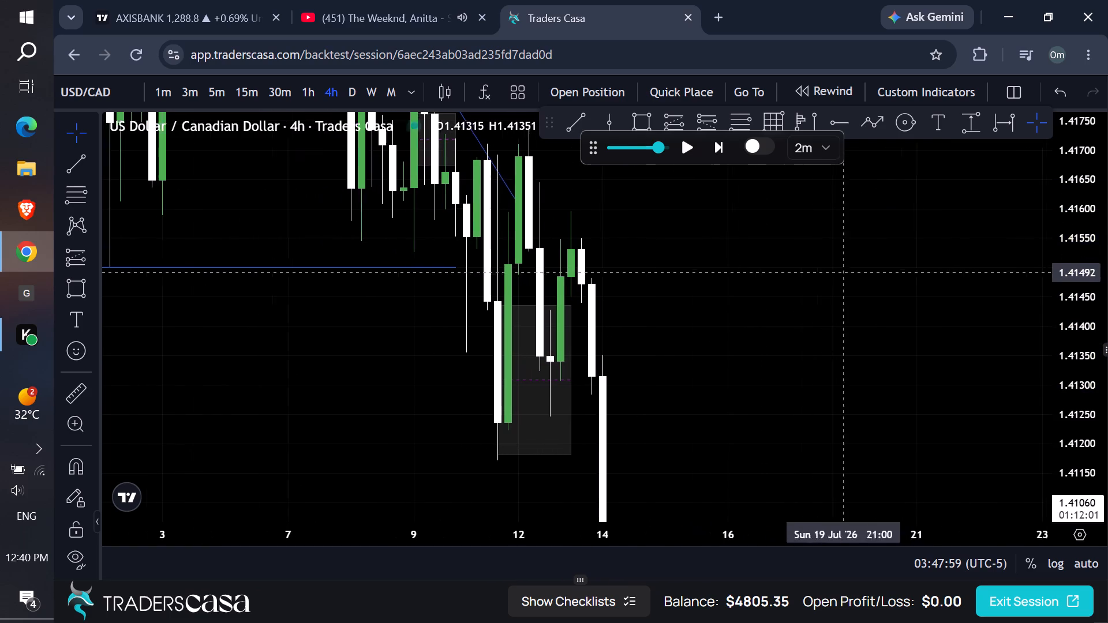
left_click_drag(1062, 211, 963, 358)
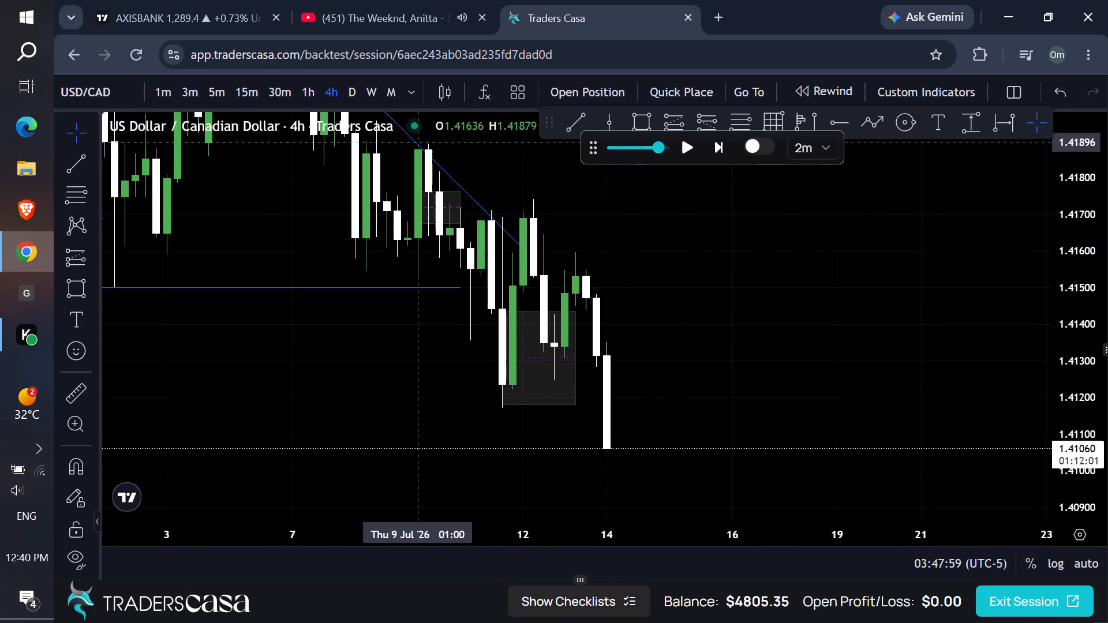
left_click(312, 91)
left_click_drag(1107, 463, 882, 170)
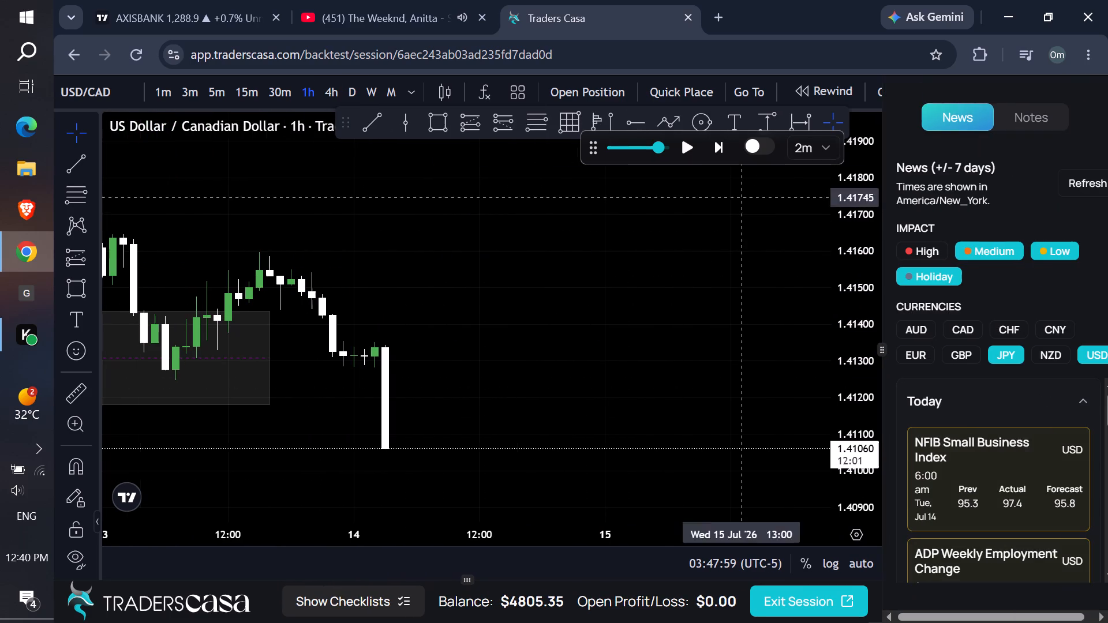
left_click_drag(882, 348, 1107, 320)
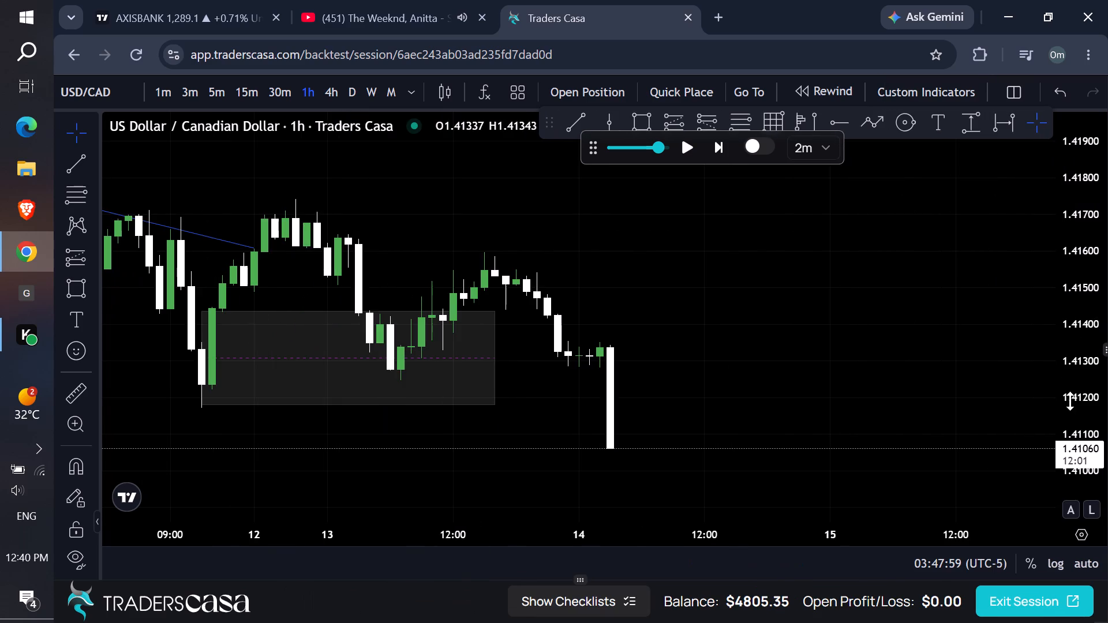
left_click_drag(1070, 401, 983, 232)
left_click_drag(819, 258, 826, 335)
left_click(638, 126)
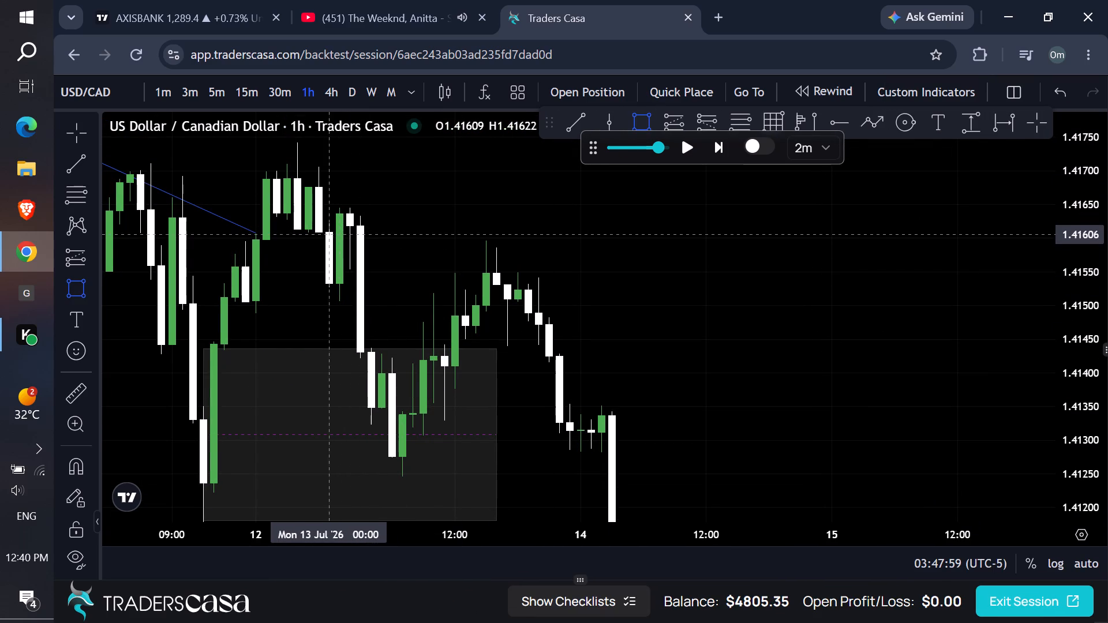
left_click(351, 267)
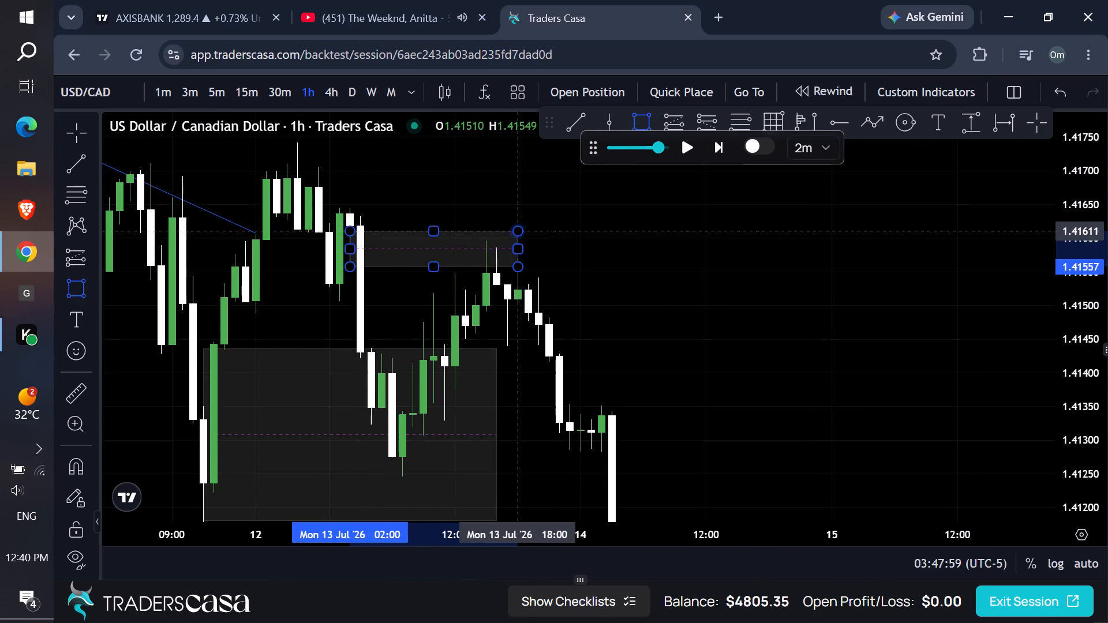
left_click(518, 225)
left_click(604, 231)
Examine the 13 July price action around the new rectangle zone on the 5-minute timeframe.
left_click(219, 95)
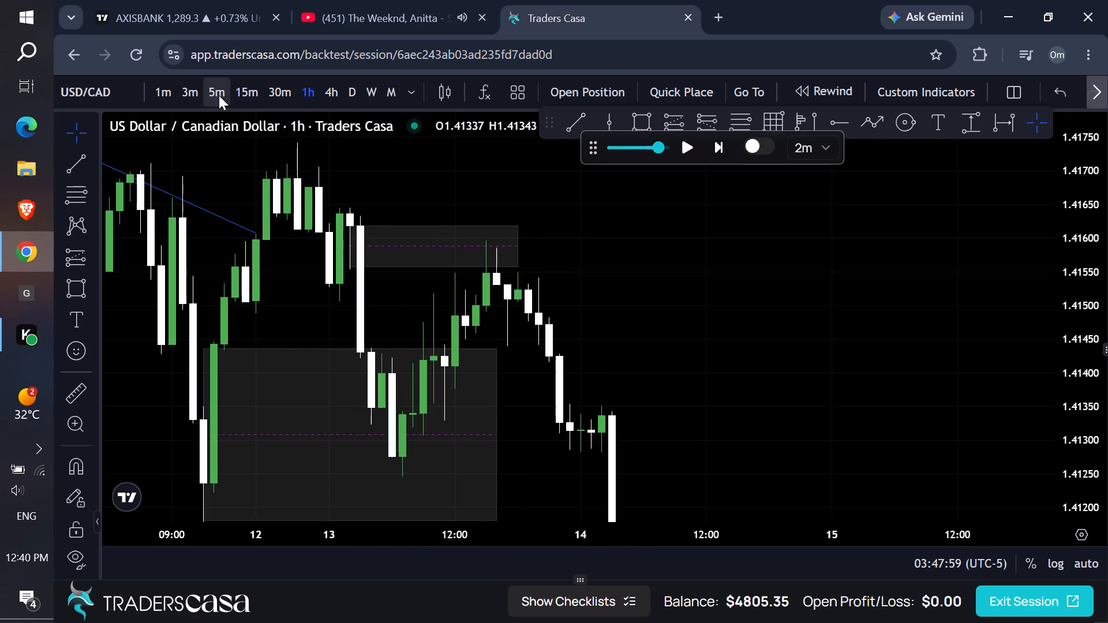
scroll(400, 269, "down", 1)
scroll(476, 332, "up", 1)
scroll(518, 355, "down", 1)
scroll(548, 362, "up", 1)
scroll(560, 363, "down", 1)
scroll(571, 363, "up", 1)
scroll(577, 363, "down", 2)
left_click_drag(265, 283, 1043, 308)
scroll(764, 304, "down", 1)
scroll(738, 313, "up", 1)
scroll(738, 313, "down", 3)
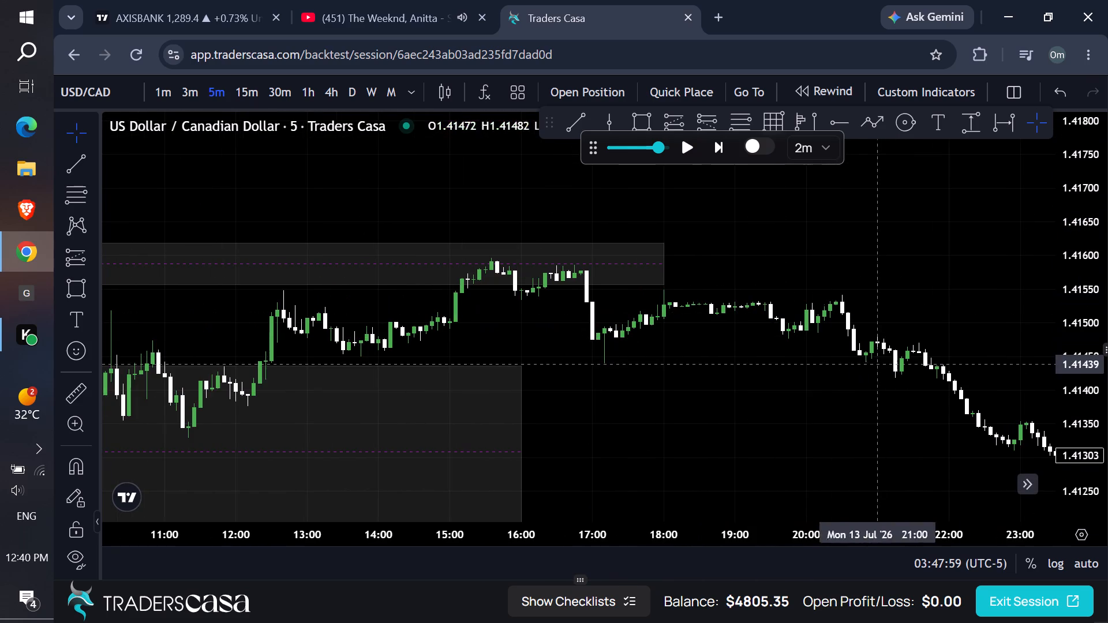
left_click_drag(1069, 463, 1005, 283)
left_click_drag(903, 284, 869, 341)
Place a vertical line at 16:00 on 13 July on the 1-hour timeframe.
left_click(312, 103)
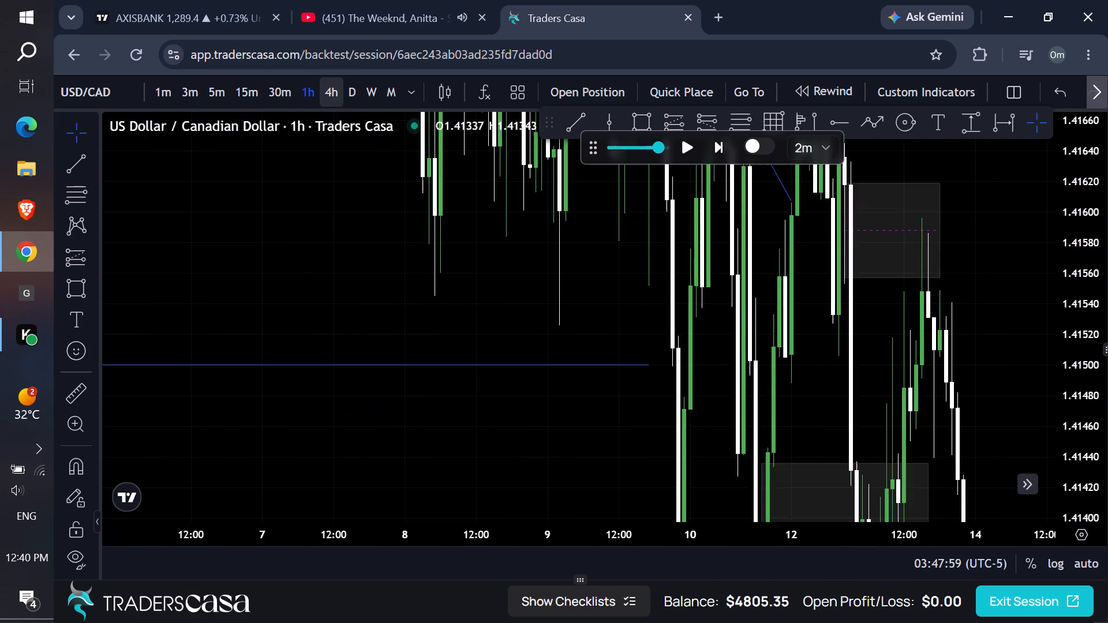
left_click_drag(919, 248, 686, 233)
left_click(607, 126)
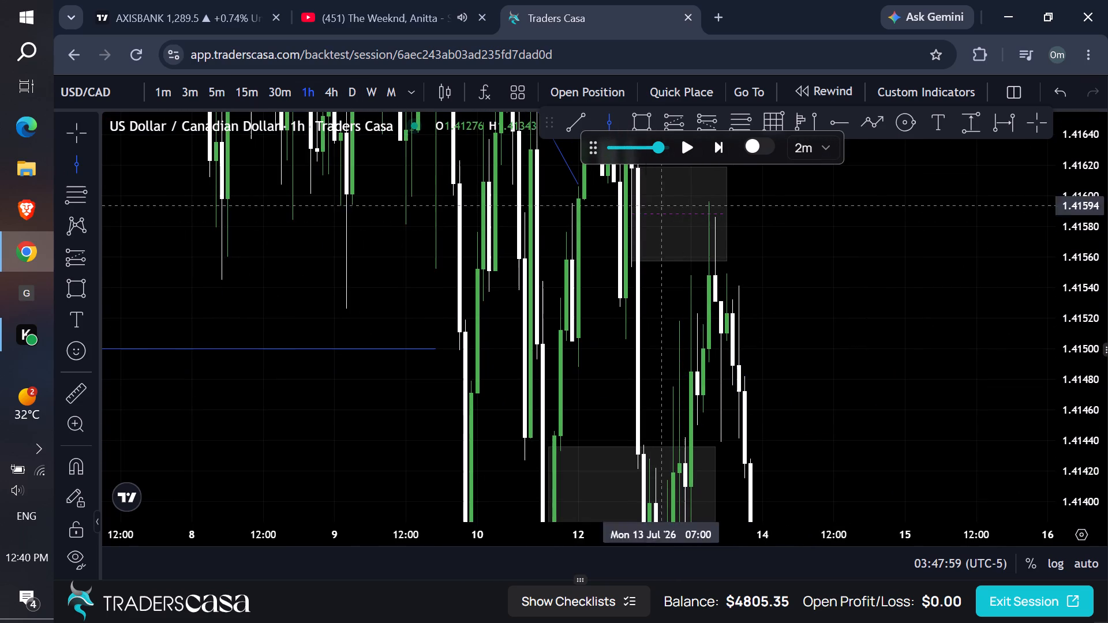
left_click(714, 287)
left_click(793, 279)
On the 15-minute timeframe, place a short position at 16:15 on 13 July with entry 1.41567 and stop 1.41597.
left_click(246, 91)
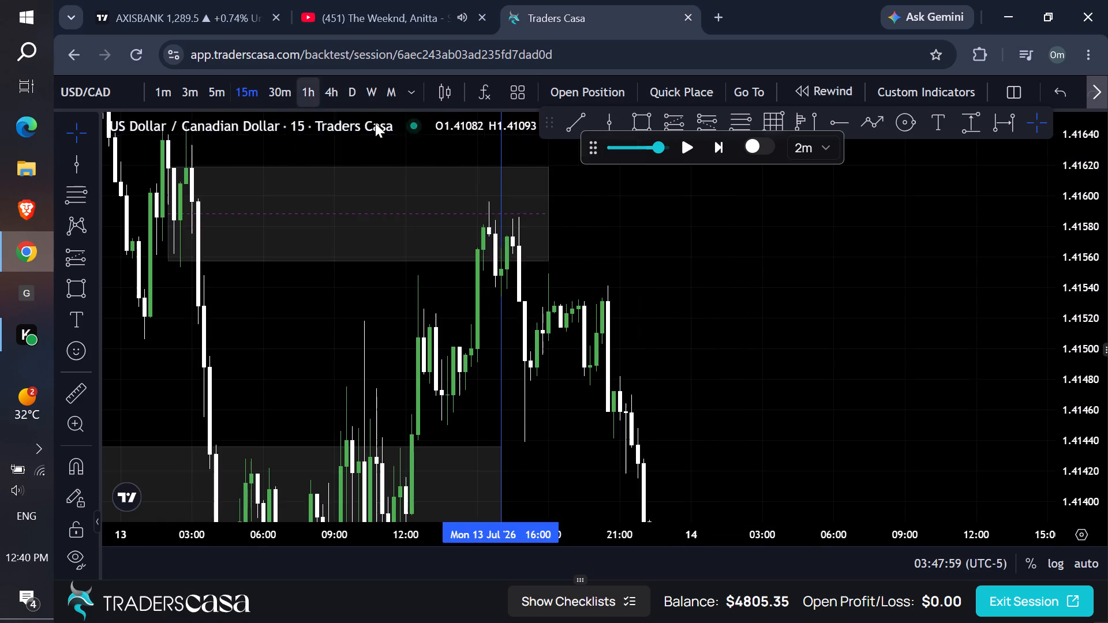
left_click(721, 121)
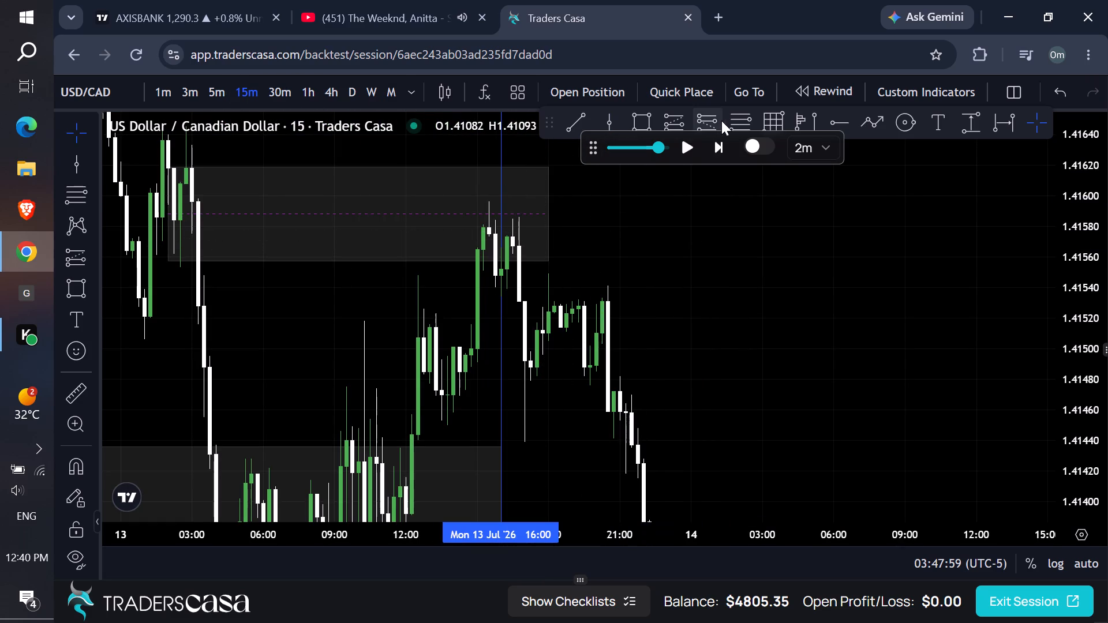
left_click(506, 245)
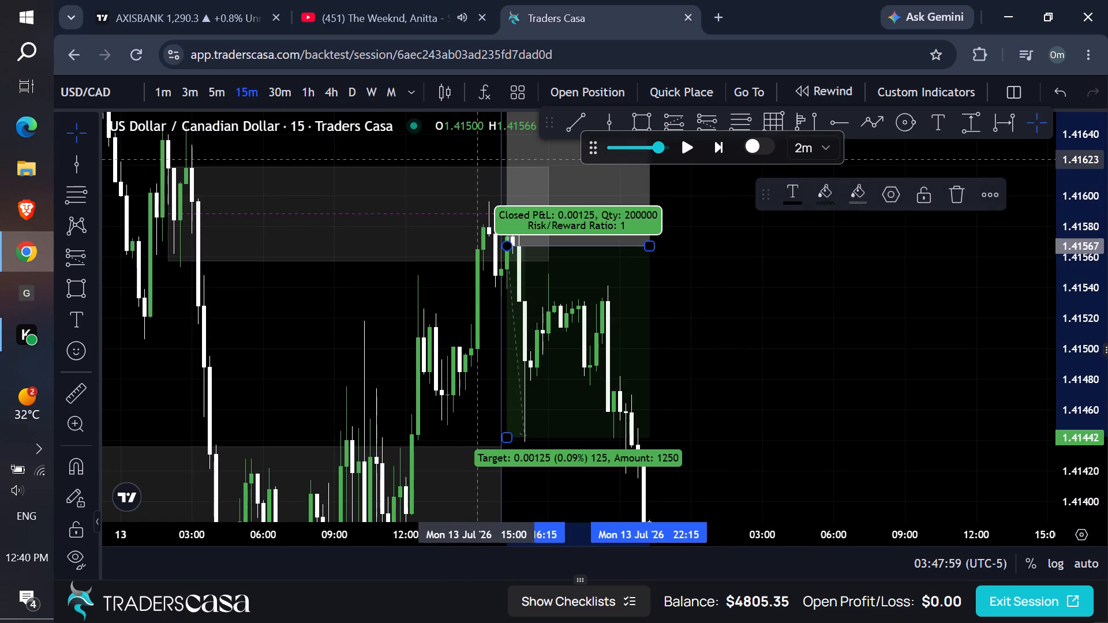
left_click_drag(473, 143, 452, 265)
left_click_drag(488, 160, 433, 302)
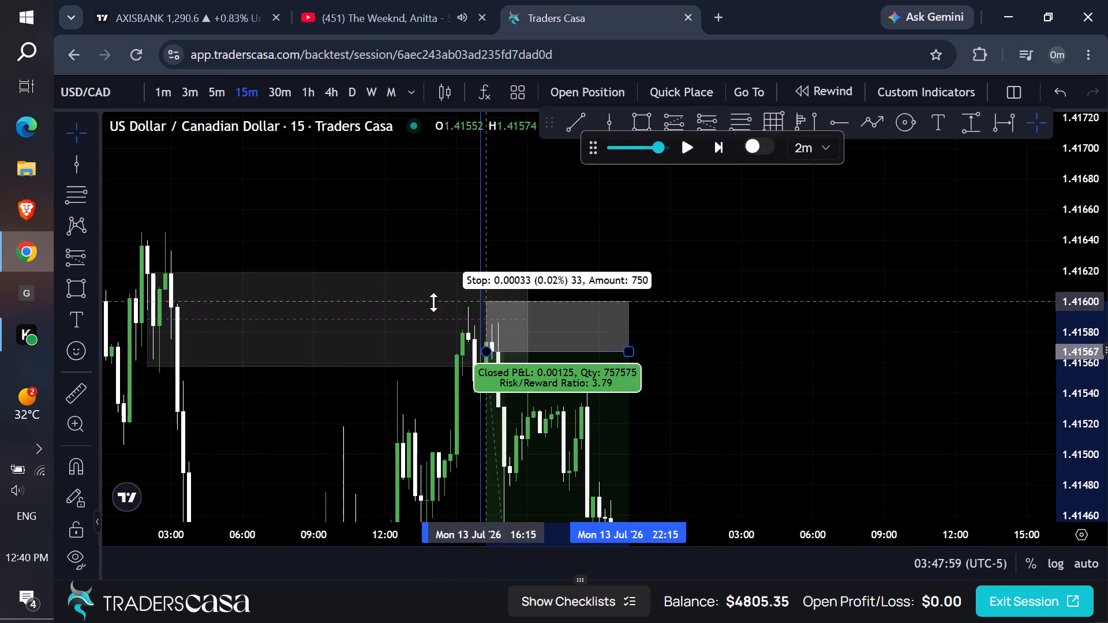
left_click_drag(433, 302, 434, 306)
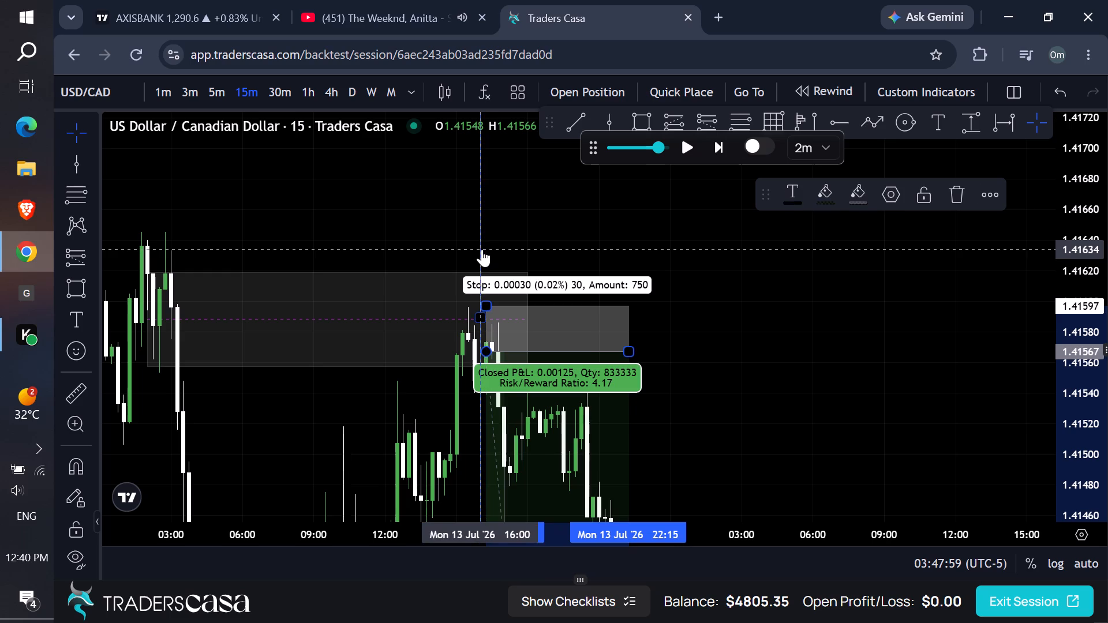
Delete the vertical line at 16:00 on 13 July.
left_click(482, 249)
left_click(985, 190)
Lower the short position's target to 1.41241 and extend the drawing to about 06:00 on 14 July.
left_click_drag(870, 306, 929, 182)
scroll(937, 157, "up", 1)
scroll(944, 175, "down", 1)
scroll(949, 187, "up", 1)
scroll(952, 192, "down", 1)
scroll(956, 197, "up", 1)
scroll(957, 200, "down", 1)
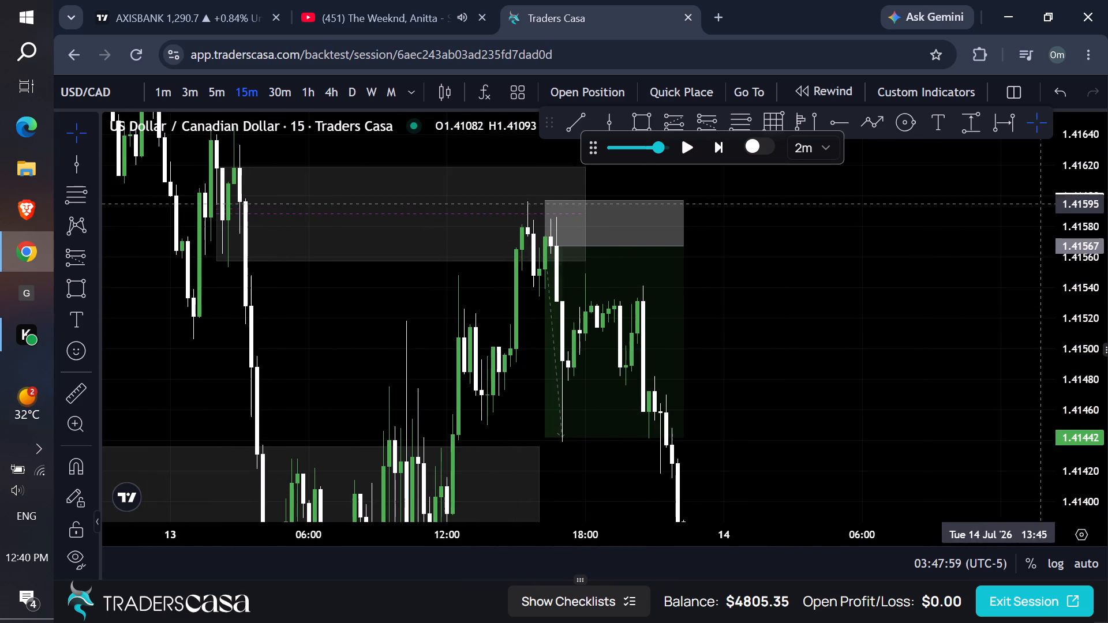
left_click_drag(1086, 208, 1021, 319)
scroll(965, 317, "down", 2)
scroll(948, 322, "up", 1)
left_click_drag(892, 362, 908, 241)
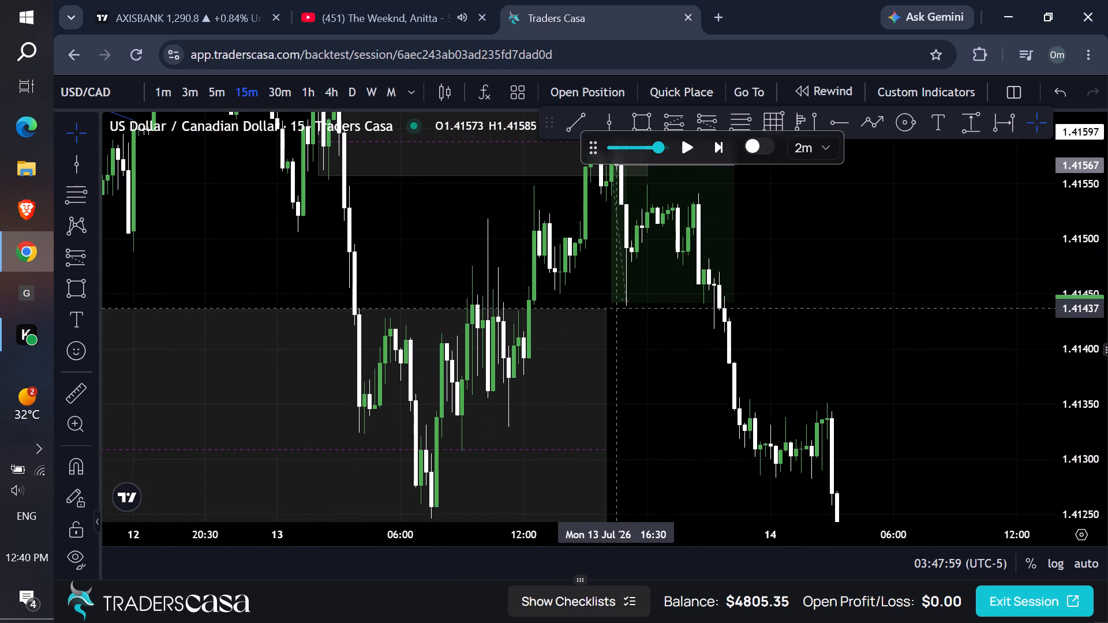
left_click_drag(614, 302, 607, 468)
left_click_drag(1067, 257, 929, 444)
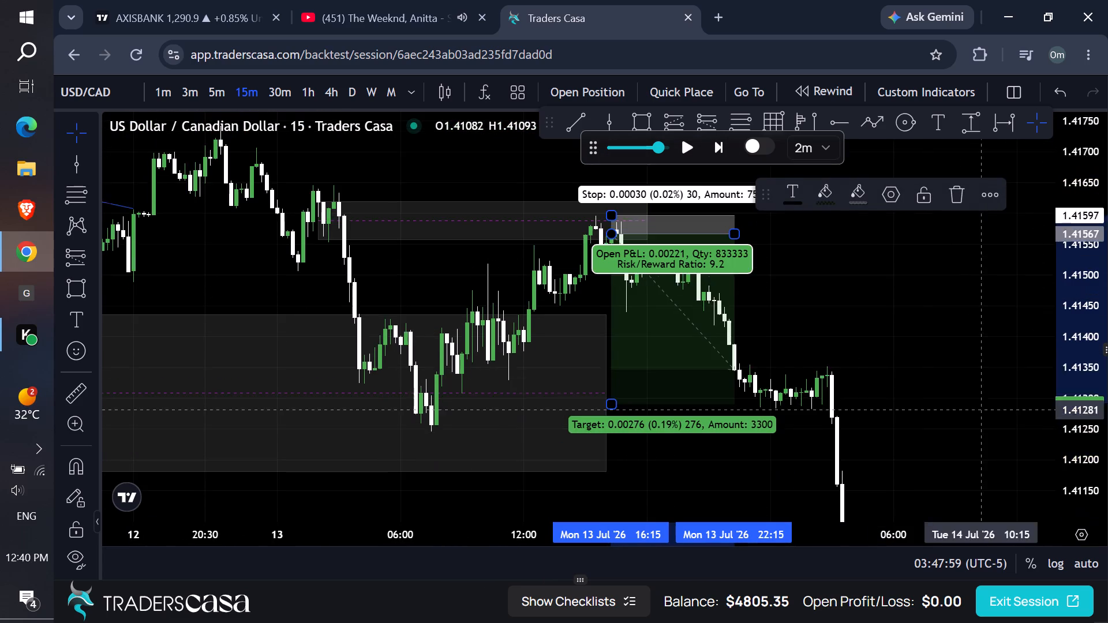
left_click_drag(929, 444, 919, 444)
left_click_drag(609, 392, 611, 414)
left_click_drag(735, 247, 894, 260)
left_click(967, 300)
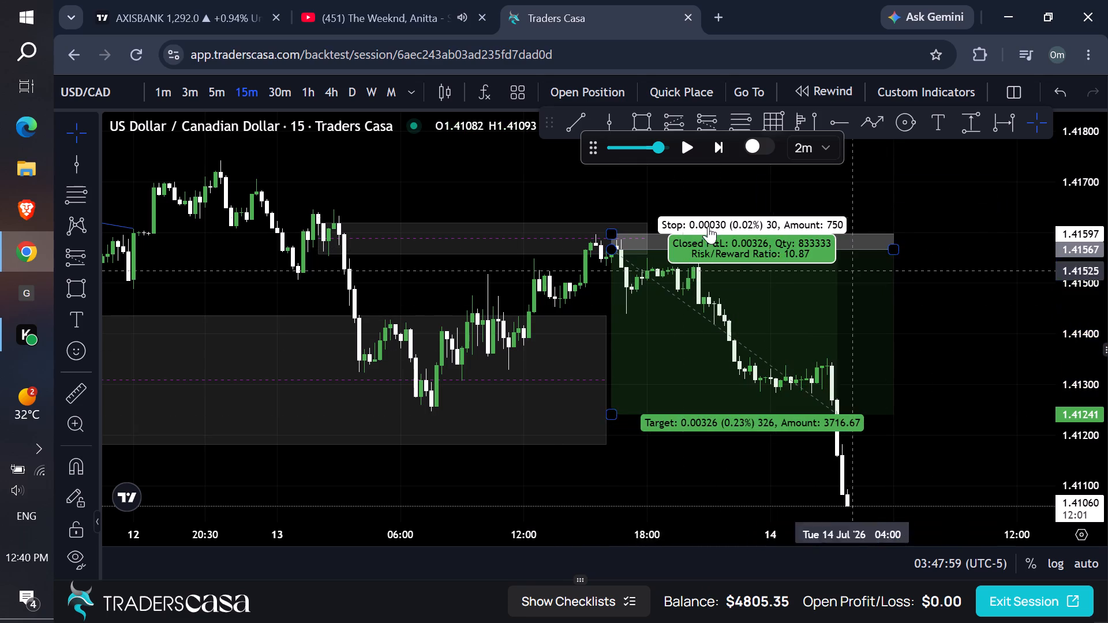
Examine the short position and the surrounding levels and zones on the 4-hour timeframe.
left_click(336, 91)
left_click_drag(959, 285, 957, 280)
left_click_drag(952, 278, 900, 272)
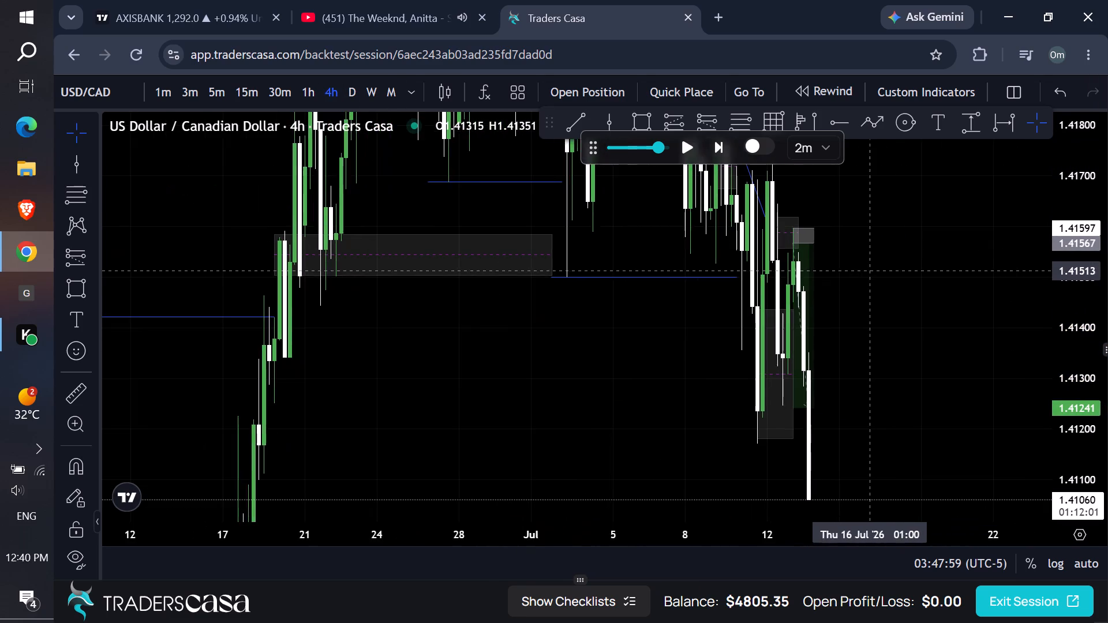
scroll(868, 271, "down", 1)
scroll(868, 271, "up", 3)
scroll(868, 271, "down", 1)
scroll(868, 271, "up", 2)
left_click_drag(1100, 213, 1015, 389)
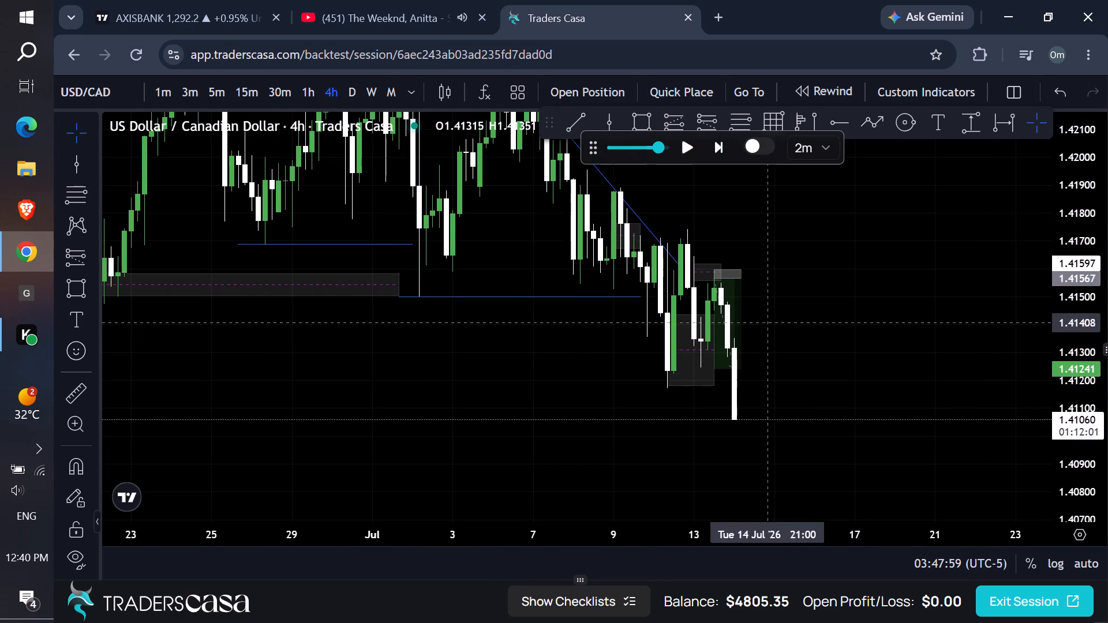